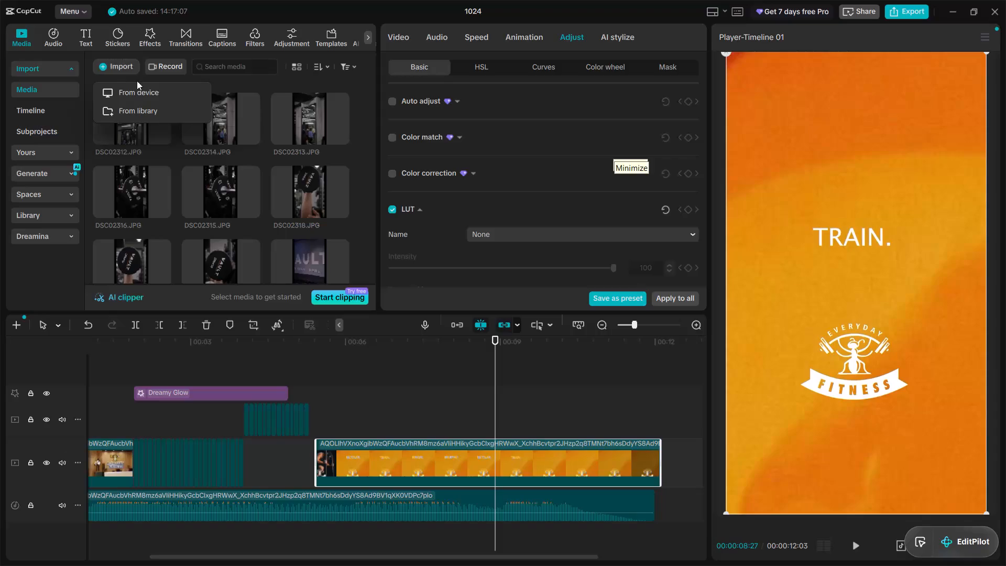
# Import the WhatsApp VAULT logo image and "Cinematic Charcoal Concrete Studio Backdrop (1)" from Downloads into the project media.
pyautogui.click(141, 83)
pyautogui.click(154, 92)
pyautogui.click(154, 122)
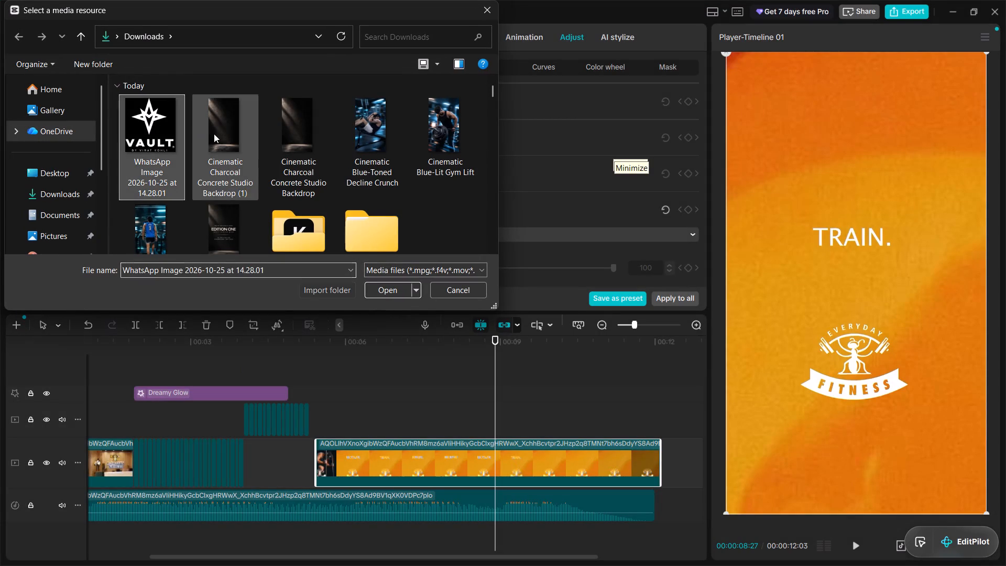
pyautogui.keyDown('ctrl'); pyautogui.click(220, 136); pyautogui.keyUp('ctrl')
pyautogui.press('Return')
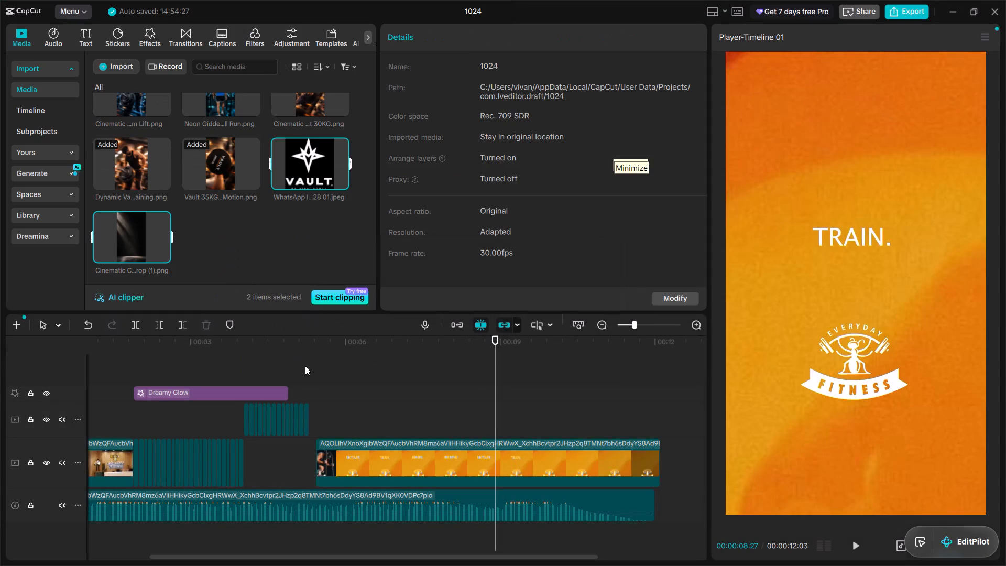
# Play through the orange end-card video clip on the main track and delete it.
pyautogui.doubleClick(312, 376)
pyautogui.click(346, 468)
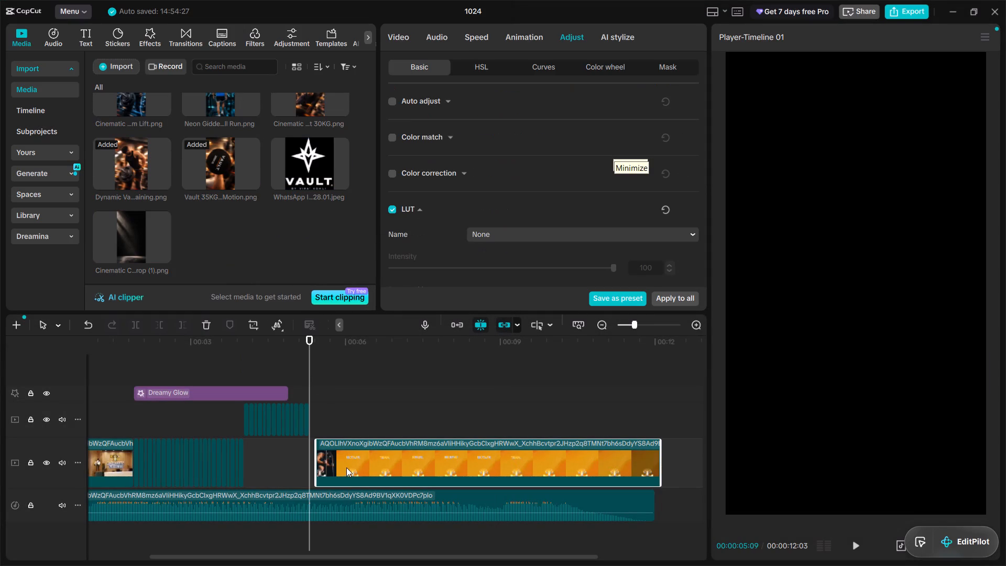
pyautogui.click(443, 429)
pyautogui.press('space')
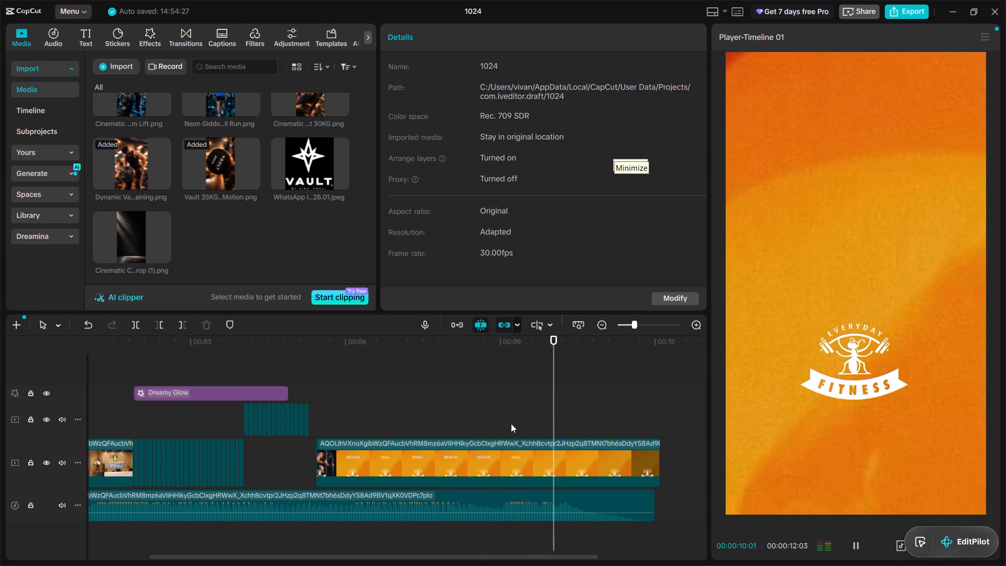
pyautogui.click(310, 369)
pyautogui.keyDown('ctrl'); pyautogui.scroll(3, 327, 409); pyautogui.keyUp('ctrl')
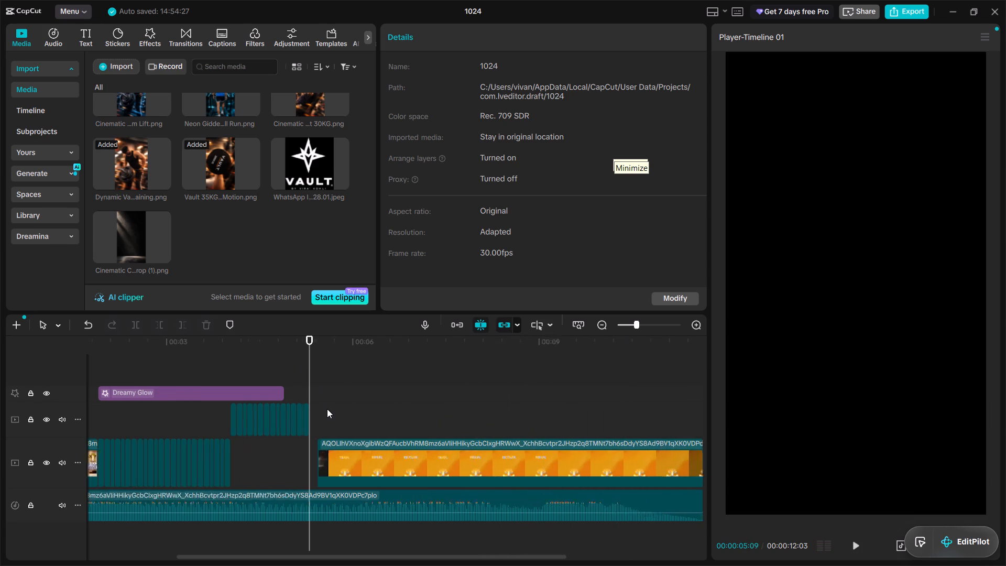
pyautogui.keyDown('ctrl'); pyautogui.scroll(6, 327, 409); pyautogui.keyUp('ctrl')
pyautogui.click(361, 470)
pyautogui.press('BackSpace')
# Place the charcoal concrete backdrop image on the main track, starting at 00:00:05:09.
pyautogui.moveTo(116, 242); pyautogui.dragTo(122, 251)
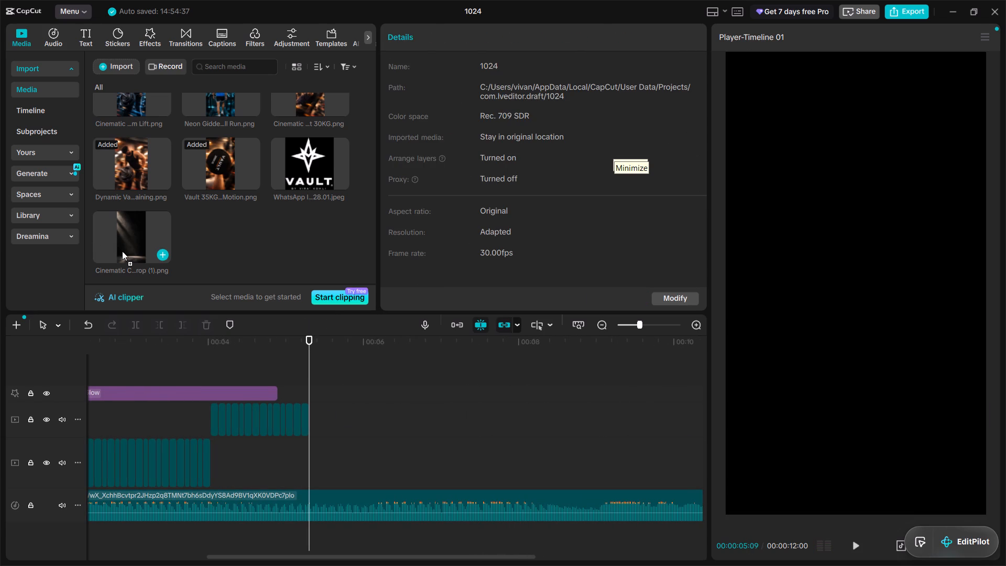
pyautogui.moveTo(122, 251); pyautogui.dragTo(275, 449)
pyautogui.moveTo(328, 469); pyautogui.dragTo(376, 463)
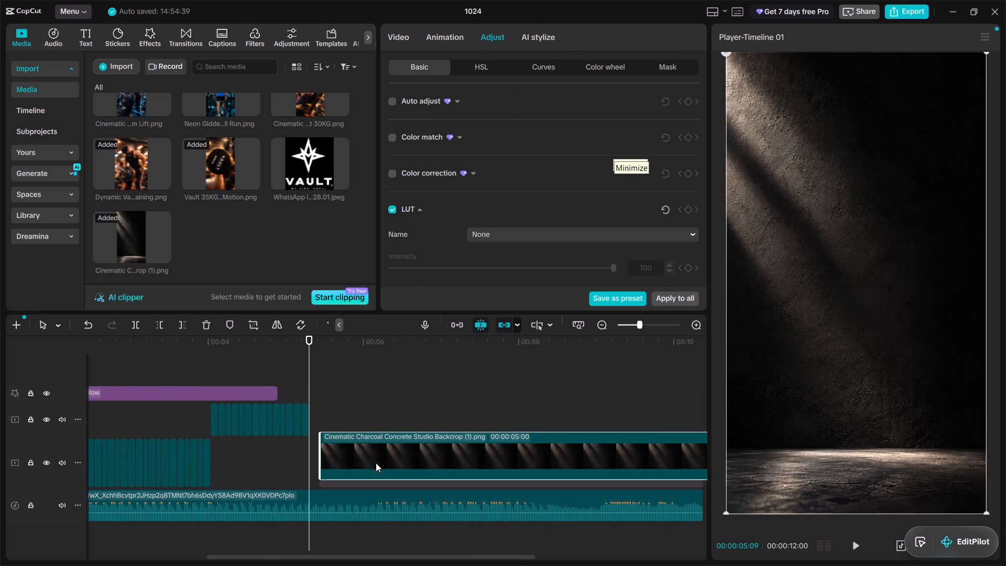
pyautogui.moveTo(376, 463); pyautogui.dragTo(366, 466)
# Extend the backdrop clip to a duration of 00:00:06:21.
pyautogui.keyDown('alt'); pyautogui.scroll(-3, 483, 485); pyautogui.keyUp('alt')
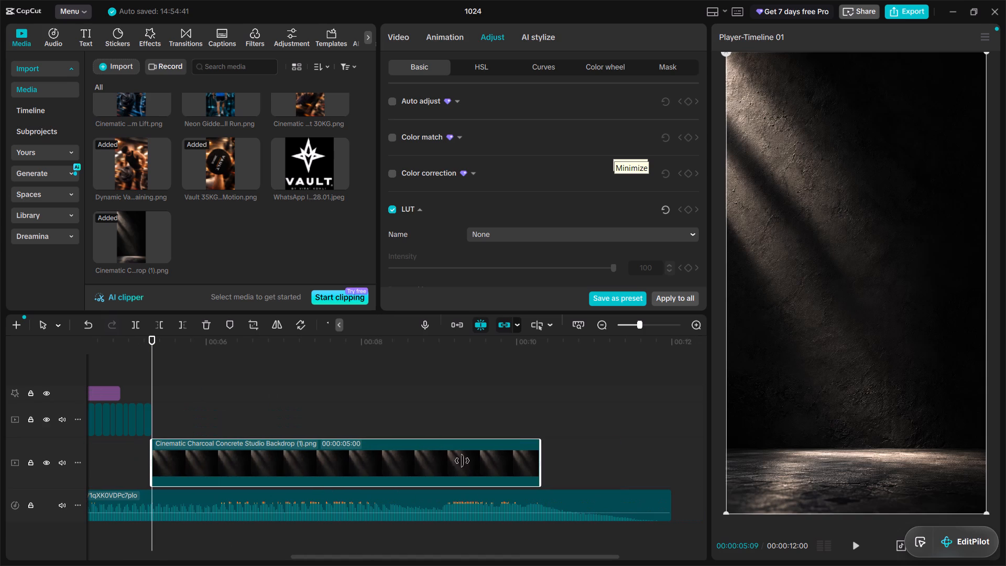
pyautogui.moveTo(462, 461); pyautogui.dragTo(591, 462)
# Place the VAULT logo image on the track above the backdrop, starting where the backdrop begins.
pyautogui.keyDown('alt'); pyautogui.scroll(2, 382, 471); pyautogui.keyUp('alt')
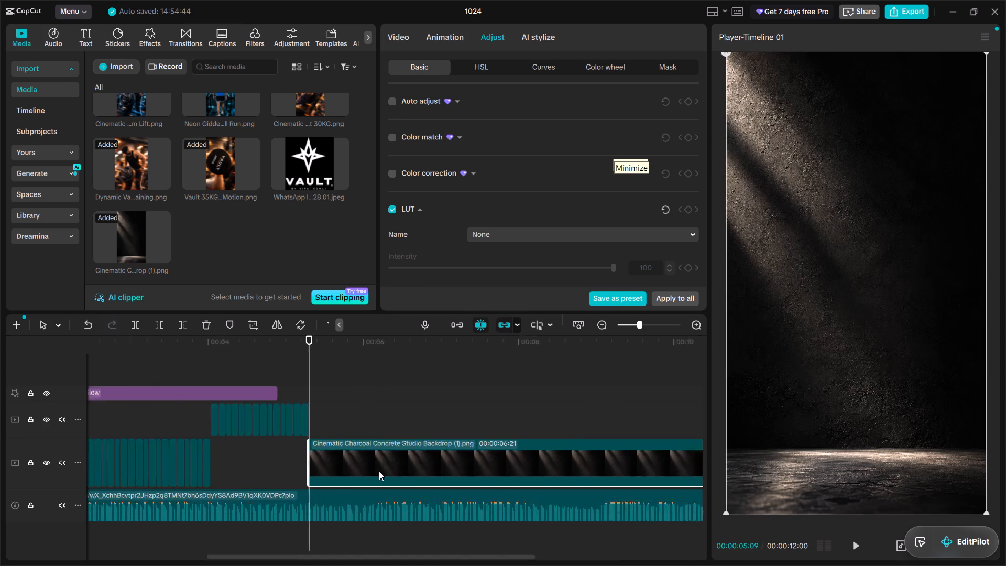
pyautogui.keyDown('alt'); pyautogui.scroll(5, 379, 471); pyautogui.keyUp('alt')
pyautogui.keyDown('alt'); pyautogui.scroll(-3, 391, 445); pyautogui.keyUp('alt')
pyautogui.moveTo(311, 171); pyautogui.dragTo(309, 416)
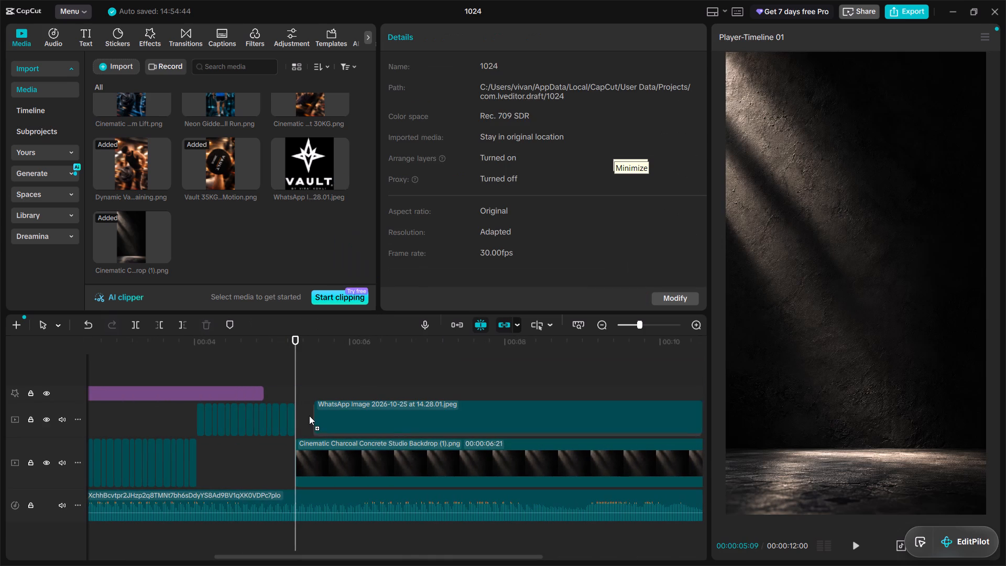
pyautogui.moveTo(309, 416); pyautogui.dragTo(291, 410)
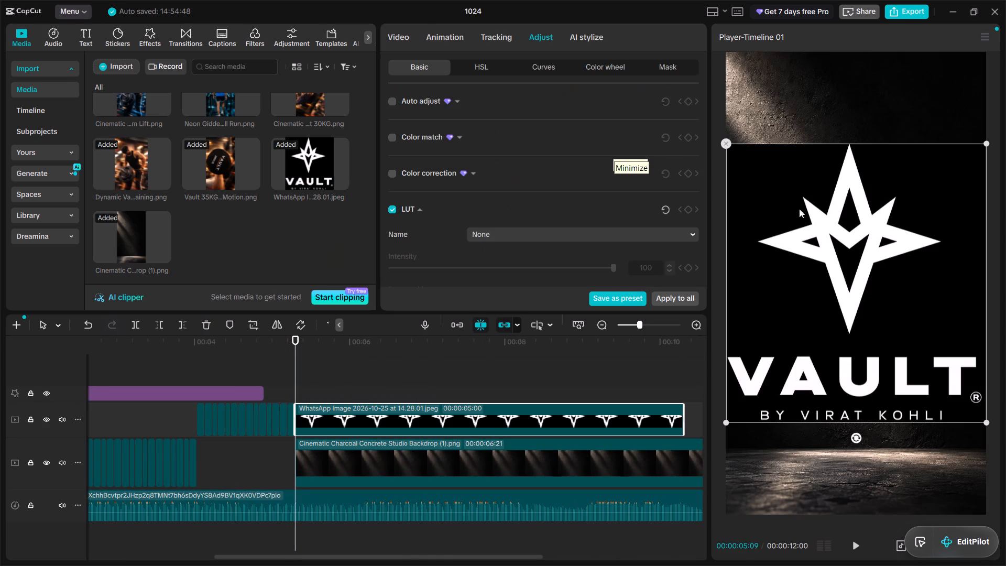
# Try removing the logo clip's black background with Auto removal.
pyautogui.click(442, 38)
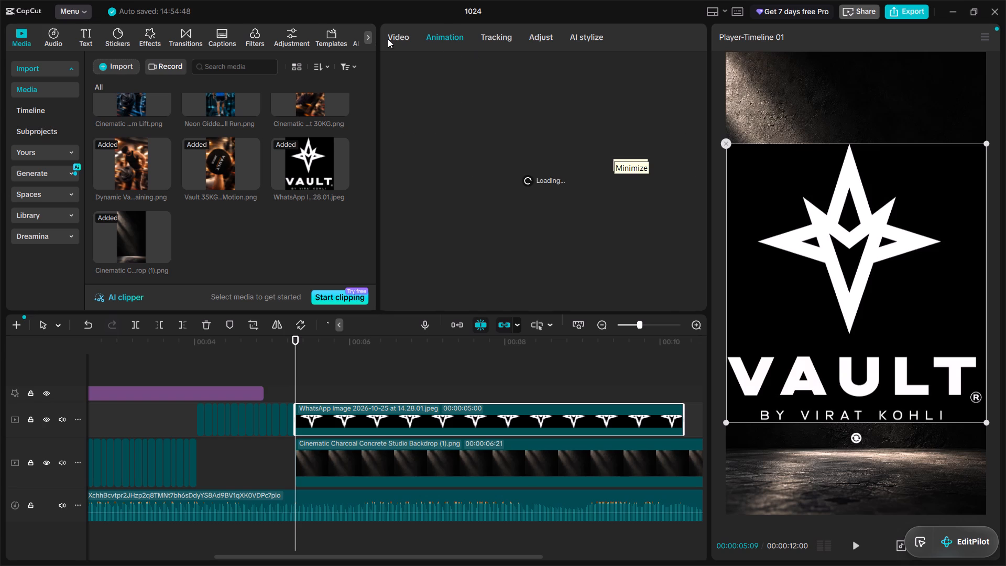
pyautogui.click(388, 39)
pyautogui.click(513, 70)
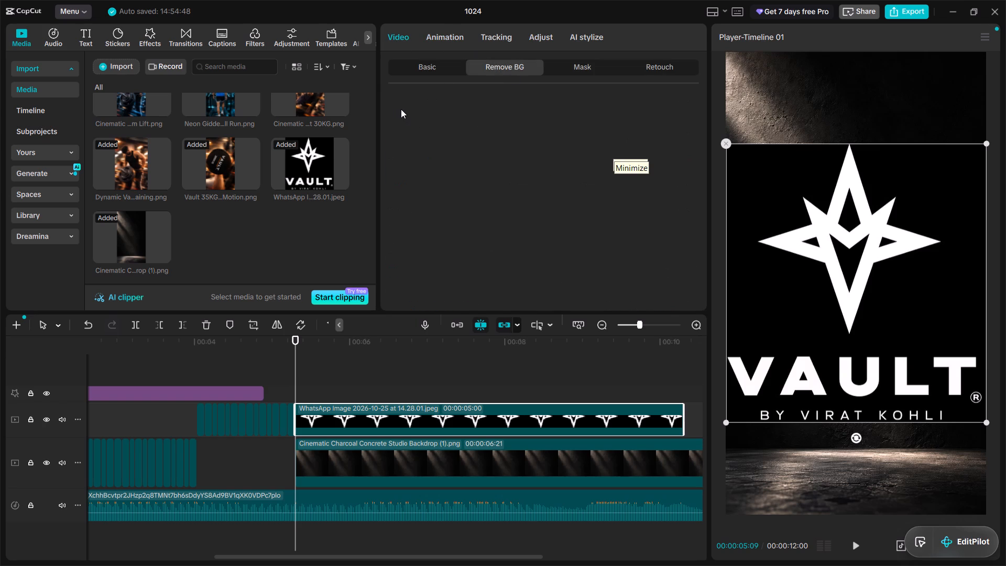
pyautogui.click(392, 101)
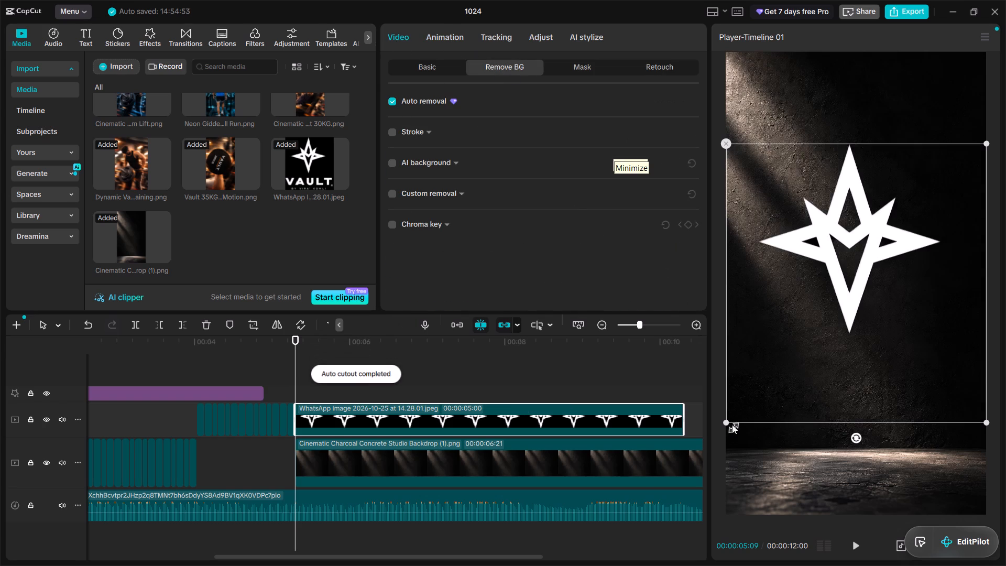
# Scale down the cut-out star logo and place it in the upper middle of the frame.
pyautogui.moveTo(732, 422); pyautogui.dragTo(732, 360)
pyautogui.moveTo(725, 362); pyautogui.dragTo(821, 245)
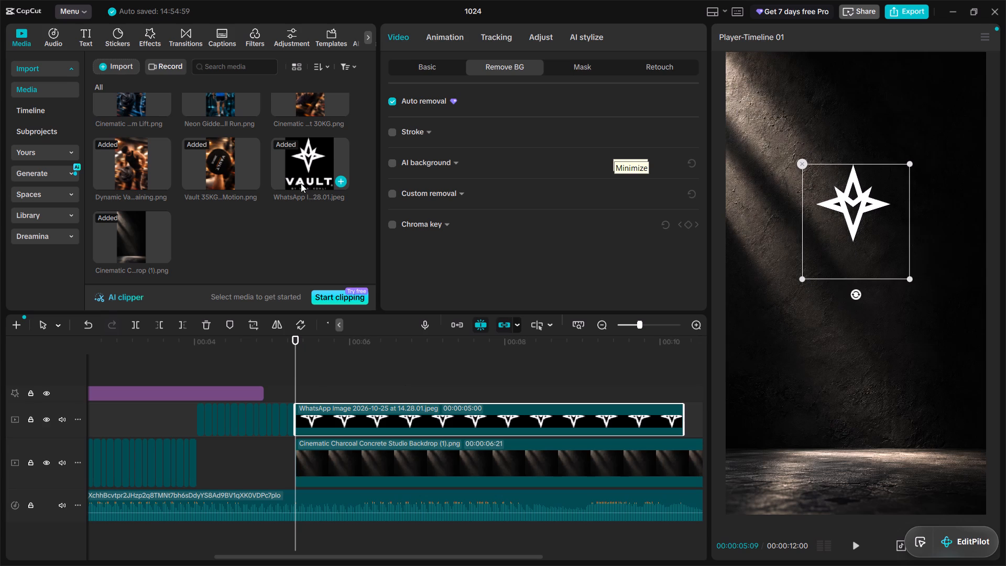
# Add a second copy of the VAULT logo image on a new track above, aligned with the backdrop's start.
pyautogui.click(296, 170)
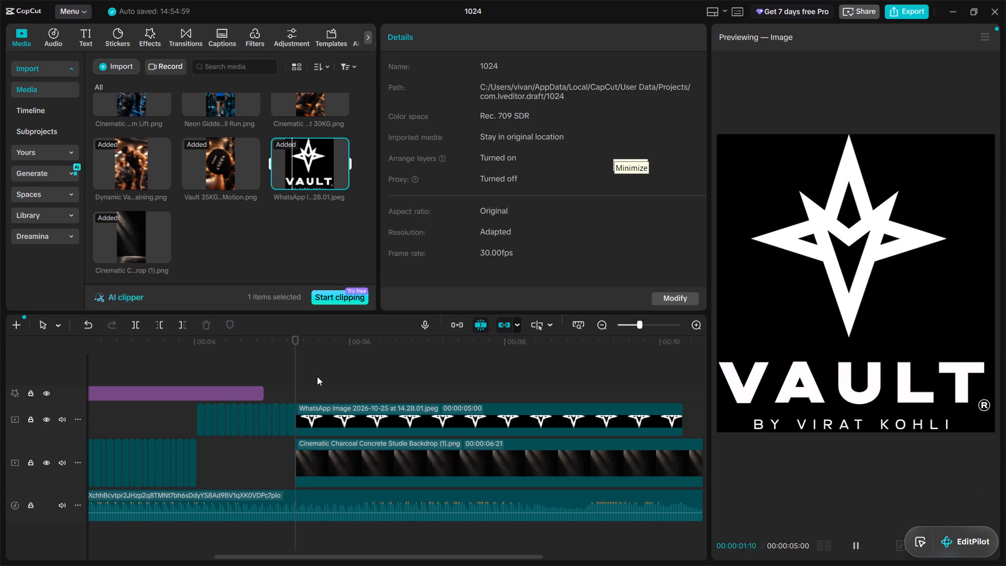
pyautogui.click(304, 363)
pyautogui.moveTo(304, 363); pyautogui.dragTo(293, 357)
pyautogui.click(308, 168)
pyautogui.moveTo(310, 167); pyautogui.dragTo(296, 402)
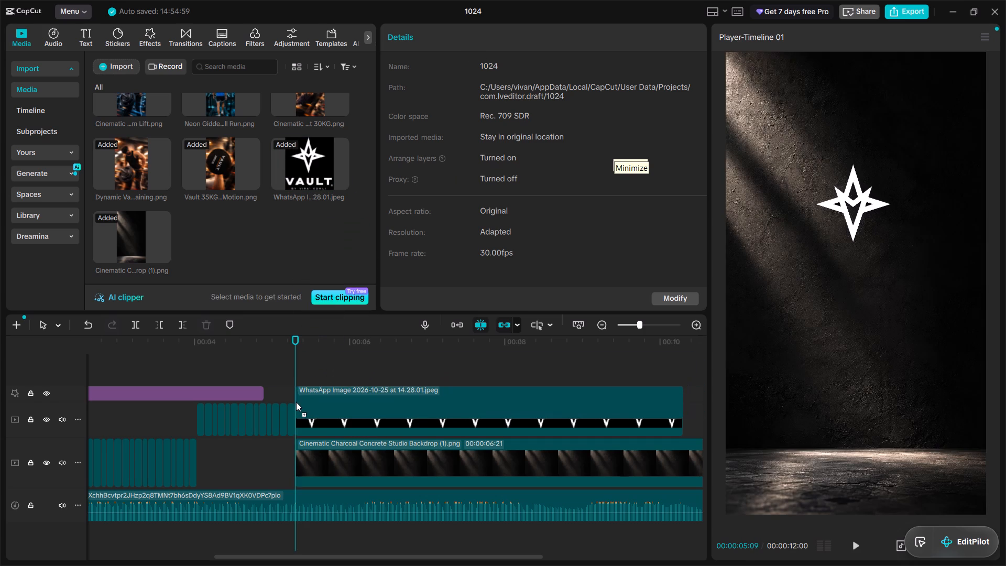
pyautogui.moveTo(296, 402); pyautogui.dragTo(294, 400)
# Apply Chroma key to the new logo clip, picking its black background as the key colour.
pyautogui.click(392, 164)
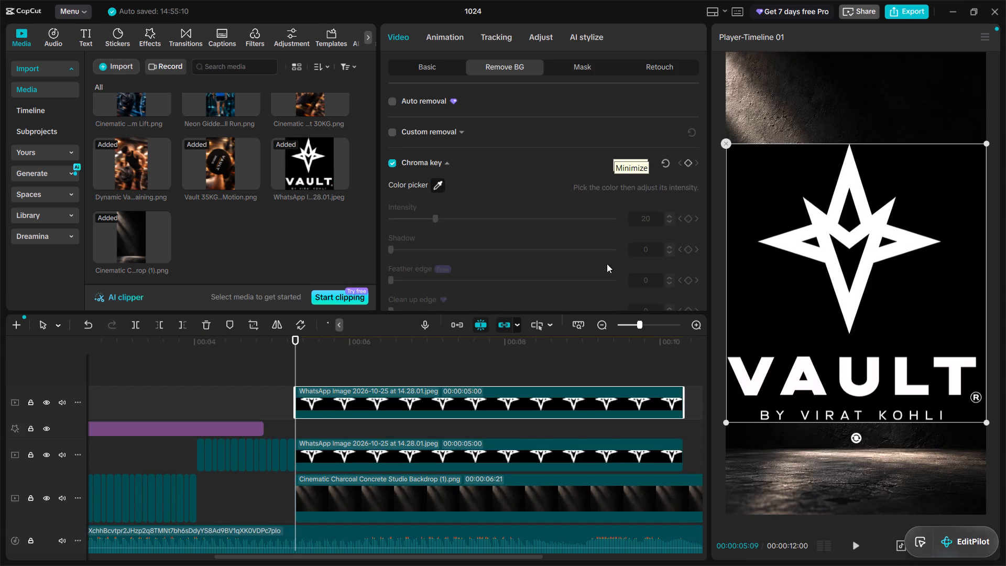
pyautogui.click(761, 297)
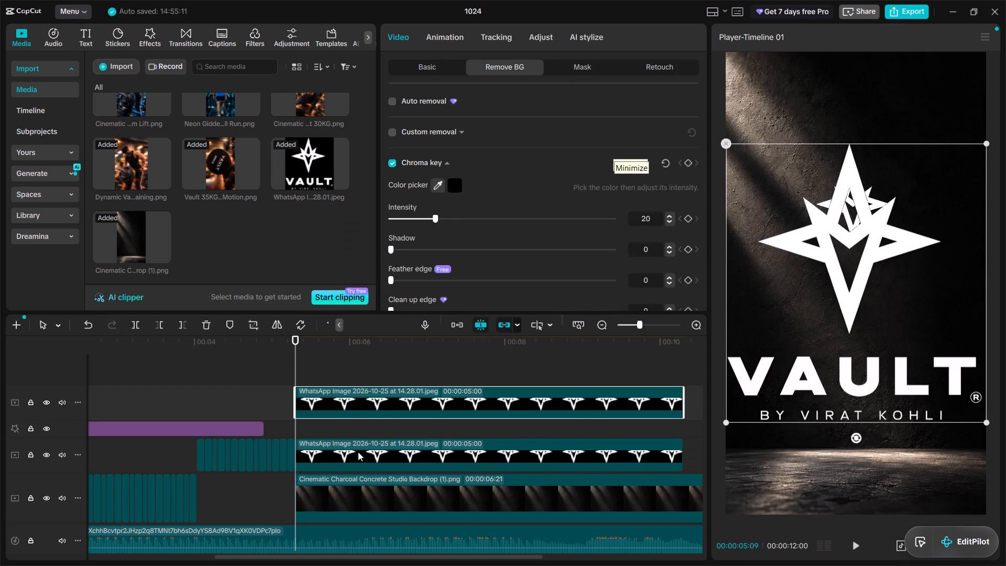
# Delete the auto-removal logo clip and move the chroma-keyed logo clip down into its place above the backdrop.
pyautogui.click(358, 452)
pyautogui.press('BackSpace')
pyautogui.moveTo(339, 405); pyautogui.dragTo(341, 460)
# Scale the VAULT logo to about 40% of the frame width and centre it horizontally in the upper frame.
pyautogui.moveTo(728, 424); pyautogui.dragTo(760, 320)
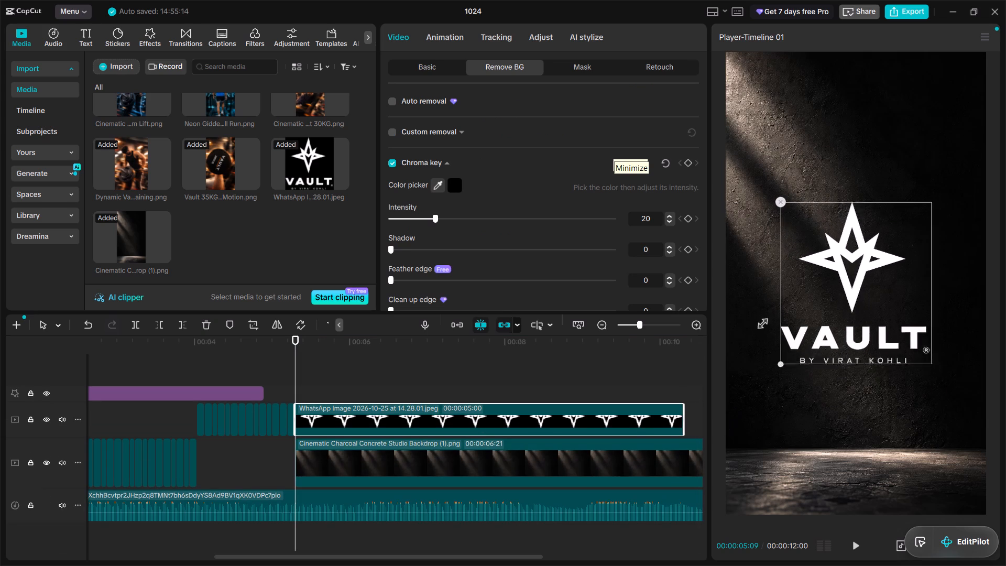
pyautogui.moveTo(760, 320); pyautogui.dragTo(803, 288)
pyautogui.moveTo(825, 313); pyautogui.dragTo(826, 216)
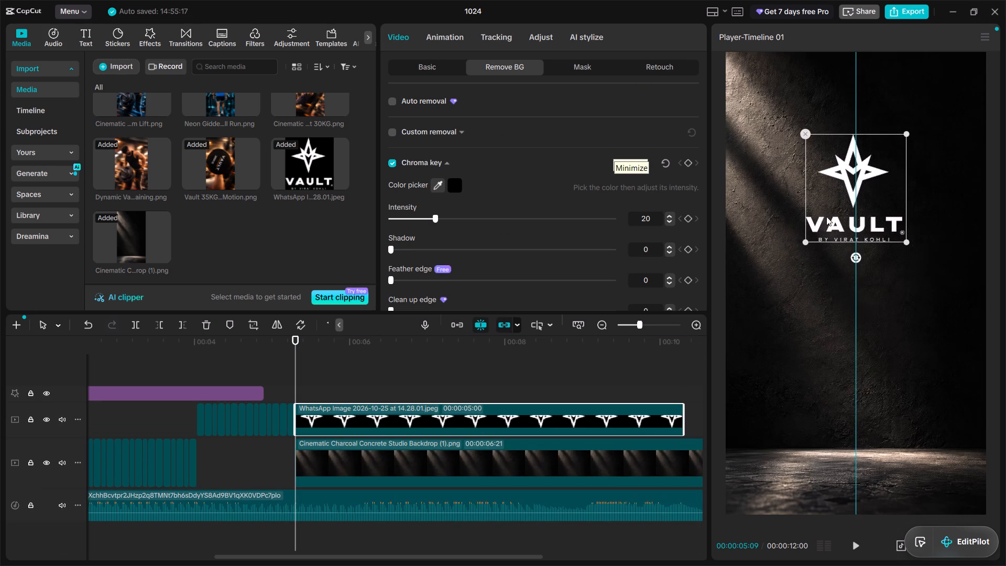
pyautogui.moveTo(826, 216); pyautogui.dragTo(827, 185)
# Extend the VAULT logo clip to 00:00:06:21 so it ends together with the backdrop clip.
pyautogui.click(349, 389)
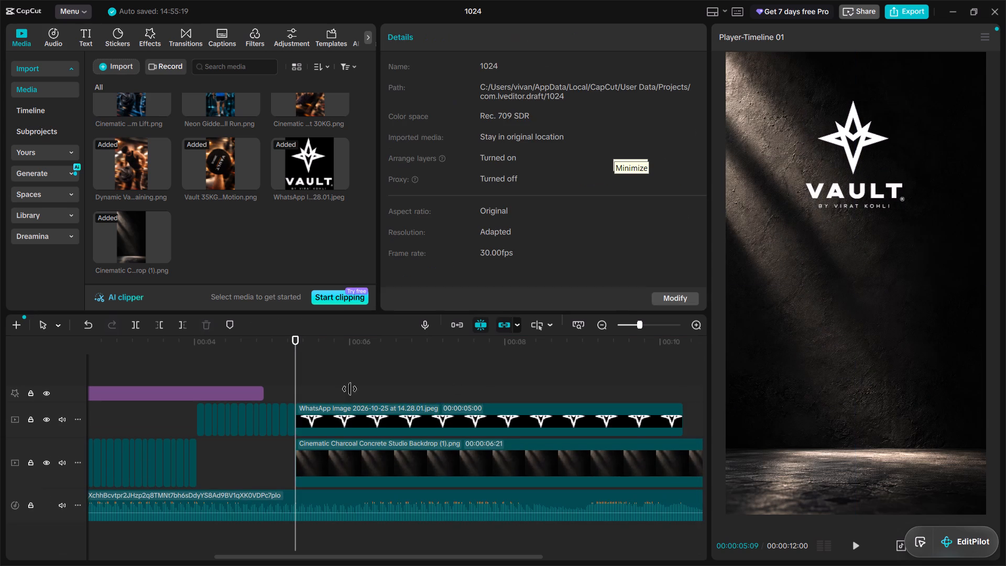
pyautogui.moveTo(349, 389); pyautogui.dragTo(302, 378)
pyautogui.keyDown('alt'); pyautogui.scroll(-1, 659, 417); pyautogui.keyUp('alt')
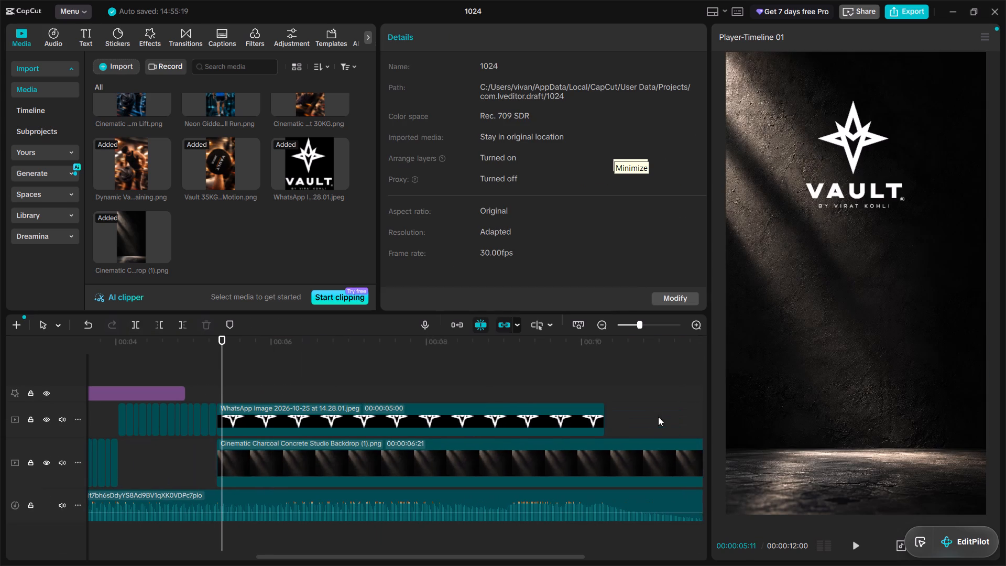
pyautogui.keyDown('alt'); pyautogui.scroll(-1, 658, 417); pyautogui.keyUp('alt')
pyautogui.click(506, 420)
pyautogui.moveTo(527, 409); pyautogui.dragTo(655, 414)
# Play the original gym video from the media library and examine the word sequence on its orange end card.
pyautogui.keyDown('alt'); pyautogui.scroll(3, 460, 404); pyautogui.keyUp('alt')
pyautogui.scroll(16, 209, 217)
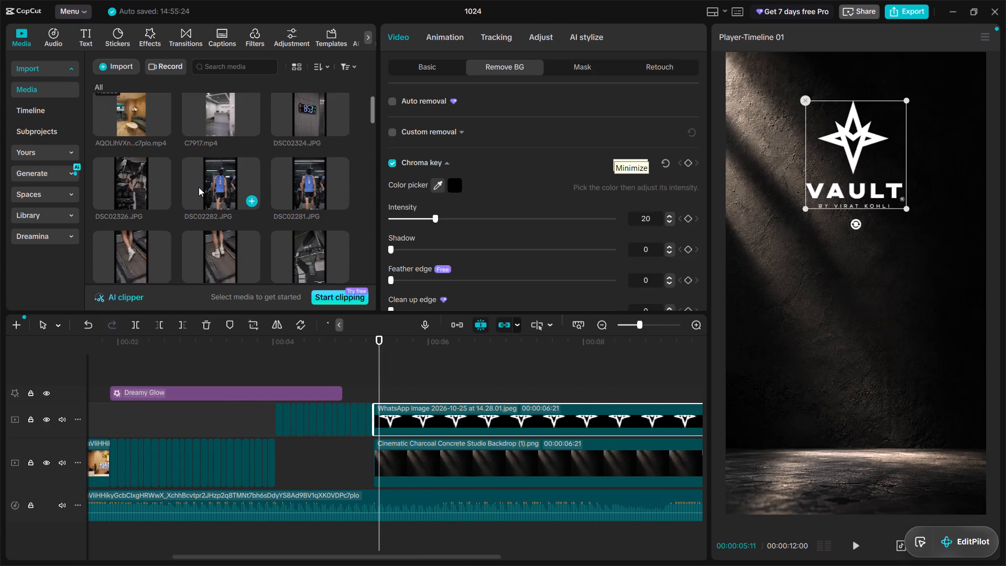
pyautogui.scroll(10, 199, 187)
pyautogui.click(115, 119)
pyautogui.click(128, 115)
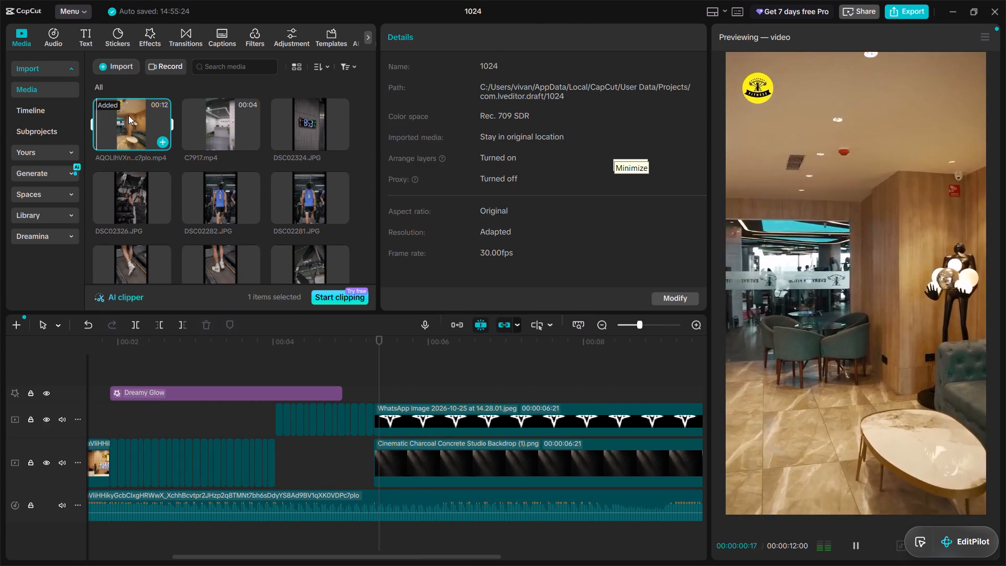
pyautogui.press('space')
pyautogui.press('space')
pyautogui.press('space')
pyautogui.press('space')
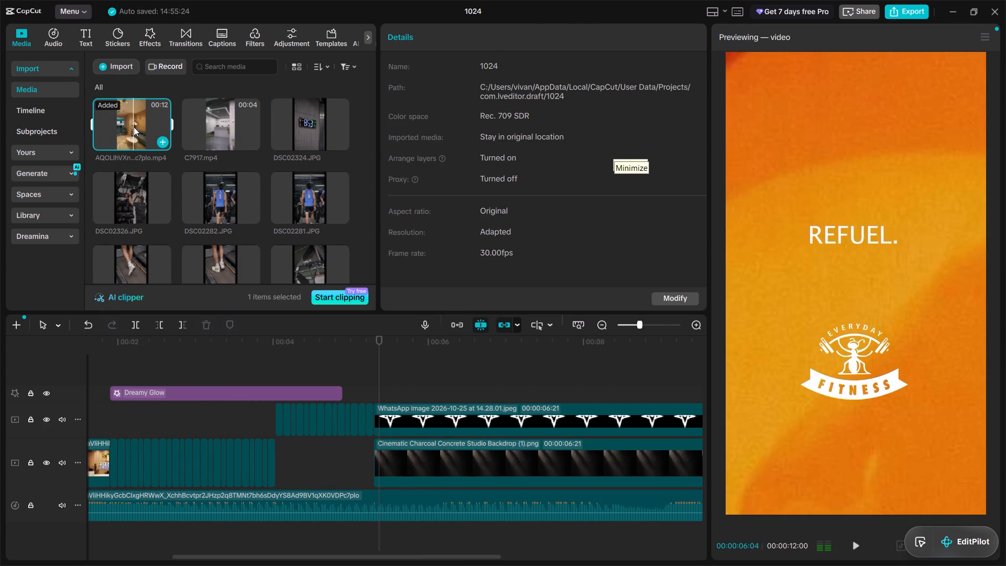
pyautogui.press('space')
pyautogui.press('space')
pyautogui.press('space')
pyautogui.press('space')
pyautogui.press('space')
pyautogui.press('space')
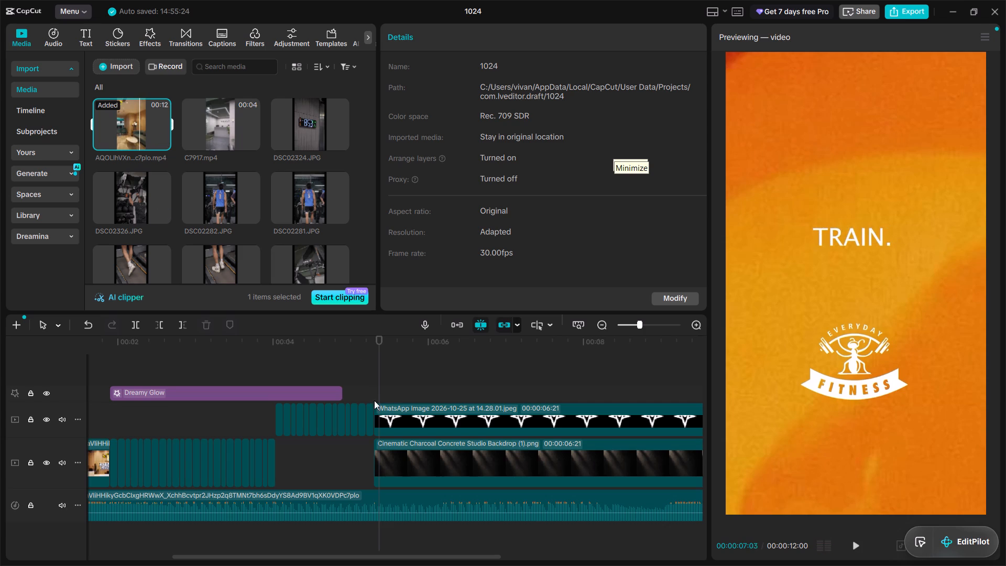
# Add a default text clip at 00:00:05:09, where the logo and backdrop begin.
pyautogui.click(374, 393)
pyautogui.click(82, 36)
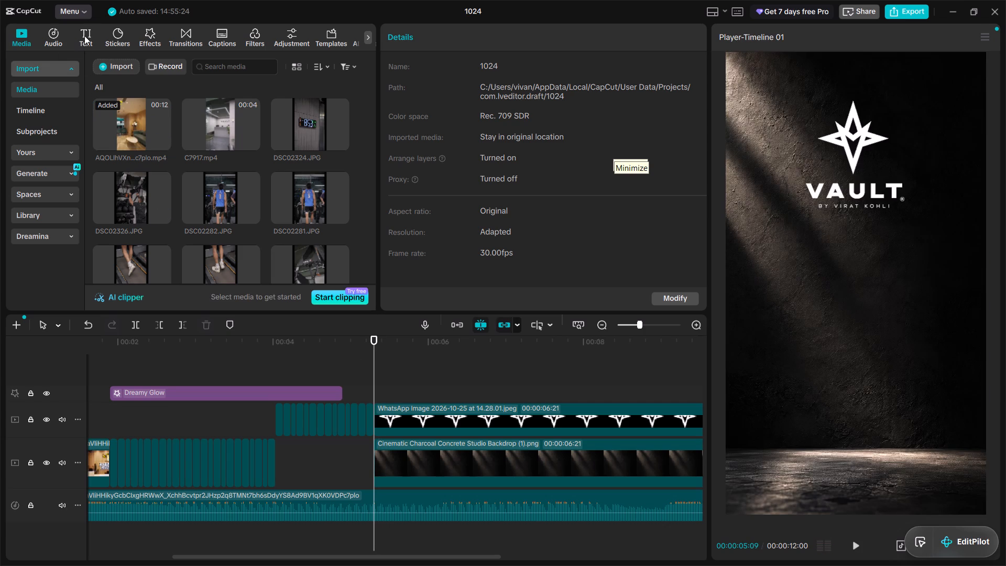
pyautogui.click(145, 107)
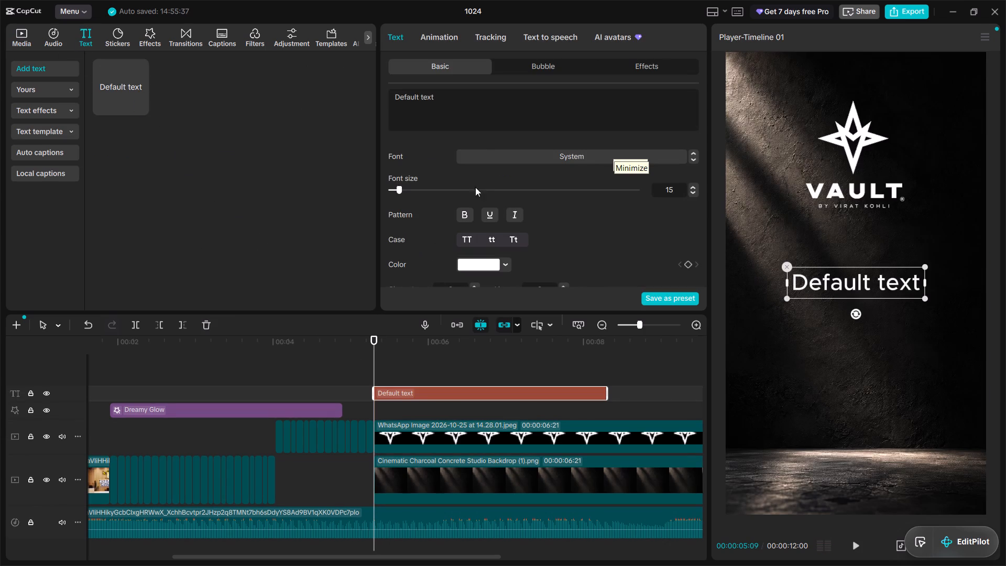
# Set the default text's font to NeuePowerTrial-MediumOblique.
pyautogui.click(492, 150)
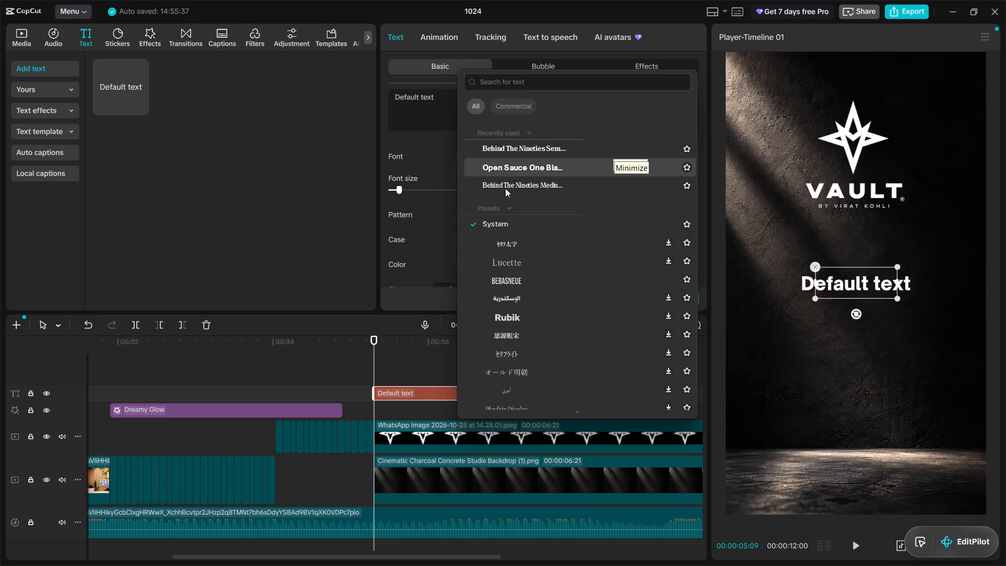
pyautogui.scroll(-11, 513, 202)
pyautogui.click(512, 84)
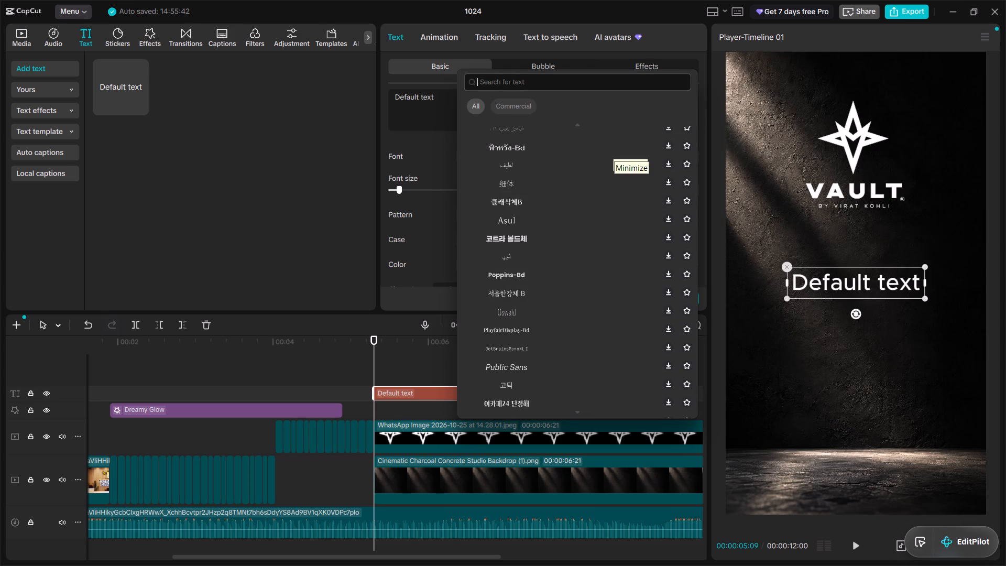
pyautogui.click(425, 149)
pyautogui.click(500, 154)
pyautogui.scroll(-4, 517, 224)
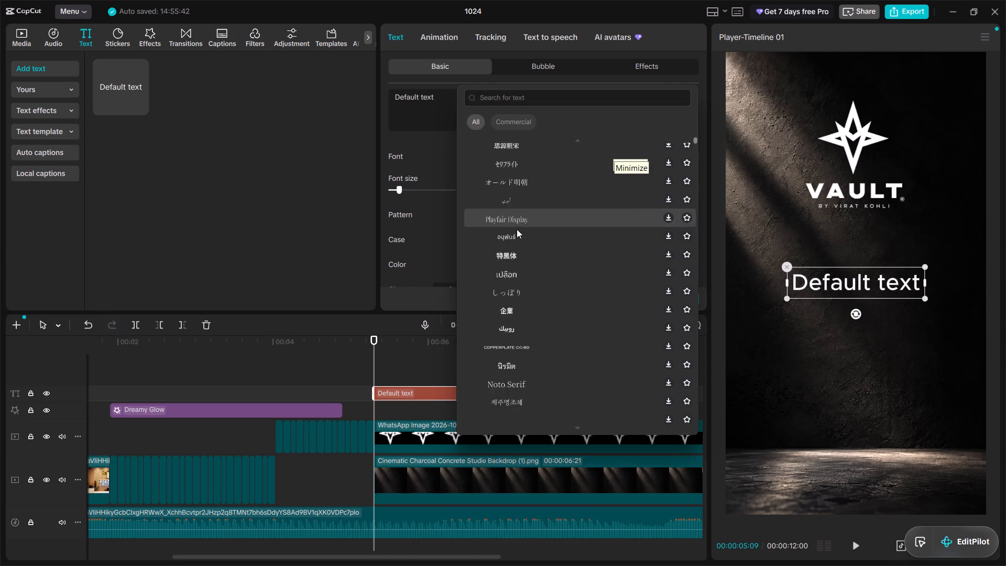
pyautogui.scroll(-2, 517, 229)
pyautogui.scroll(8, 516, 228)
pyautogui.scroll(-4, 539, 287)
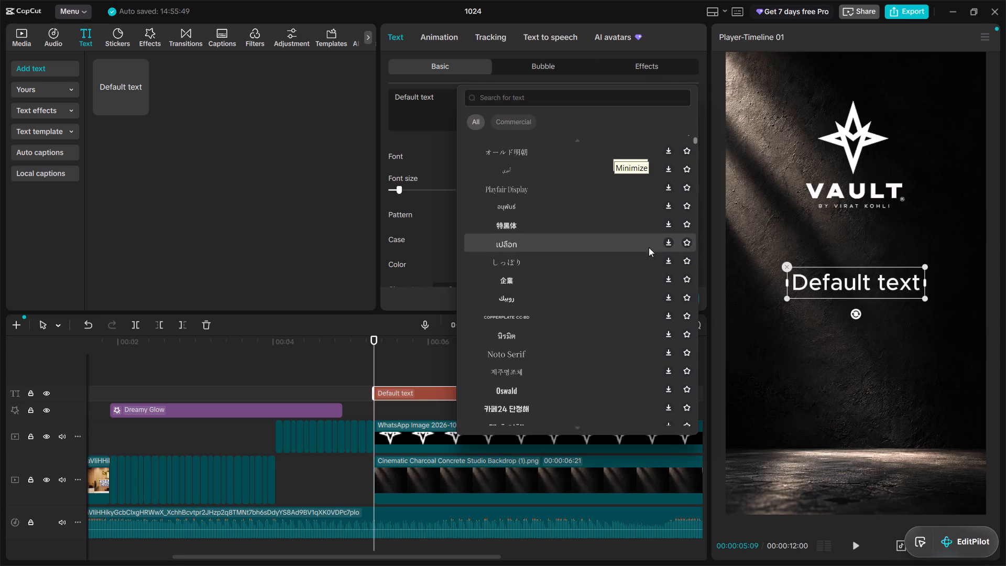
pyautogui.moveTo(693, 172); pyautogui.dragTo(707, 362)
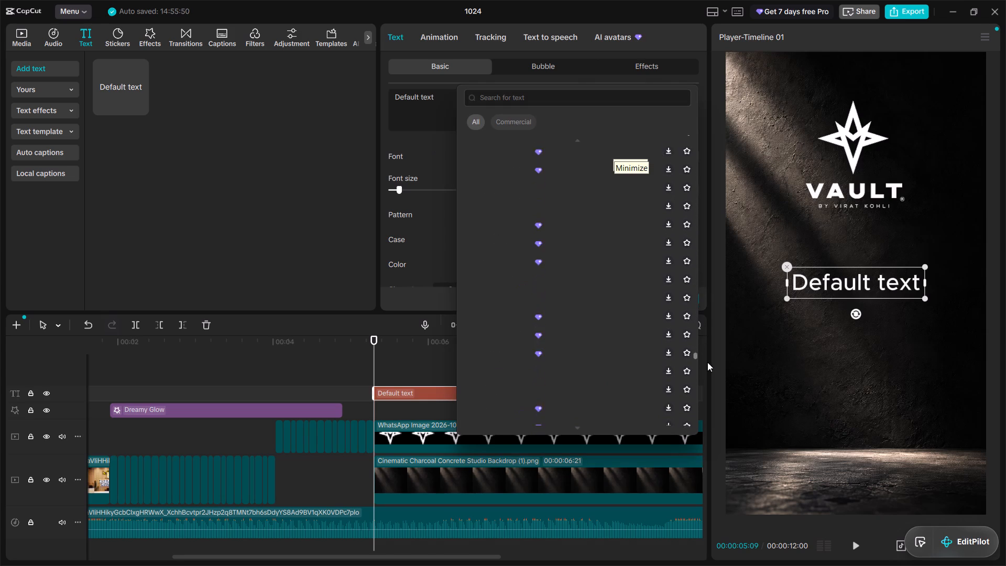
pyautogui.moveTo(707, 362); pyautogui.dragTo(708, 426)
pyautogui.scroll(2, 581, 285)
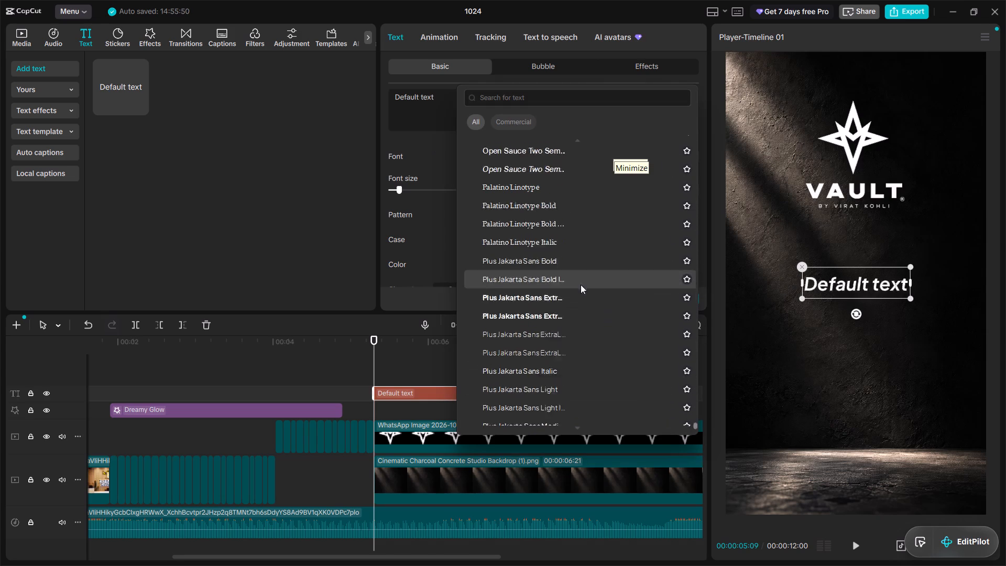
pyautogui.scroll(18, 581, 285)
pyautogui.scroll(-2, 566, 300)
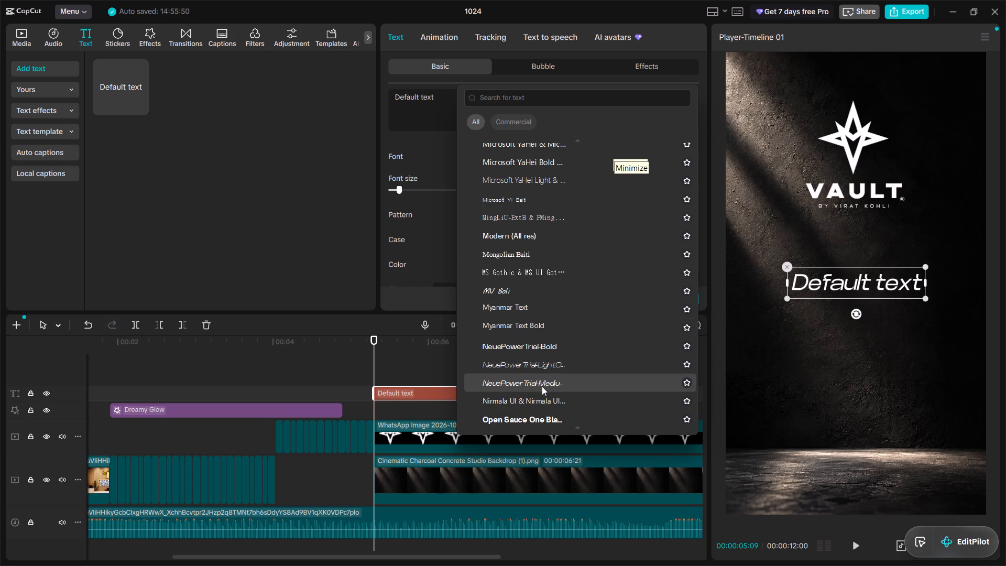
pyautogui.click(538, 384)
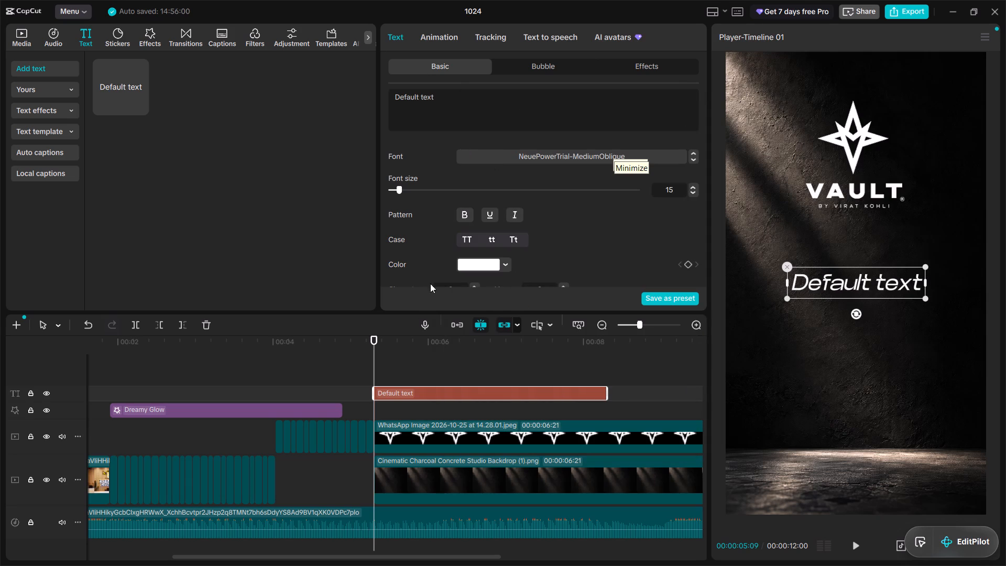
# Replace the default text clip's wording with "Train".
pyautogui.click(397, 389)
pyautogui.press('space')
pyautogui.press('space')
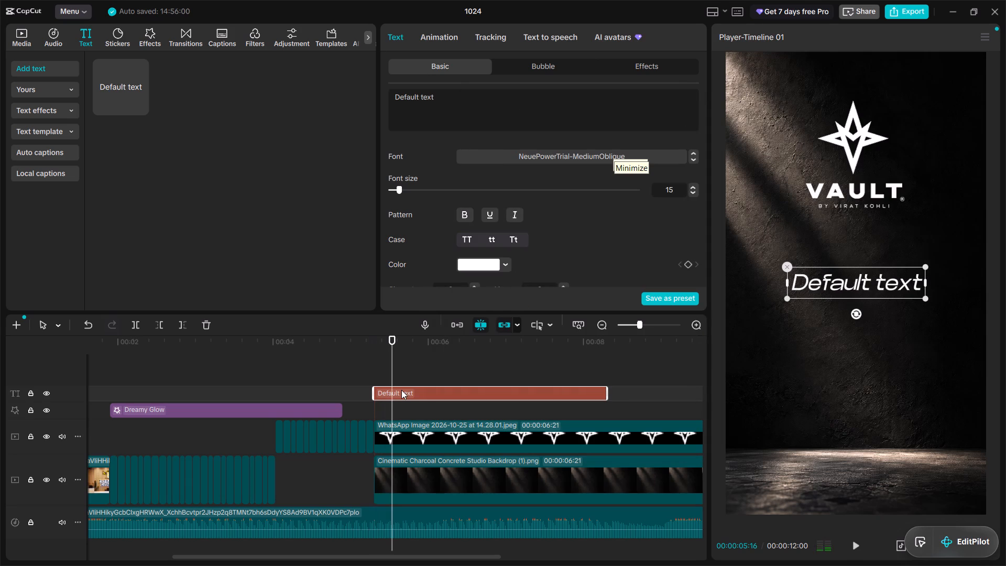
pyautogui.doubleClick(379, 380)
pyautogui.click(375, 379)
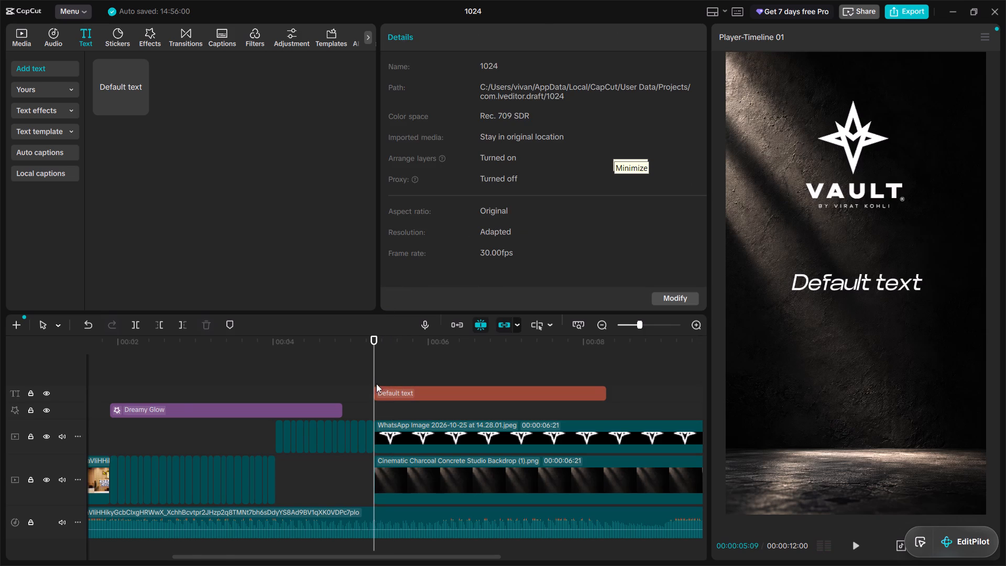
pyautogui.keyDown('ctrl'); pyautogui.scroll(13, 379, 390); pyautogui.keyUp('ctrl')
pyautogui.click(399, 394)
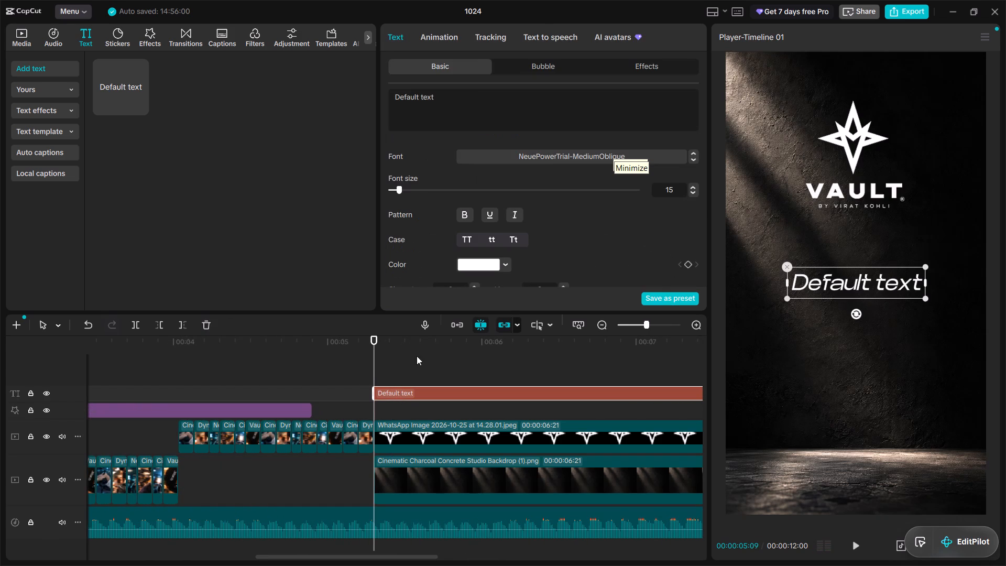
pyautogui.click(448, 105)
pyautogui.hotkey('ctrl', 'a')
pyautogui.write('Tra')
pyautogui.write('in')
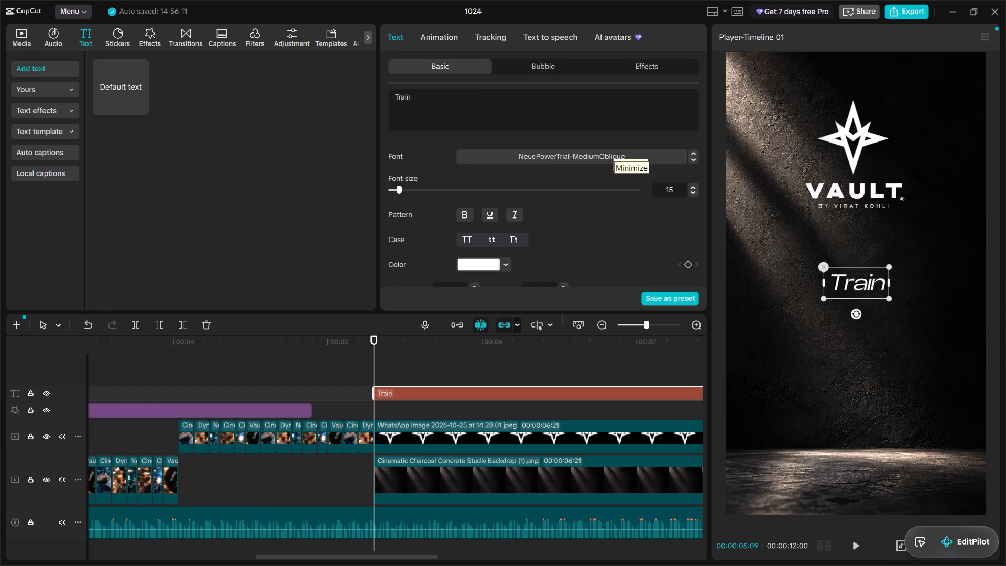
# Split the Train text clip at 00:00:05:12, three frames after its start.
pyautogui.hotkey('ctrl', 'b')
pyautogui.click(429, 395)
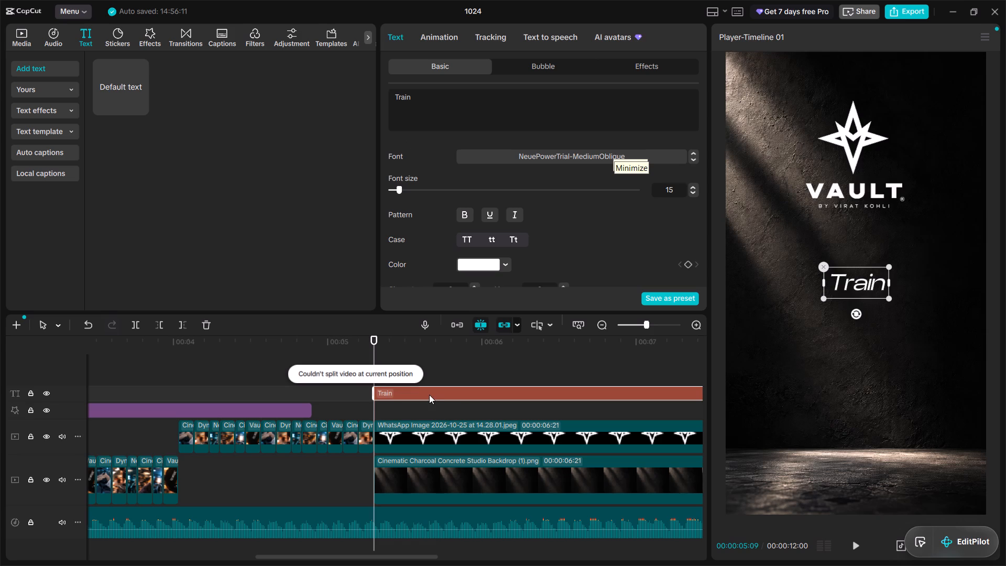
pyautogui.press('Right')
pyautogui.press('Right')
pyautogui.press('Right')
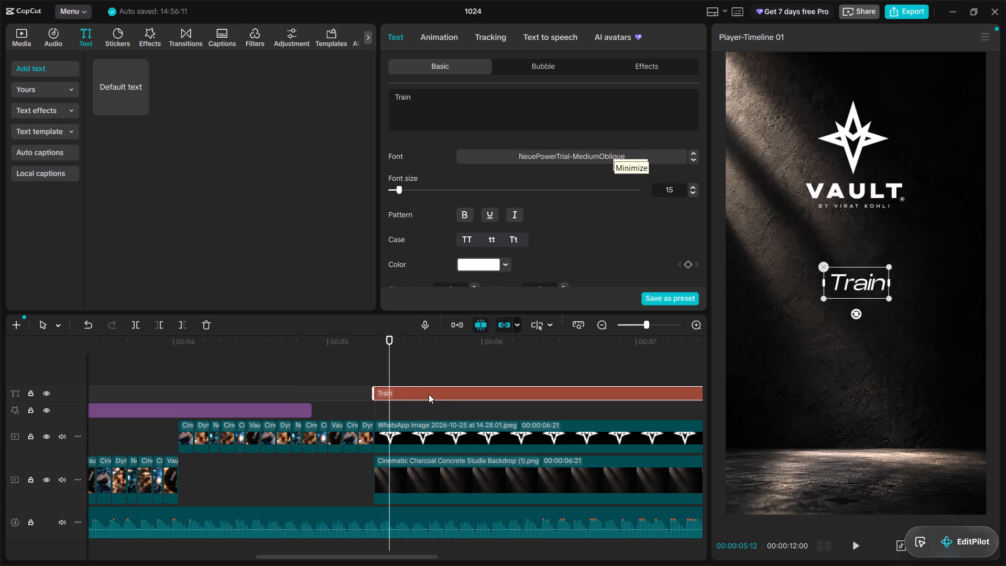
pyautogui.hotkey('ctrl', 'b')
pyautogui.click(429, 394)
pyautogui.press('space')
pyautogui.press('space')
# Select the longer Train segment after the split and move the playhead to 00:00:05:13.
pyautogui.click(391, 372)
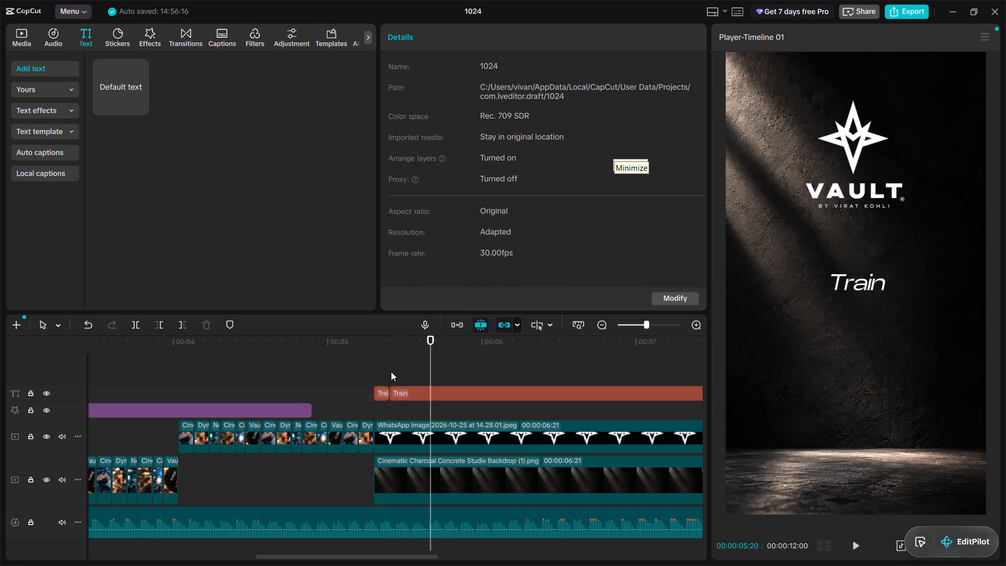
pyautogui.click(423, 390)
pyautogui.press('Right')
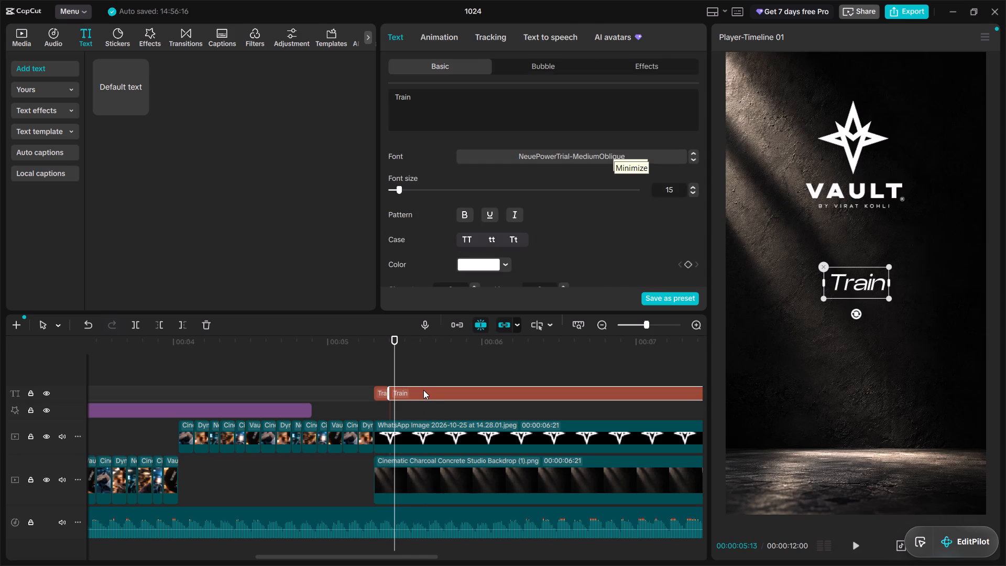
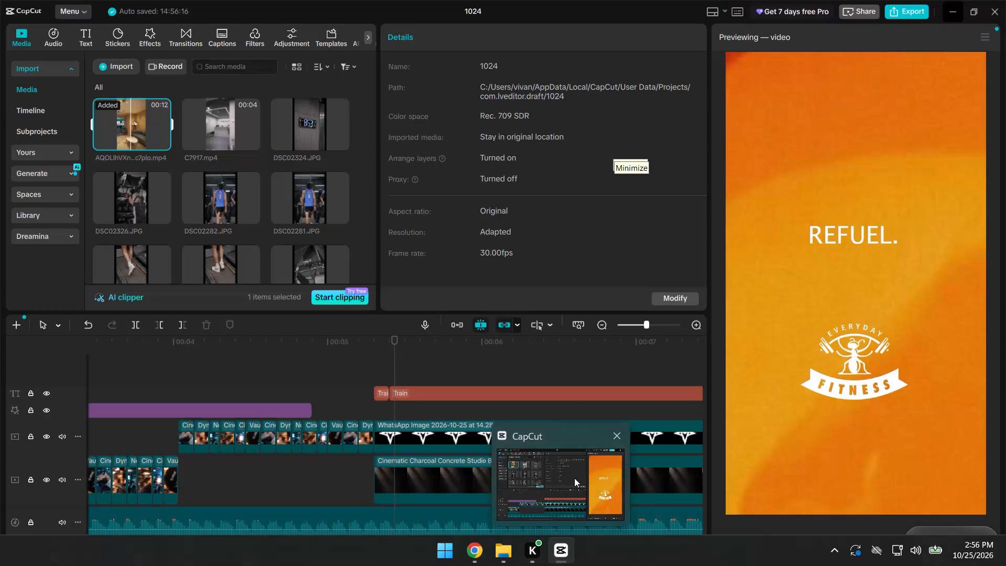
# Delete the short first Train segment and extend the remaining Train clip back to the start of the logo and backdrop clips.
pyautogui.click(574, 478)
pyautogui.click(389, 363)
pyautogui.click(408, 390)
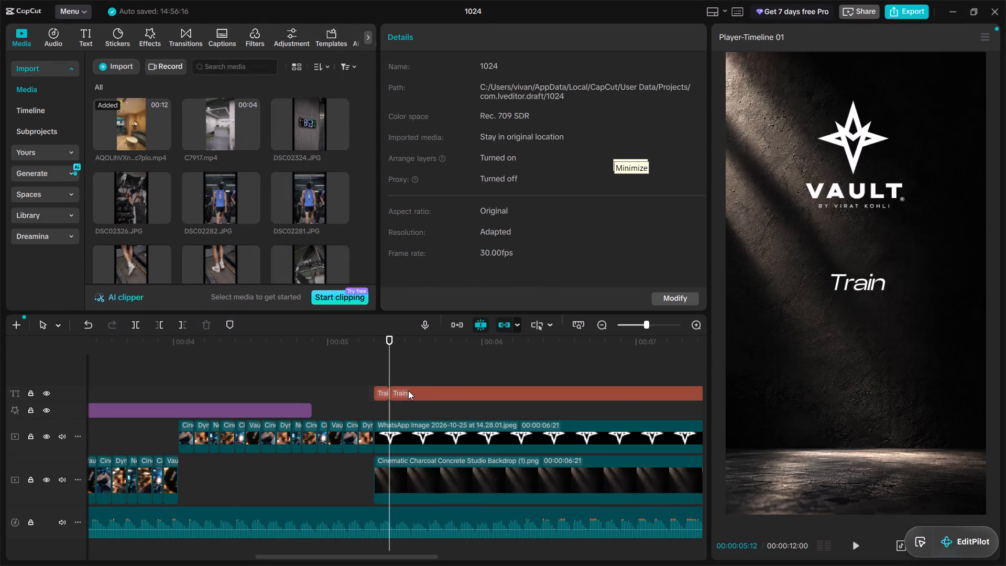
pyautogui.press('Right')
pyautogui.press('Right')
pyautogui.press('Right')
pyautogui.press('Right')
pyautogui.press('Right')
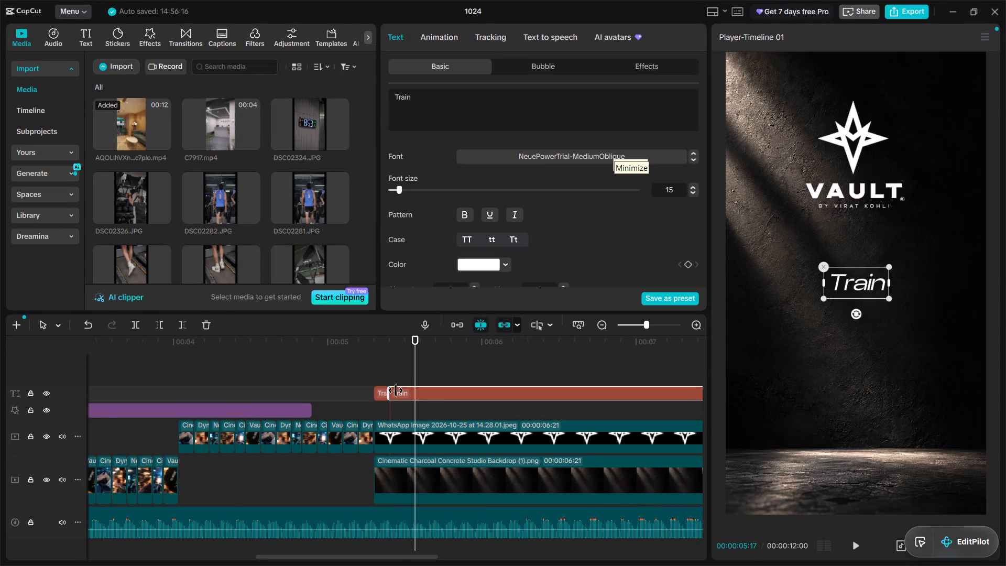
pyautogui.click(378, 390)
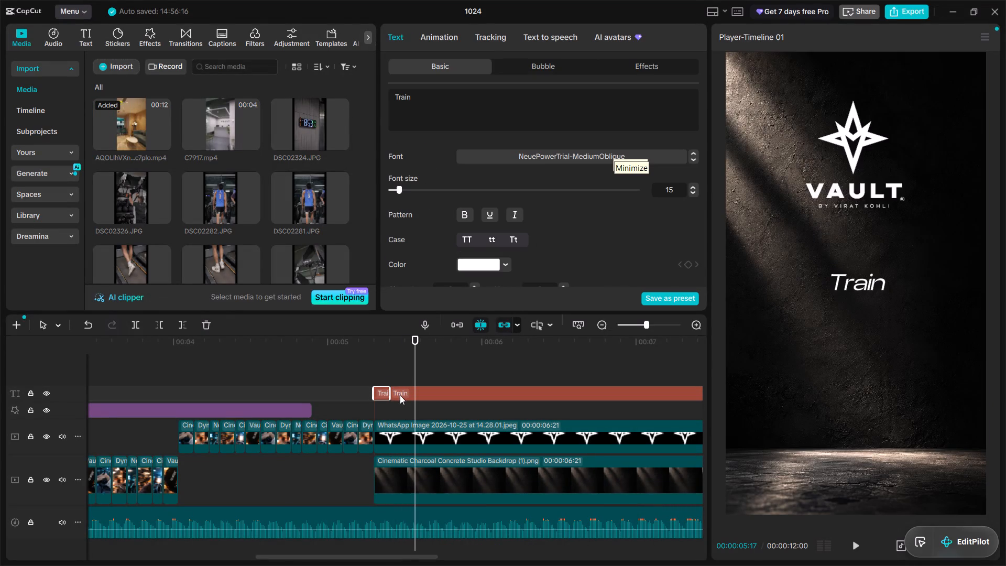
pyautogui.click(400, 395)
pyautogui.click(389, 380)
pyautogui.click(398, 393)
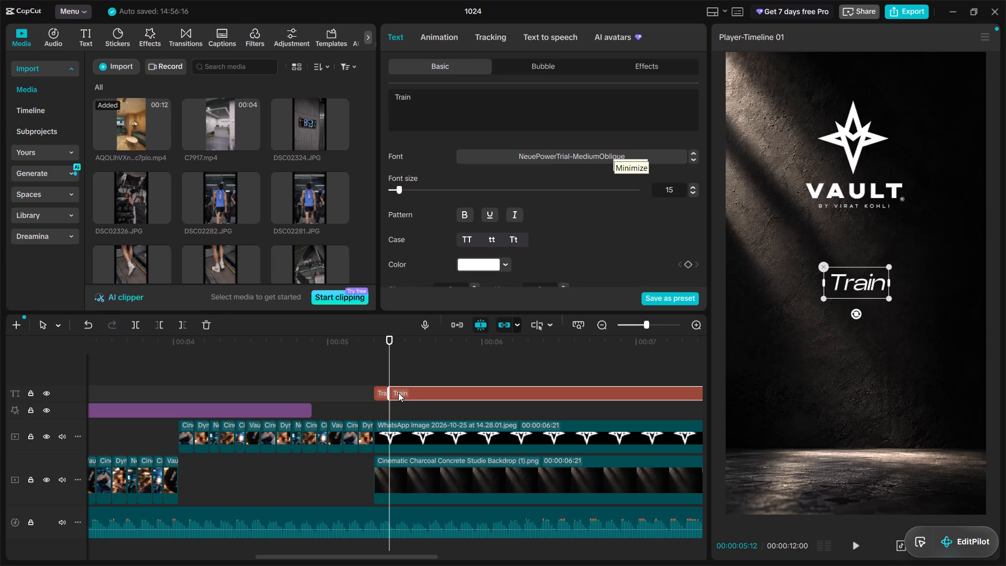
pyautogui.click(379, 393)
pyautogui.press('BackSpace')
pyautogui.click(391, 394)
pyautogui.moveTo(390, 394); pyautogui.dragTo(374, 391)
# Split the Train text clip at 00:00:05:14, five frames after its start.
pyautogui.press('Right')
pyautogui.press('Right')
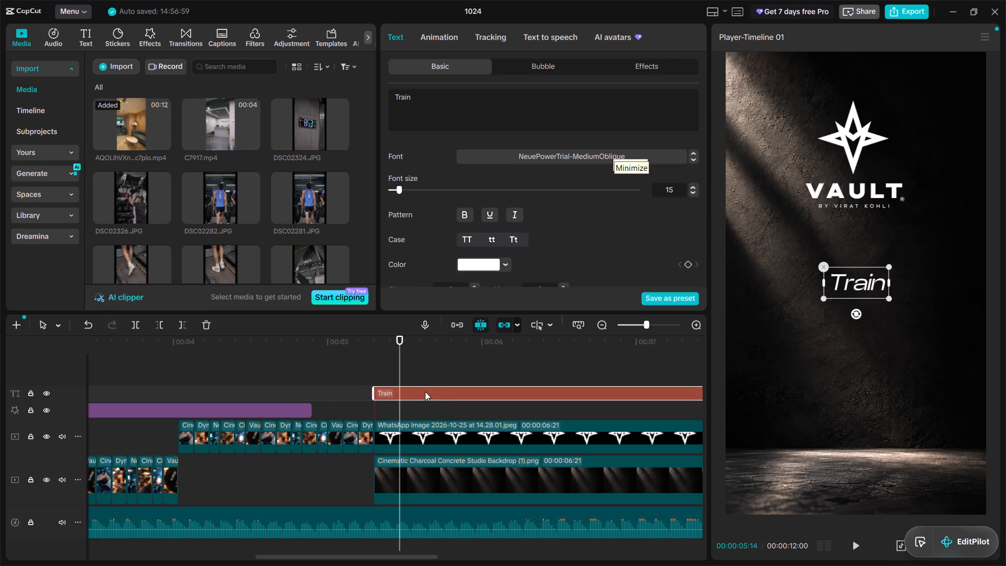
pyautogui.hotkey('ctrl', 'b')
# Change the wording of the longer Train segment after the split to "Recover".
pyautogui.click(424, 391)
pyautogui.click(421, 110)
pyautogui.hotkey('ctrl', 'a')
pyautogui.write('Recover')
# Split the Recover text clip at 00:00:05:19, five frames after its start.
pyautogui.hotkey('ctrl', 'b')
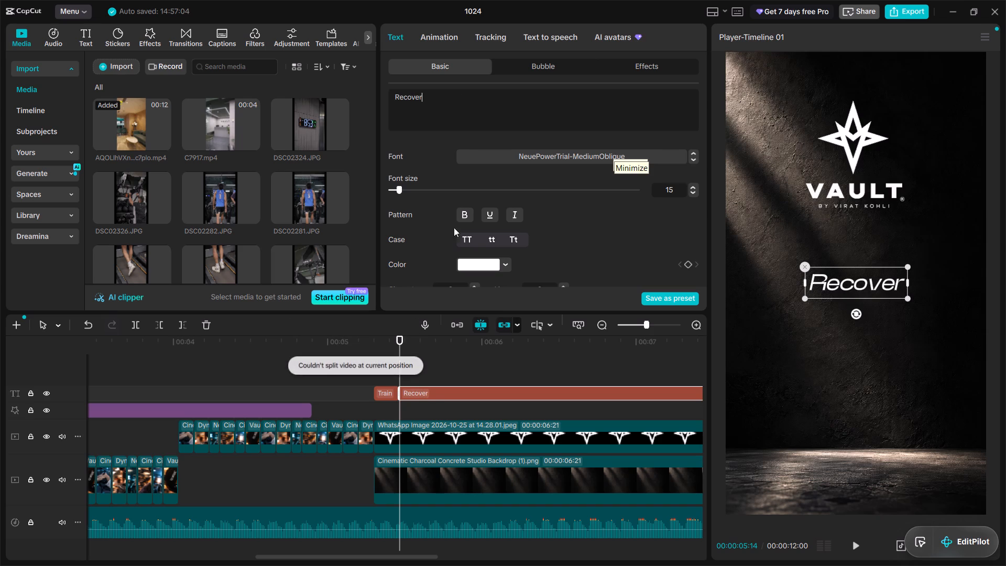
pyautogui.click(430, 394)
pyautogui.press('Right')
pyautogui.press('Right')
pyautogui.press('Right')
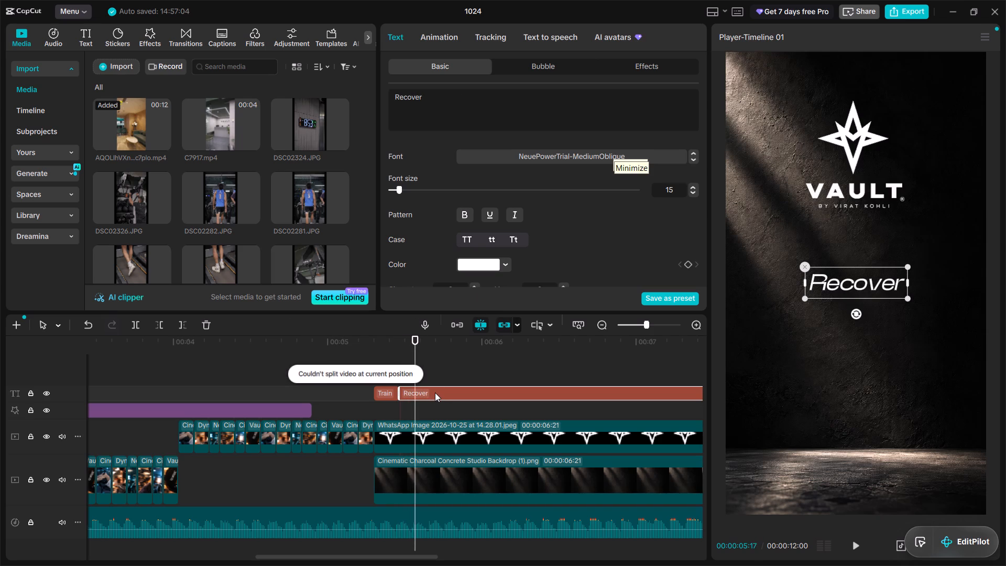
pyautogui.press('Right')
pyautogui.press('Right')
pyautogui.hotkey('ctrl', 'b')
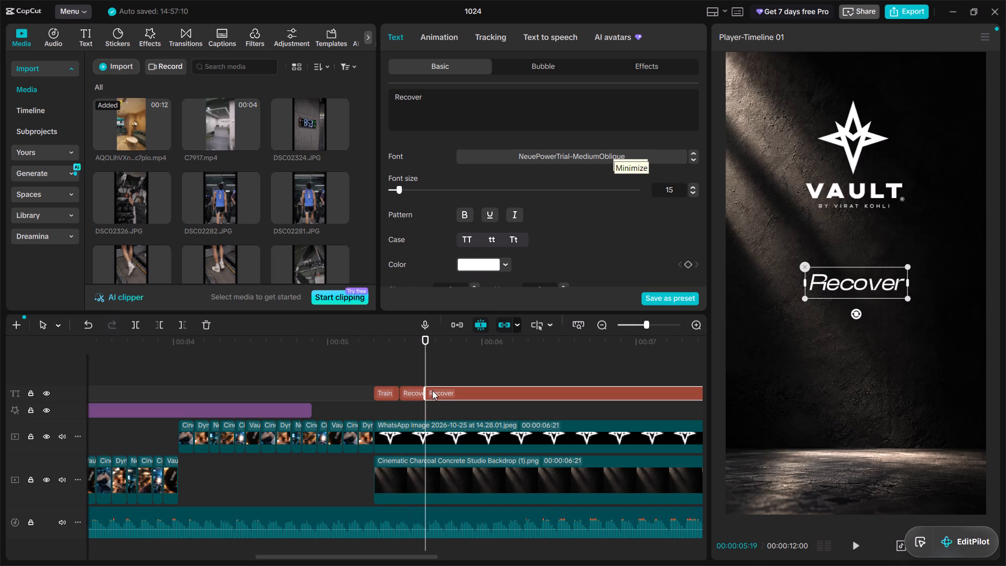
# Change the wording of the longer second Recover segment to "Refuel" and split it at 00:00:05:24.
pyautogui.click(443, 395)
pyautogui.press('Right')
pyautogui.press('Right')
pyautogui.press('Right')
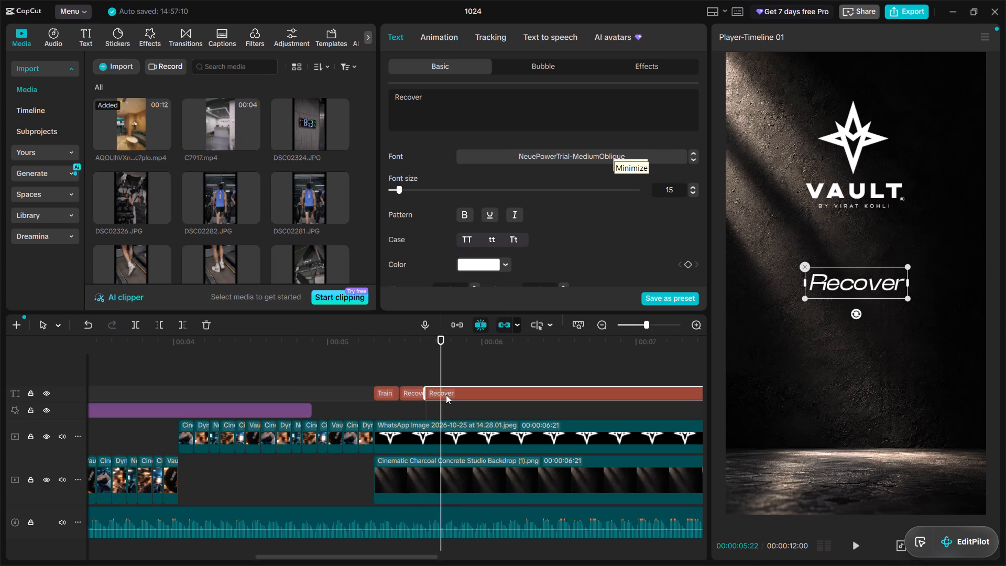
pyautogui.press('Right')
pyautogui.press('Right')
pyautogui.click(428, 104)
pyautogui.hotkey('ctrl', 'a')
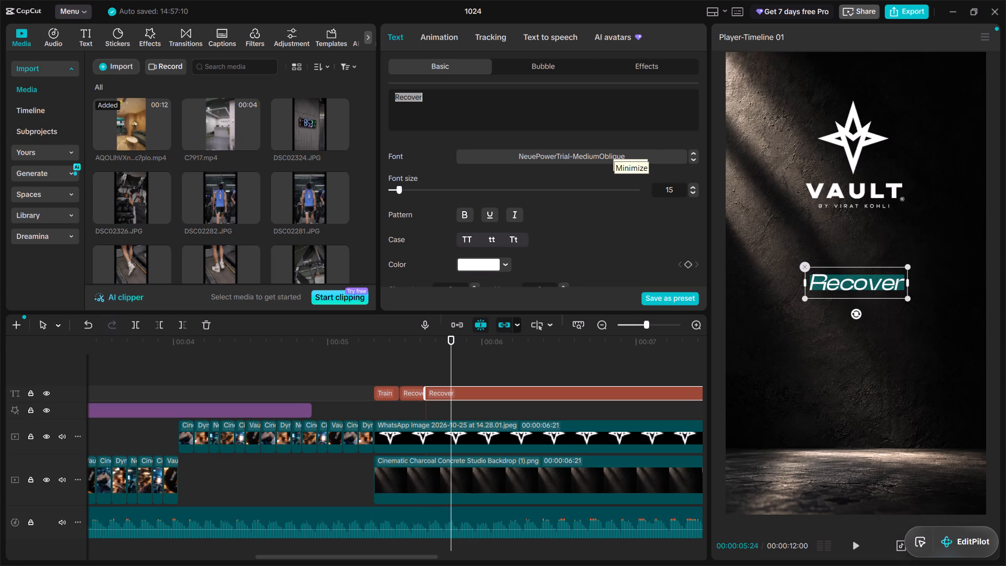
pyautogui.write('Re')
pyautogui.write('fuel')
pyautogui.press('space')
pyautogui.press('BackSpace')
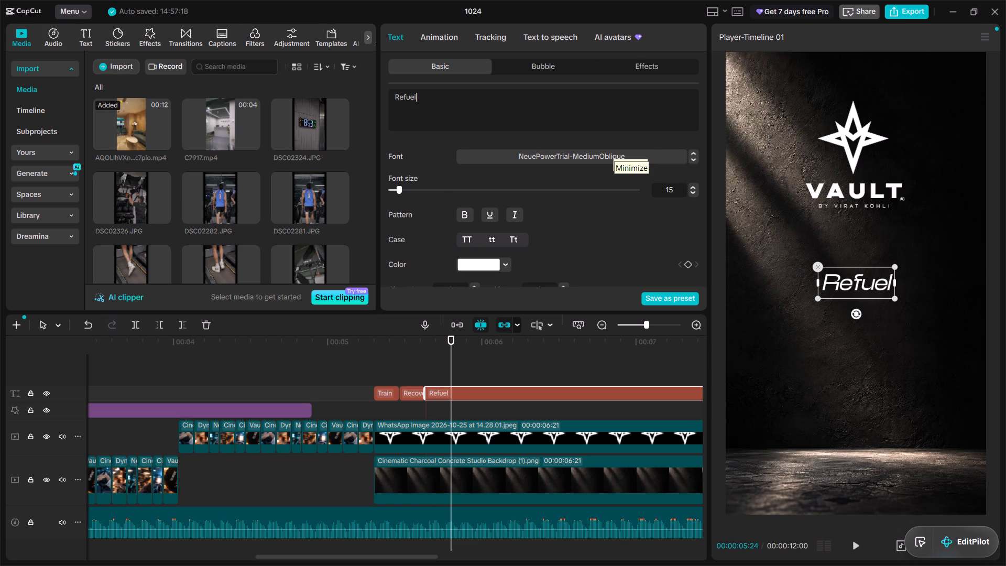
pyautogui.hotkey('ctrl', 'b')
# Change the wording of the longer second Refuel segment to "Breath" and split it at 00:00:05:29.
pyautogui.click(473, 395)
pyautogui.press('Right')
pyautogui.press('Right')
pyautogui.press('Right')
pyautogui.press('Right')
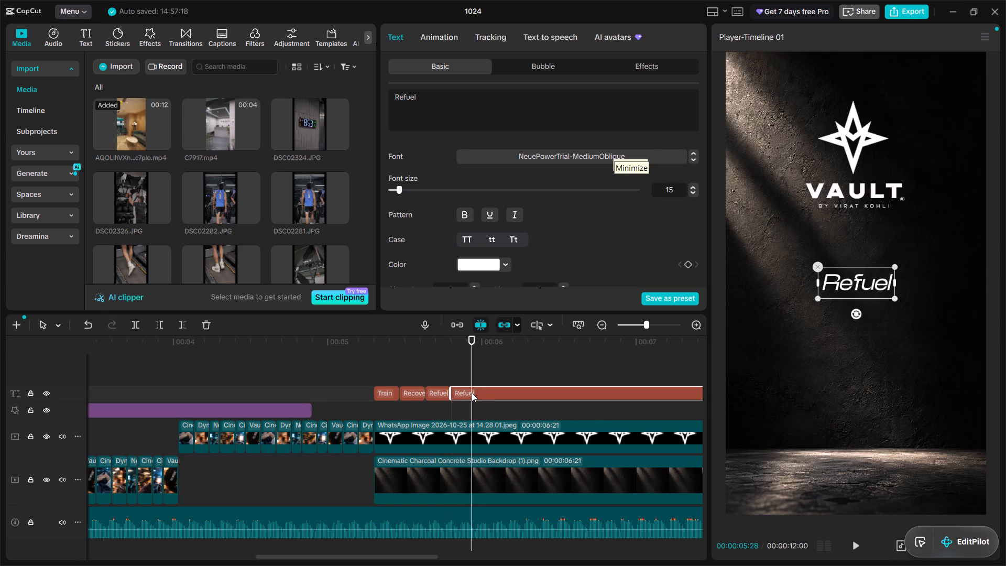
pyautogui.press('Right')
pyautogui.click(404, 70)
pyautogui.click(417, 121)
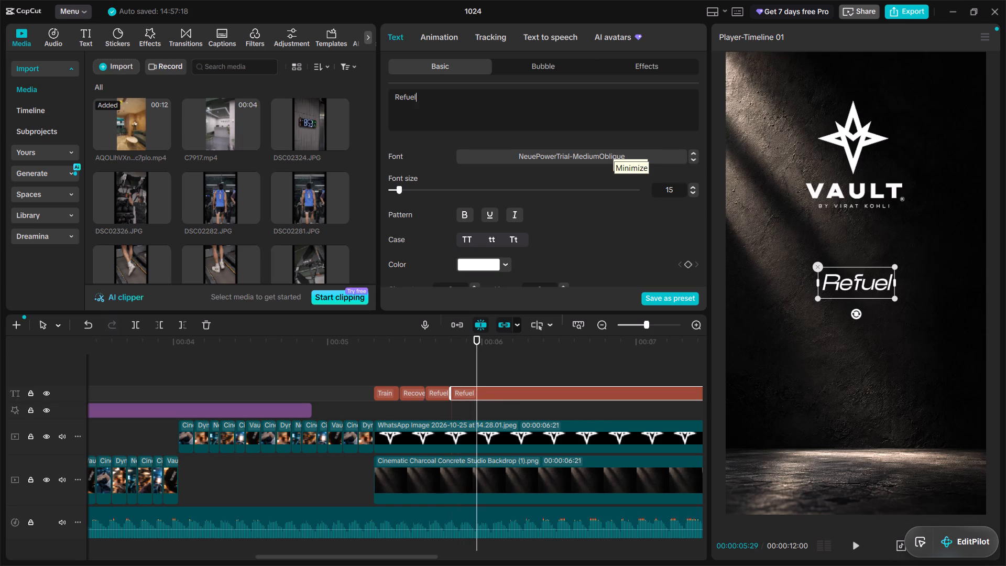
pyautogui.hotkey('ctrl', 'a')
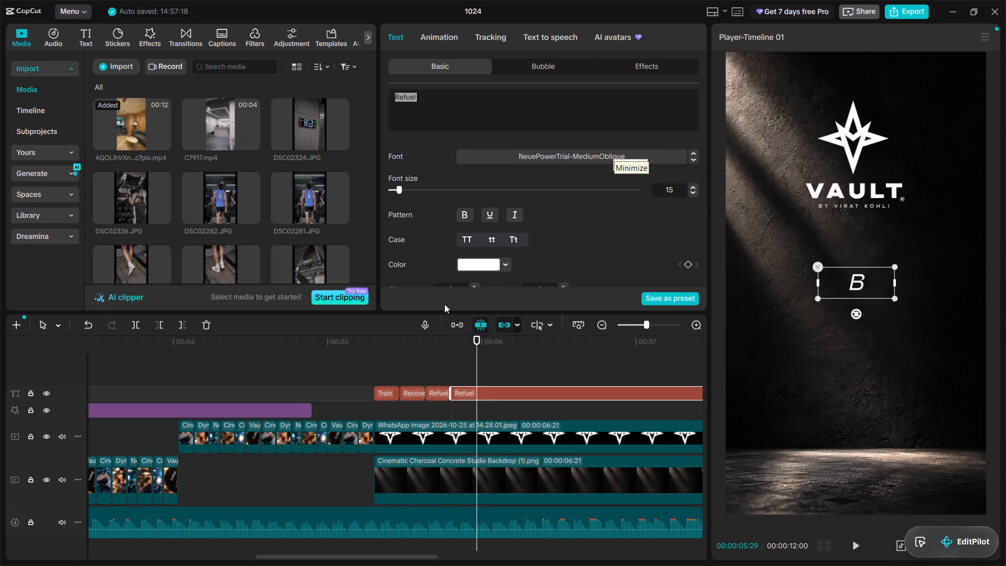
pyautogui.press('BackSpace')
pyautogui.press('a')
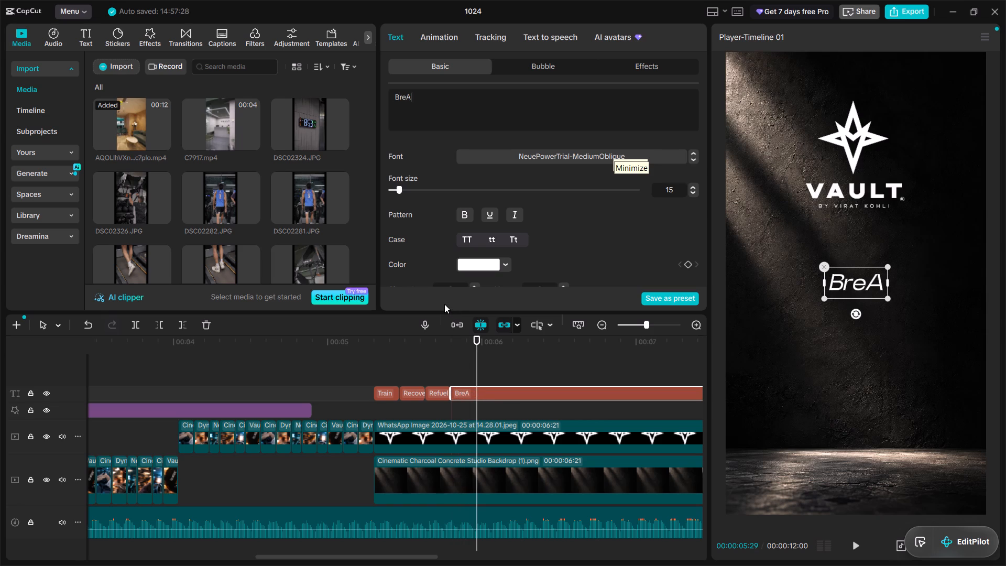
pyautogui.press('BackSpace')
pyautogui.press('a')
pyautogui.write('th')
pyautogui.hotkey('ctrl', 'b')
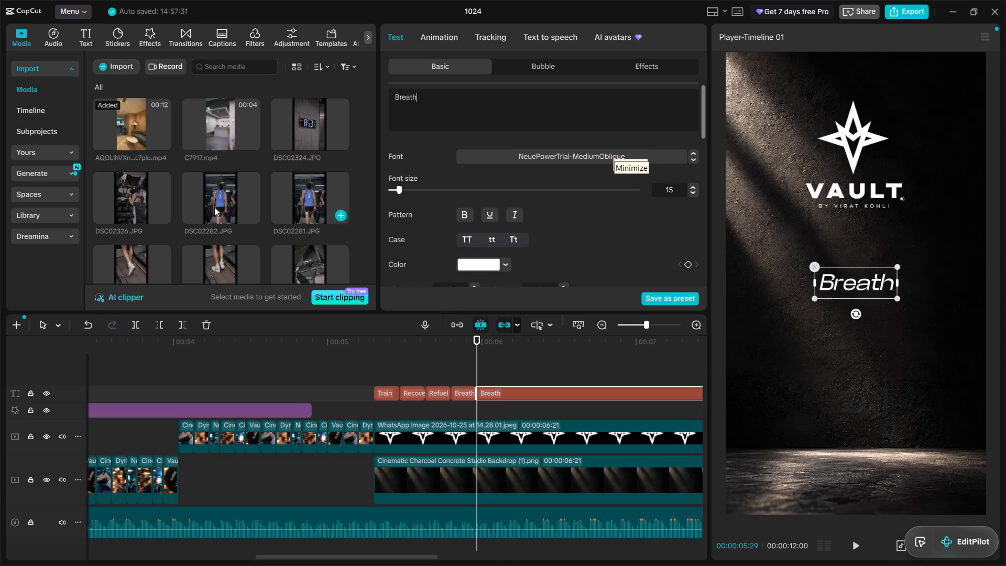
# Preview the original gym video frame by frame from 00:00:05:02 to 00:00:05:29 to check its end card's word order and timing.
pyautogui.click(131, 107)
pyautogui.click(135, 110)
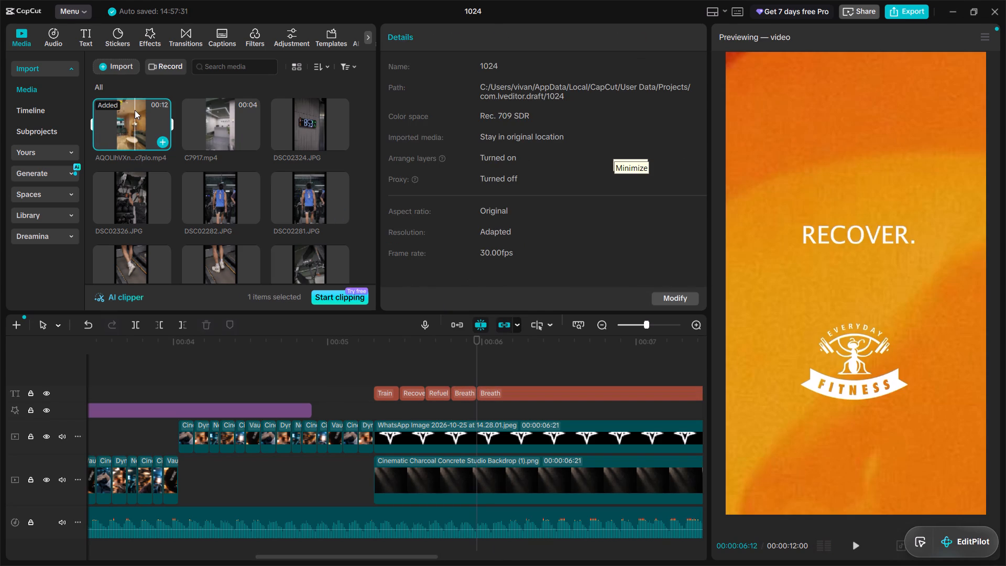
pyautogui.press('Left')
pyautogui.press('Left')
pyautogui.press('Left')
pyautogui.press('Left')
pyautogui.press('Left')
pyautogui.press('Left')
pyautogui.press('Left')
pyautogui.press('Left')
pyautogui.press('Left')
pyautogui.press('Left')
pyautogui.press('Left')
pyautogui.press('Left')
pyautogui.press('Left')
pyautogui.press('Left')
pyautogui.press('Left')
pyautogui.press('Left')
pyautogui.press('Left')
pyautogui.press('Left')
pyautogui.press('Left')
pyautogui.press('Left')
pyautogui.press('Right')
pyautogui.press('Right')
pyautogui.press('Right')
pyautogui.press('Right')
pyautogui.press('Right')
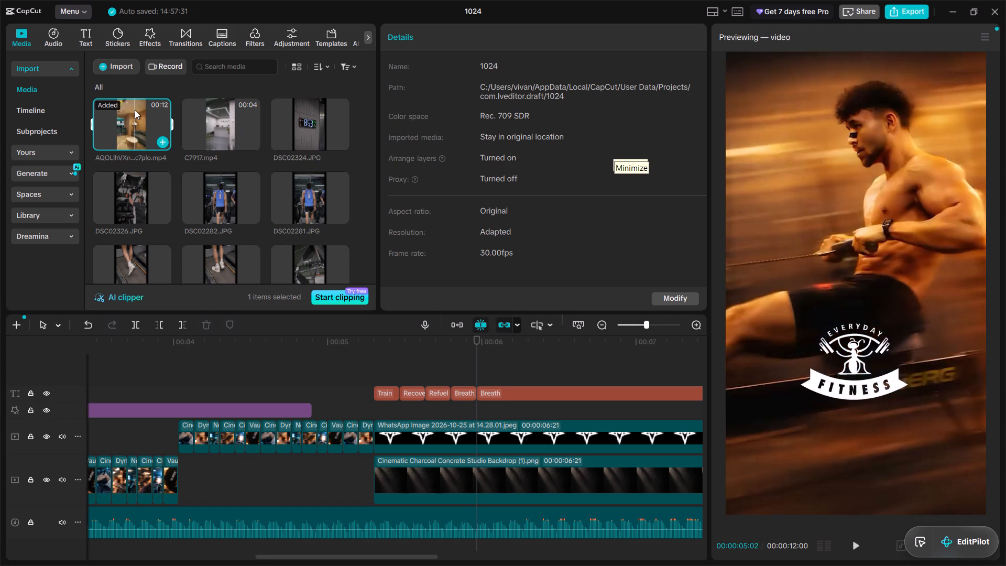
pyautogui.press('Right')
pyautogui.press('Right')
pyautogui.press('Right')
pyautogui.press('Right')
pyautogui.press('Right')
pyautogui.press('Right')
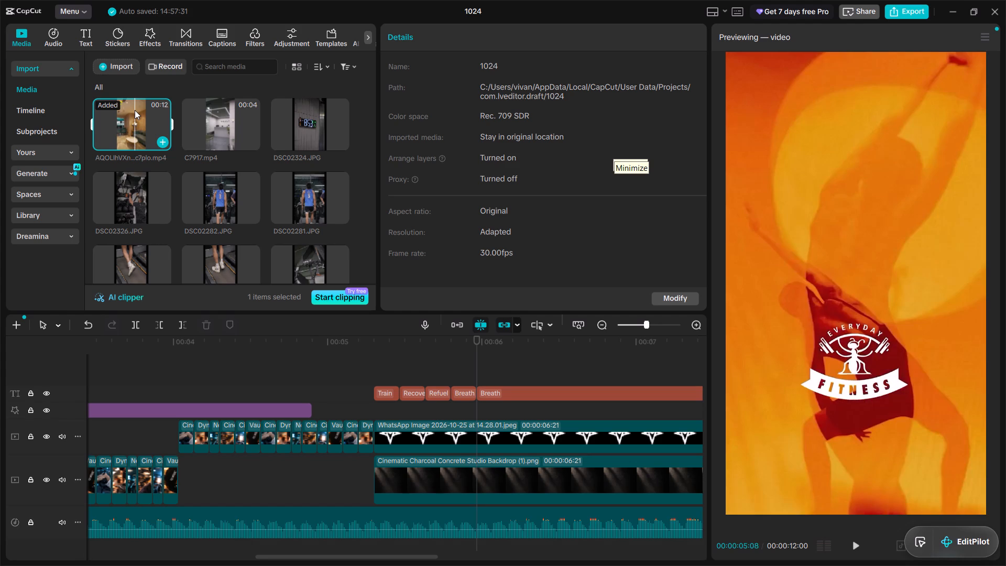
pyautogui.press('Right')
pyautogui.press('Right')
pyautogui.press('Right')
pyautogui.press('Right')
pyautogui.press('Right')
pyautogui.press('Right')
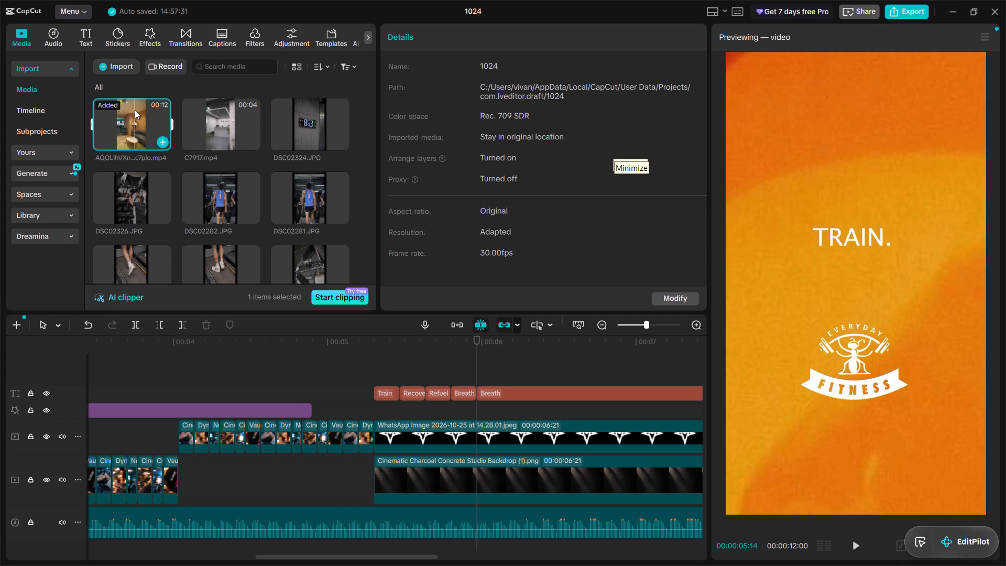
pyautogui.press('Right')
pyautogui.press('Right')
pyautogui.press('Right')
pyautogui.press('Right')
pyautogui.press('Right')
pyautogui.press('Right')
pyautogui.press('Right')
pyautogui.press('Right')
pyautogui.press('Right')
pyautogui.press('Right')
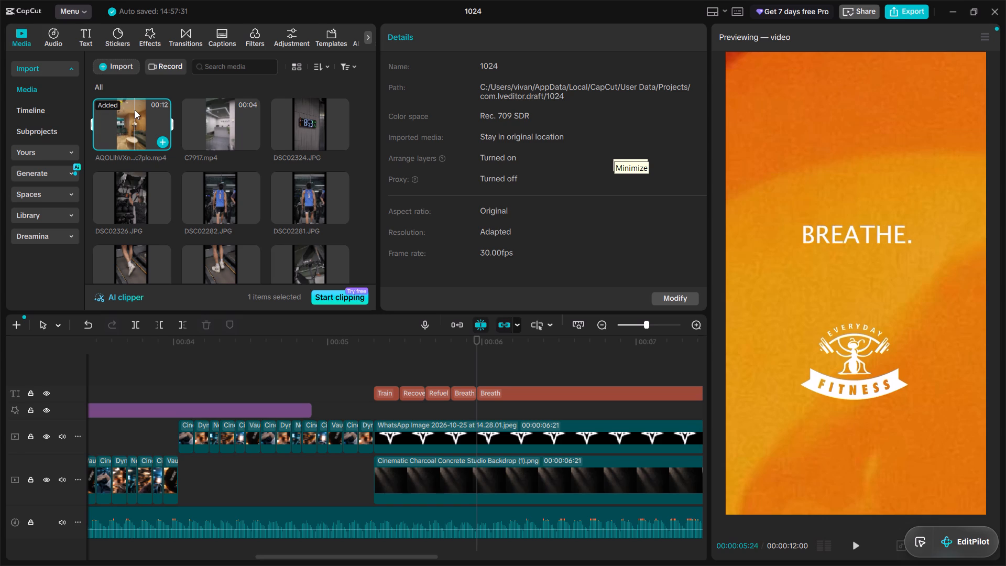
pyautogui.press('Right')
pyautogui.press('Right')
pyautogui.press('Right')
pyautogui.press('Right')
pyautogui.press('Right')
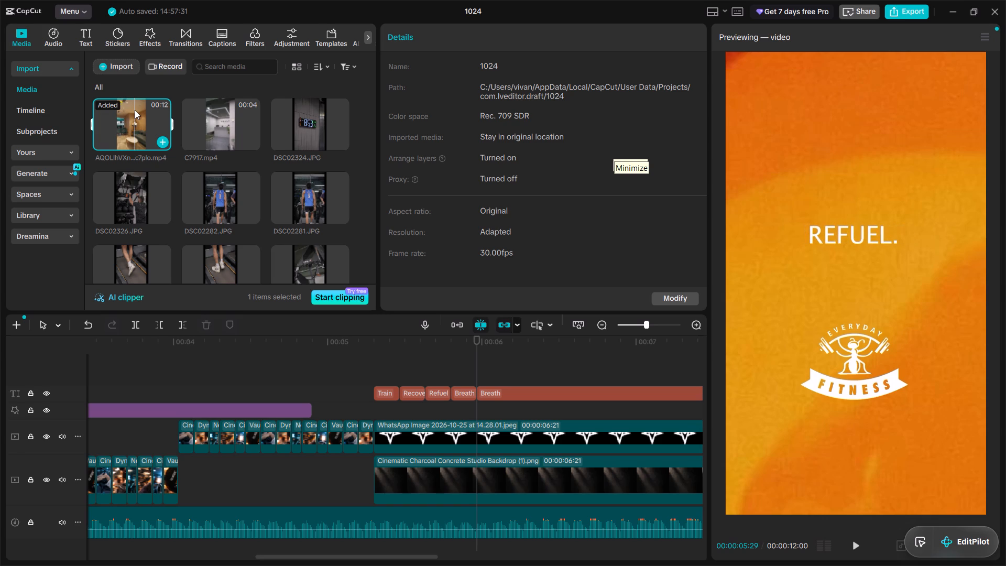
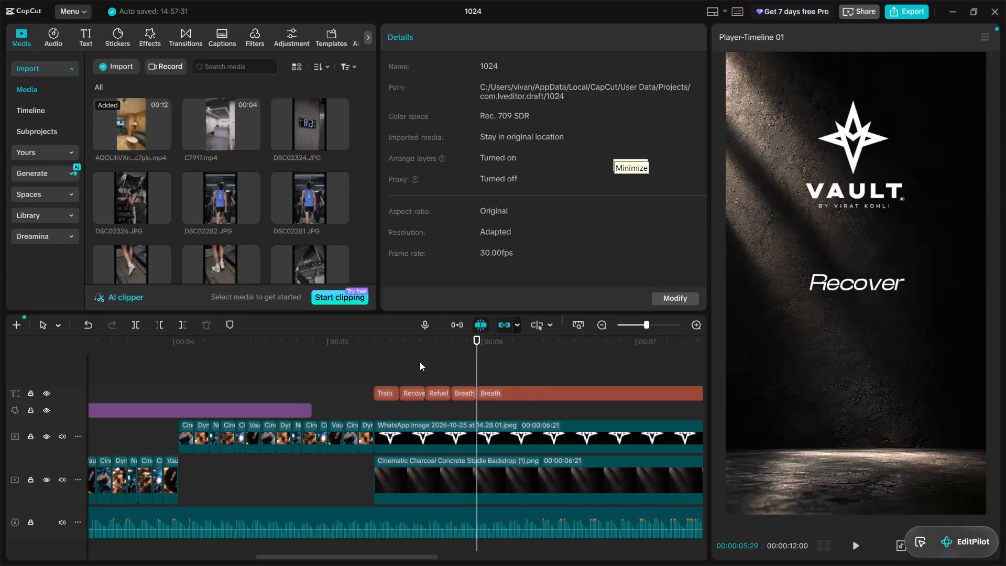
# Swap the wording of the third and fourth text segments so the third reads "Breath" and the fourth "Refuel".
pyautogui.moveTo(420, 362); pyautogui.dragTo(427, 362)
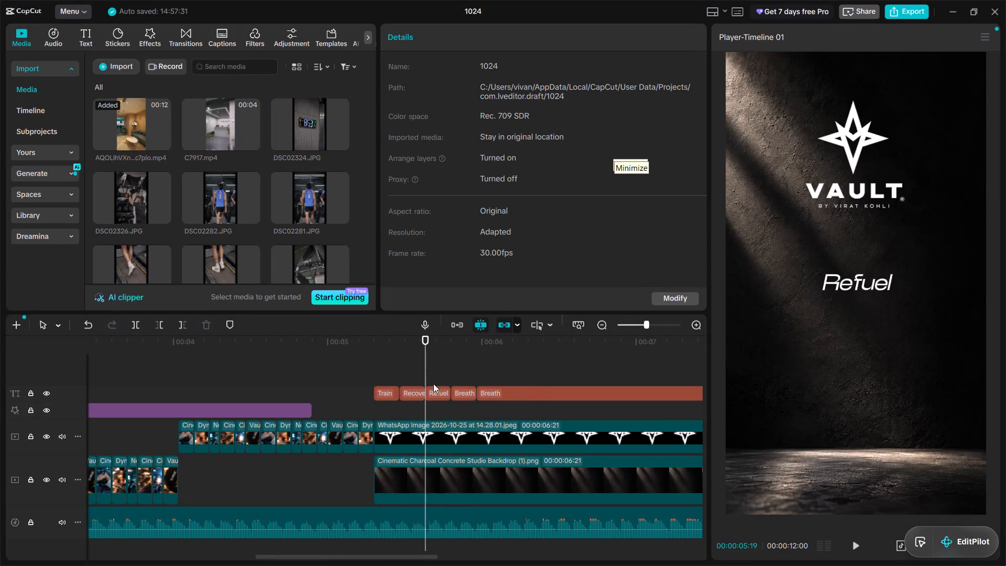
pyautogui.click(440, 394)
pyautogui.click(429, 115)
pyautogui.hotkey('ctrl', 'a')
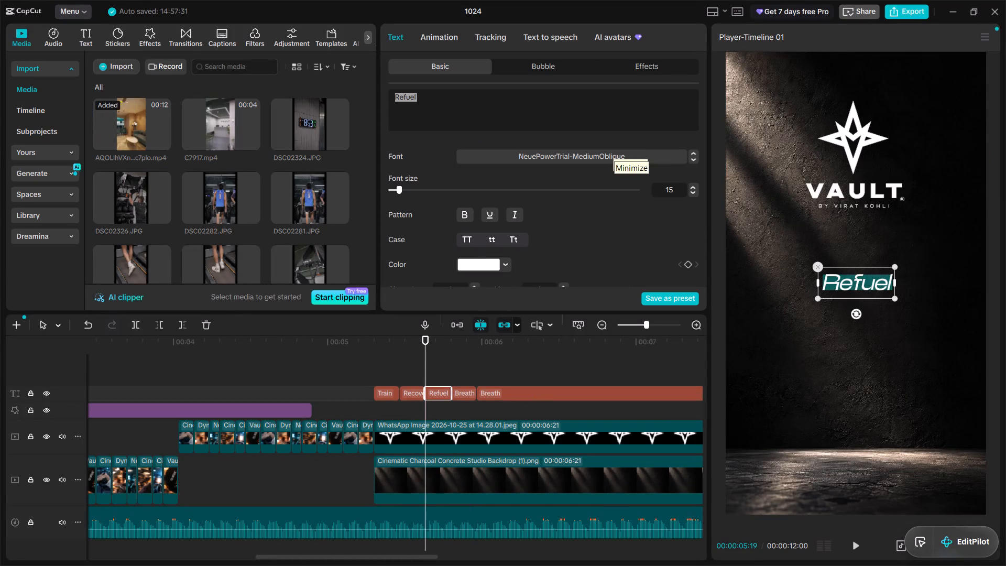
pyautogui.hotkey('ctrl', 'c')
pyautogui.write('Breath')
pyautogui.click(467, 370)
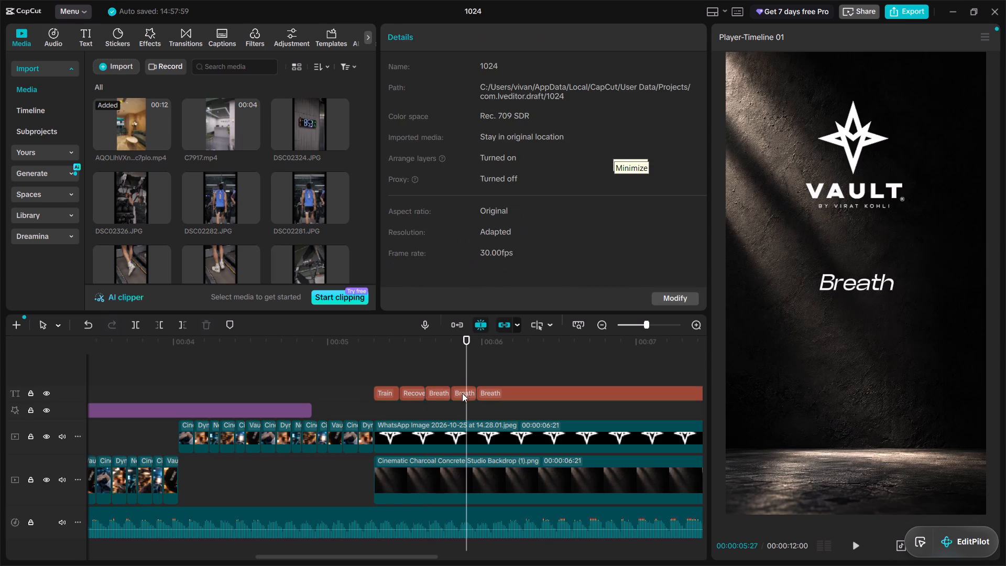
pyautogui.click(462, 394)
pyautogui.click(423, 101)
pyautogui.hotkey('ctrl', 'a')
pyautogui.hotkey('ctrl', 'v')
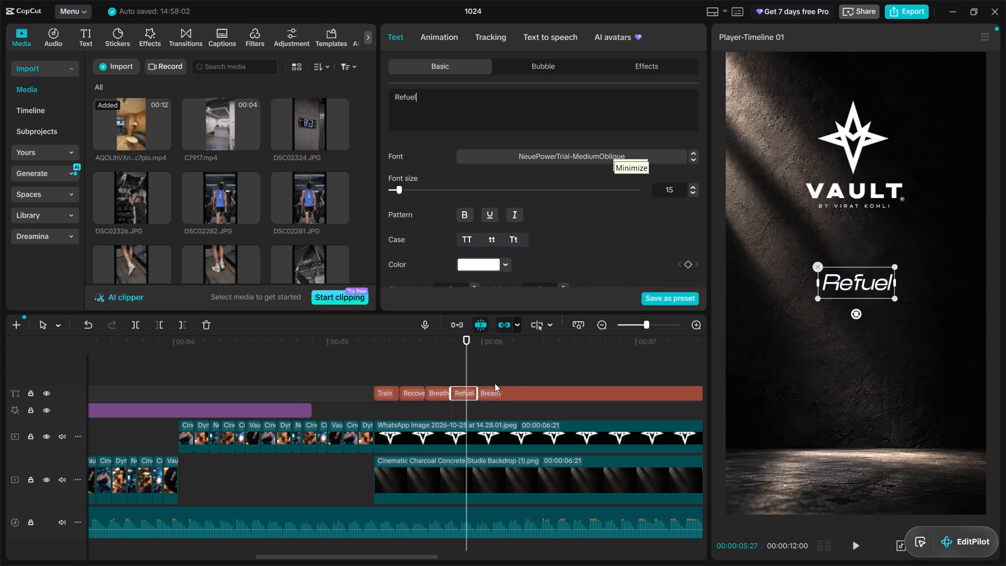
# Delete the long leftover Breath text segment that starts at 00:00:05:29.
pyautogui.click(499, 395)
pyautogui.press('BackSpace')
# Copy the Train, Recover, Breath and Refuel text clips and paste them at 00:00:05:29.
pyautogui.click(474, 374)
pyautogui.moveTo(487, 396); pyautogui.dragTo(375, 377)
pyautogui.hotkey('ctrl', 'c')
pyautogui.hotkey('ctrl', 'v')
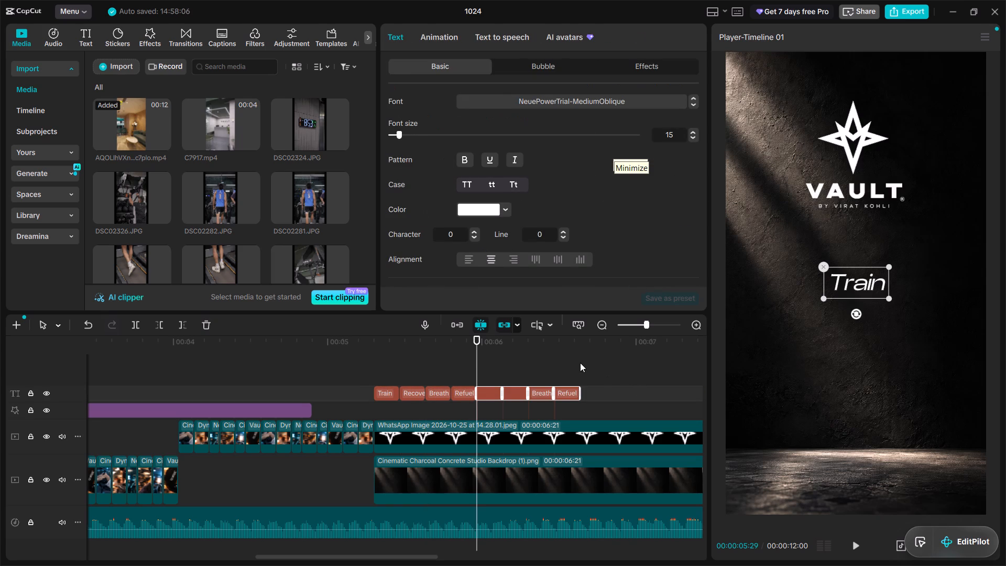
# Copy all eight text clips and paste the set three times end to end, starting at 00:00:06:19.
pyautogui.click(579, 364)
pyautogui.moveTo(610, 387); pyautogui.dragTo(318, 339)
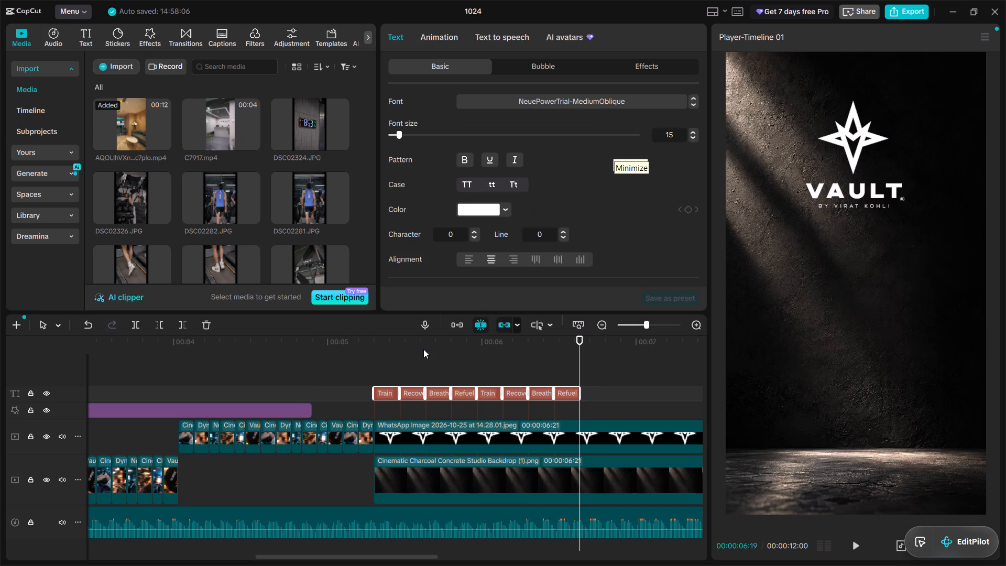
pyautogui.hotkey('ctrl', 'c')
pyautogui.hotkey('ctrl', 'v')
pyautogui.keyDown('alt'); pyautogui.scroll(-6, 576, 376); pyautogui.keyUp('alt')
pyautogui.click(318, 364)
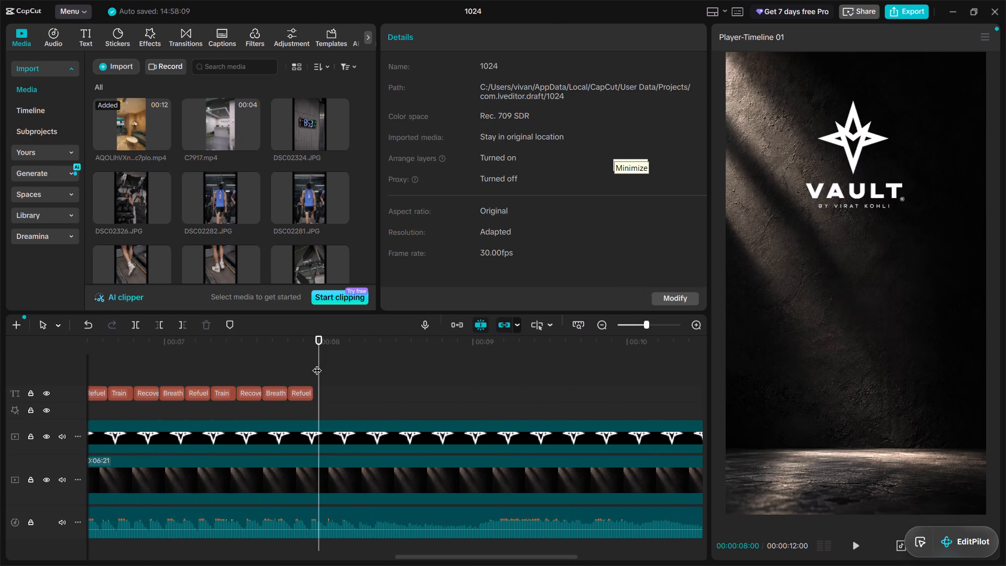
pyautogui.keyDown('ctrl'); pyautogui.click(316, 364); pyautogui.keyUp('ctrl')
pyautogui.hotkey('ctrl', 'v')
pyautogui.doubleClick(524, 369)
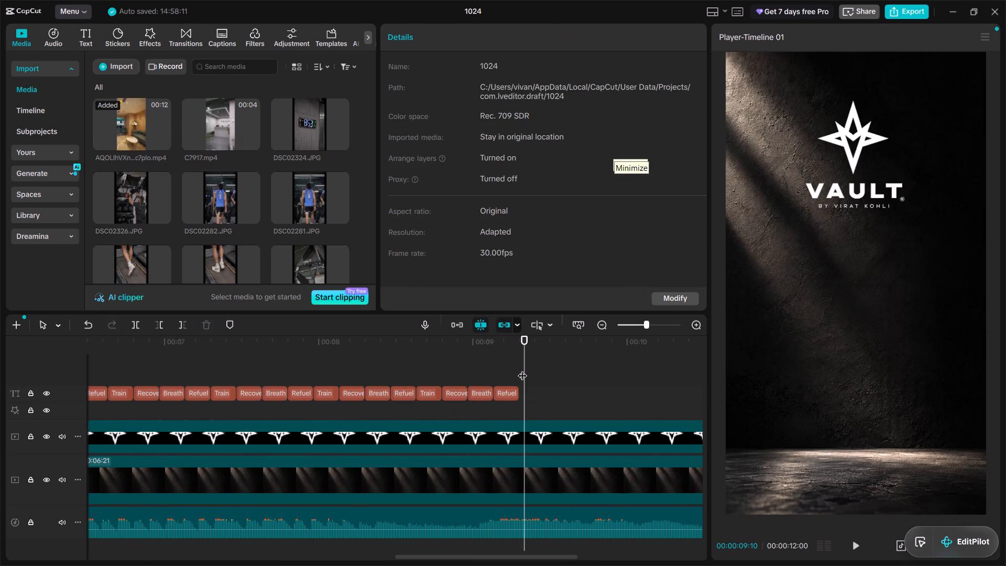
pyautogui.hotkey('ctrl', 'v')
# Play back the end card from just before its start to check the pace and length of the cycling words.
pyautogui.keyDown('alt'); pyautogui.scroll(7, 399, 383); pyautogui.keyUp('alt')
pyautogui.click(438, 369)
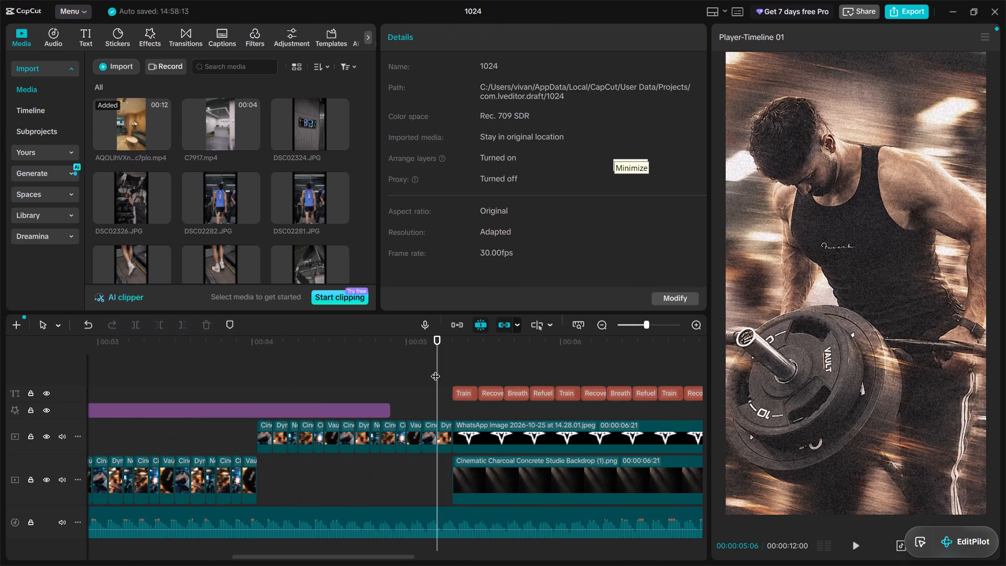
pyautogui.click(411, 367)
pyautogui.press('space')
pyautogui.keyDown('alt'); pyautogui.scroll(-3, 429, 375); pyautogui.keyUp('alt')
pyautogui.keyDown('ctrl'); pyautogui.scroll(-12, 473, 374); pyautogui.keyUp('ctrl')
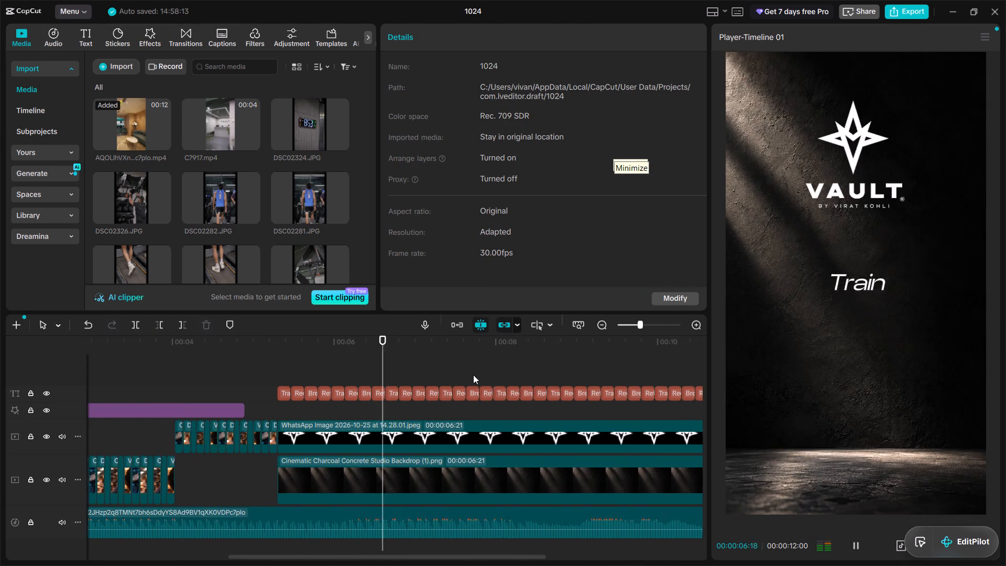
pyautogui.keyDown('alt'); pyautogui.scroll(-5, 473, 375); pyautogui.keyUp('alt')
pyautogui.keyDown('alt'); pyautogui.scroll(4, 473, 374); pyautogui.keyUp('alt')
pyautogui.keyDown('alt'); pyautogui.scroll(-3, 604, 374); pyautogui.keyUp('alt')
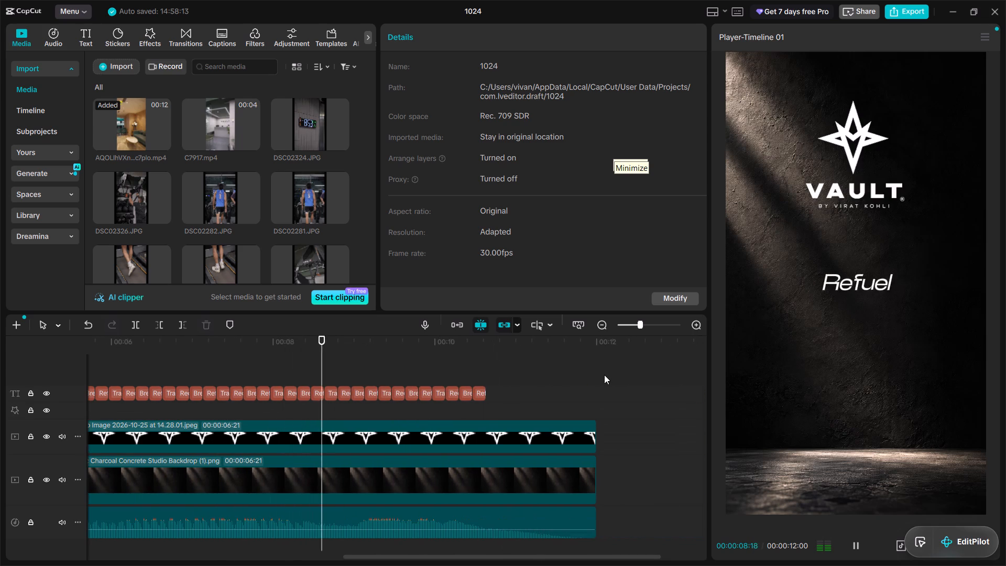
pyautogui.keyDown('ctrl'); pyautogui.scroll(8, 566, 390); pyautogui.keyUp('ctrl')
pyautogui.keyDown('alt'); pyautogui.scroll(-2, 575, 390); pyautogui.keyUp('alt')
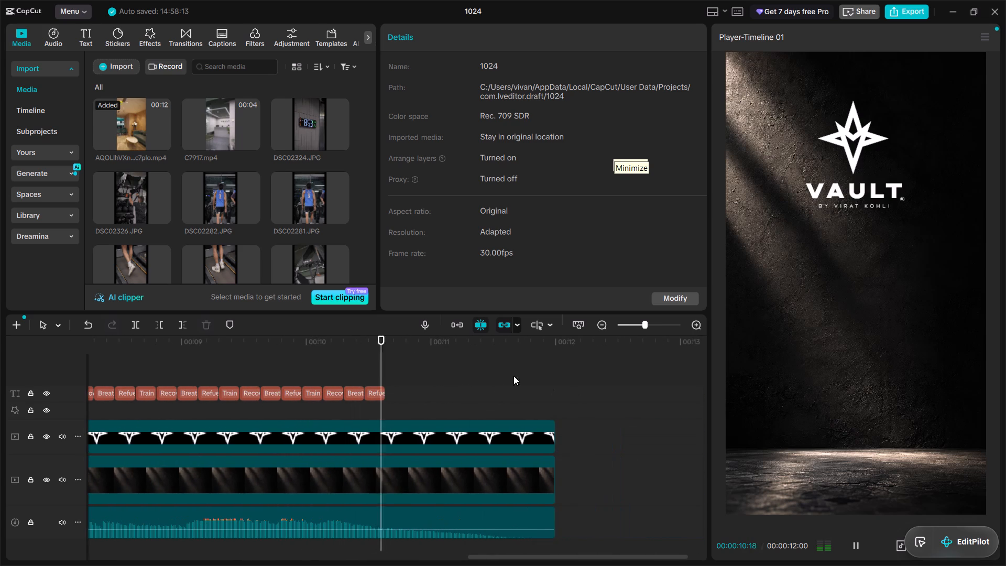
pyautogui.press('space')
# Delete the last five text clips, starting with the Refuel clip around 00:00:09:25.
pyautogui.click(286, 357)
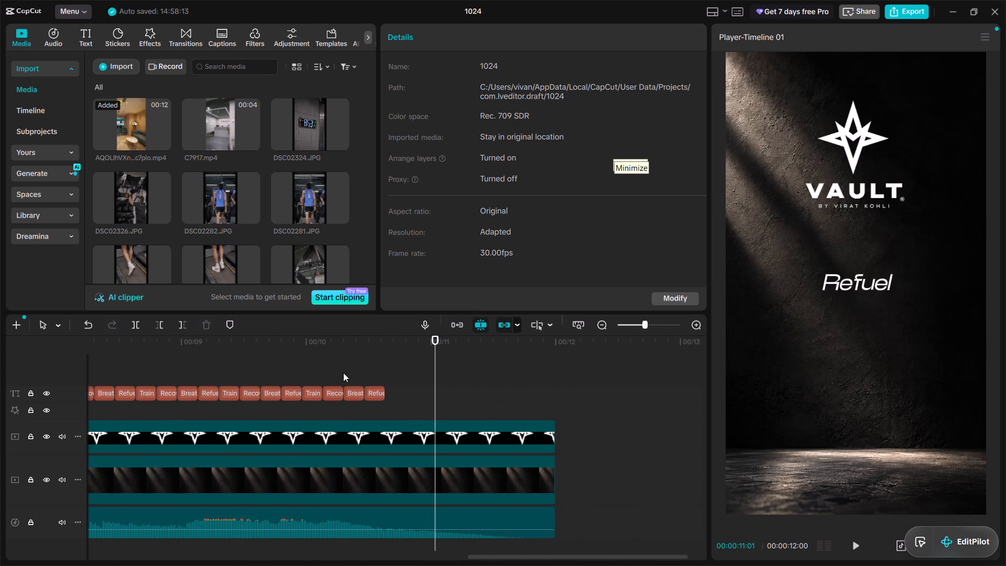
pyautogui.moveTo(417, 392); pyautogui.dragTo(315, 377)
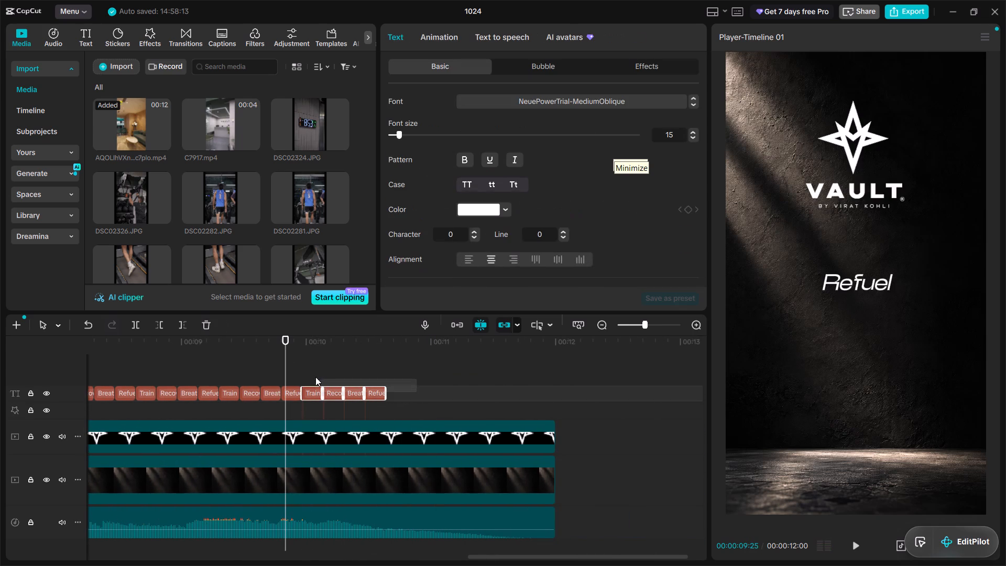
pyautogui.moveTo(315, 377); pyautogui.dragTo(292, 371)
pyautogui.press('BackSpace')
# Play back the final stretch of the cycling words to check where the text sequence ends.
pyautogui.click(154, 366)
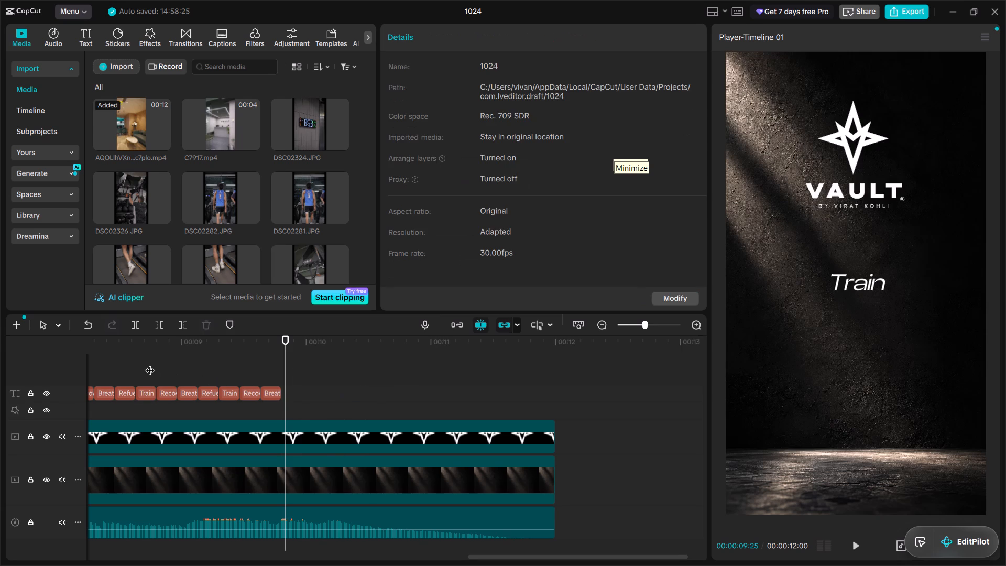
pyautogui.click(136, 362)
pyautogui.press('space')
pyautogui.keyDown('alt'); pyautogui.scroll(3, 228, 383); pyautogui.keyUp('alt')
pyautogui.press('space')
pyautogui.press('space')
pyautogui.press('space')
pyautogui.press('space')
pyautogui.press('space')
pyautogui.press('space')
pyautogui.press('space')
pyautogui.press('space')
pyautogui.press('space')
pyautogui.press('space')
pyautogui.press('space')
pyautogui.press('space')
pyautogui.press('space')
pyautogui.press('space')
pyautogui.press('space')
pyautogui.press('space')
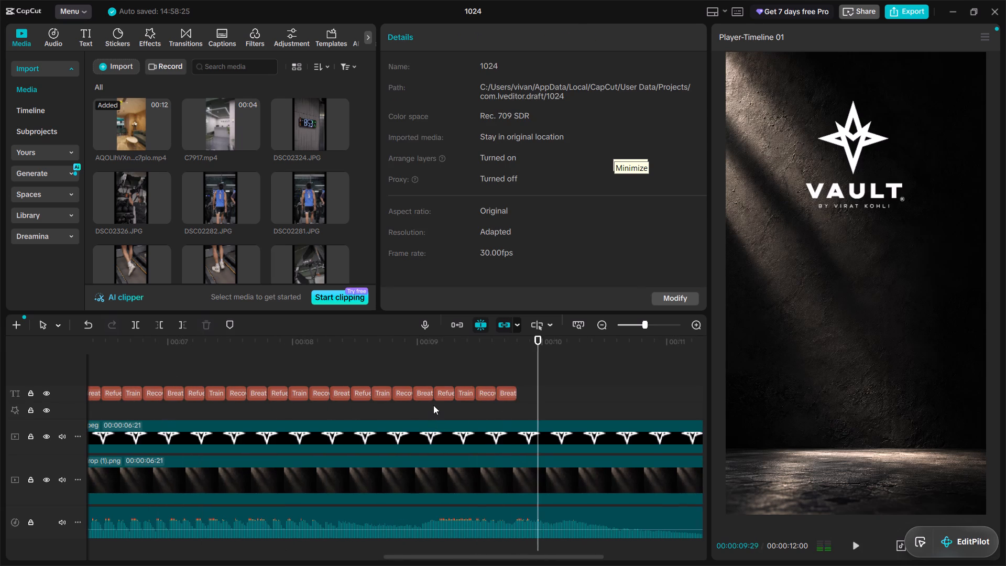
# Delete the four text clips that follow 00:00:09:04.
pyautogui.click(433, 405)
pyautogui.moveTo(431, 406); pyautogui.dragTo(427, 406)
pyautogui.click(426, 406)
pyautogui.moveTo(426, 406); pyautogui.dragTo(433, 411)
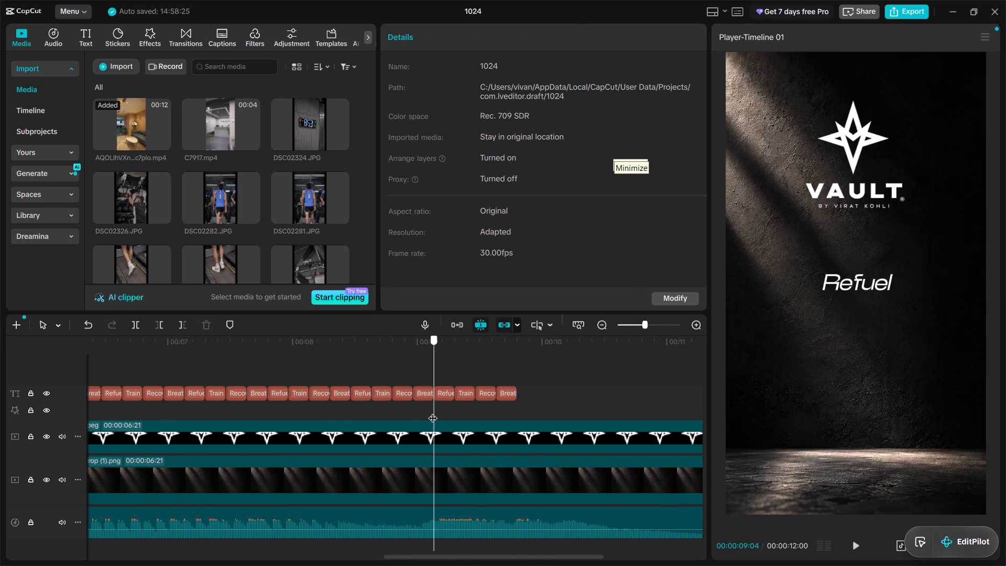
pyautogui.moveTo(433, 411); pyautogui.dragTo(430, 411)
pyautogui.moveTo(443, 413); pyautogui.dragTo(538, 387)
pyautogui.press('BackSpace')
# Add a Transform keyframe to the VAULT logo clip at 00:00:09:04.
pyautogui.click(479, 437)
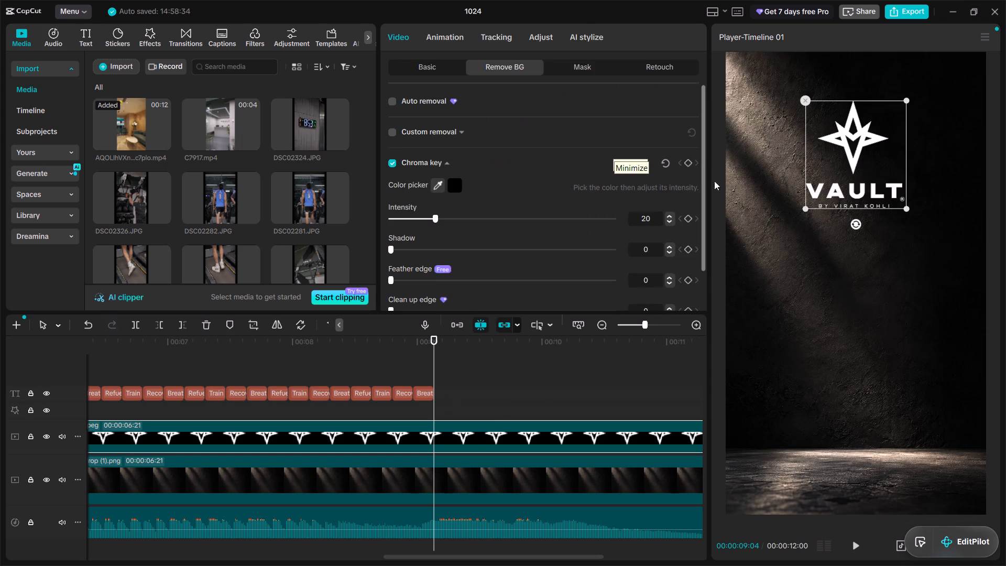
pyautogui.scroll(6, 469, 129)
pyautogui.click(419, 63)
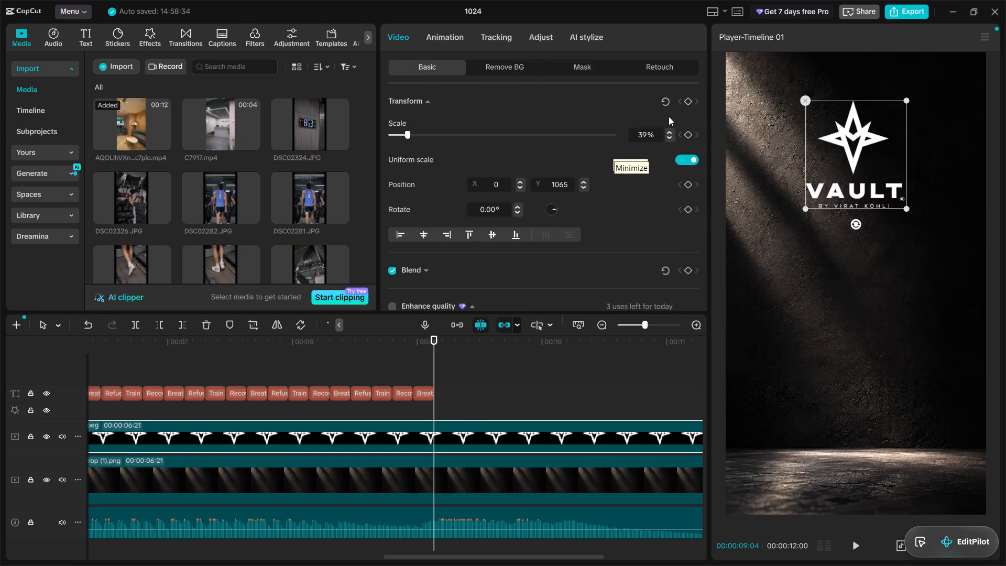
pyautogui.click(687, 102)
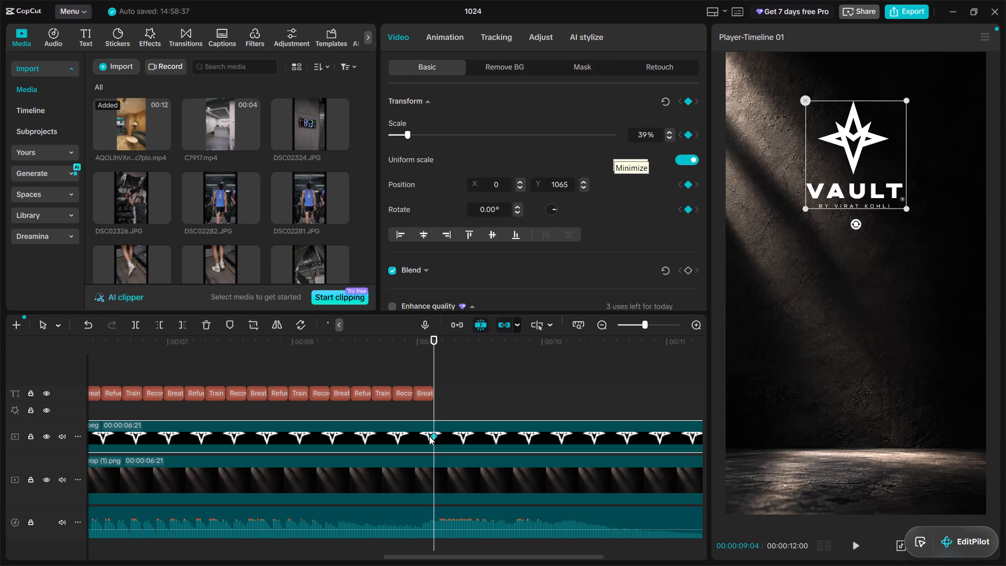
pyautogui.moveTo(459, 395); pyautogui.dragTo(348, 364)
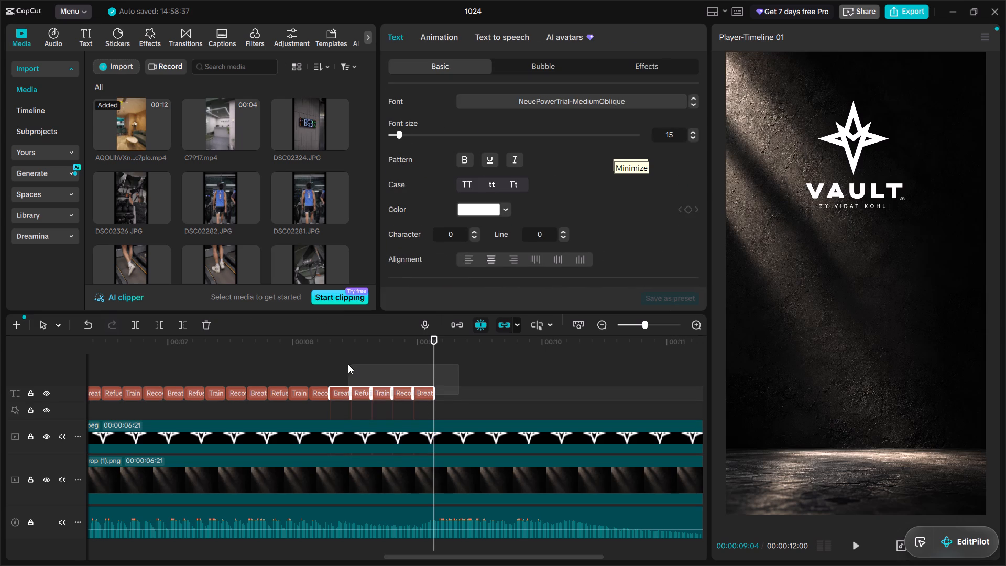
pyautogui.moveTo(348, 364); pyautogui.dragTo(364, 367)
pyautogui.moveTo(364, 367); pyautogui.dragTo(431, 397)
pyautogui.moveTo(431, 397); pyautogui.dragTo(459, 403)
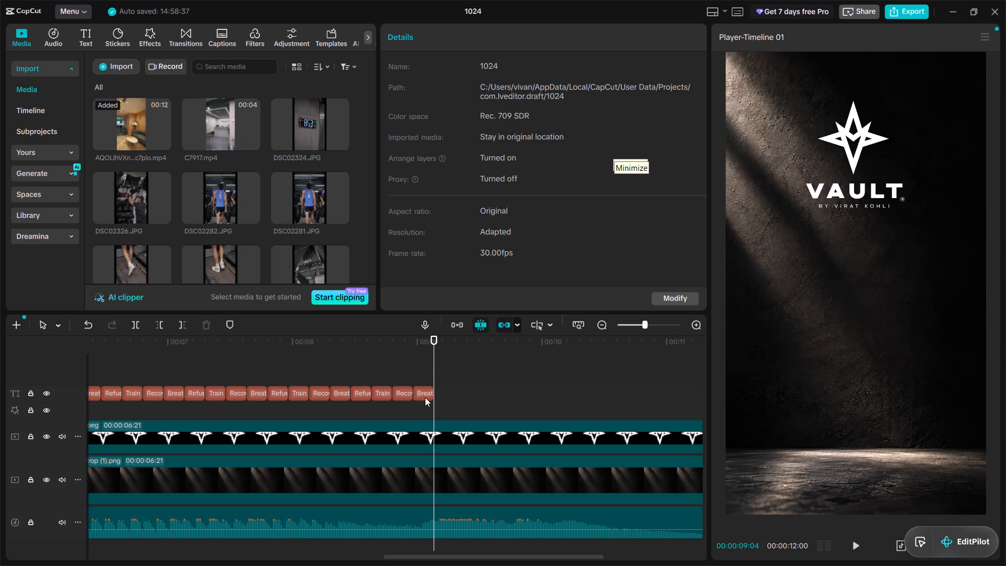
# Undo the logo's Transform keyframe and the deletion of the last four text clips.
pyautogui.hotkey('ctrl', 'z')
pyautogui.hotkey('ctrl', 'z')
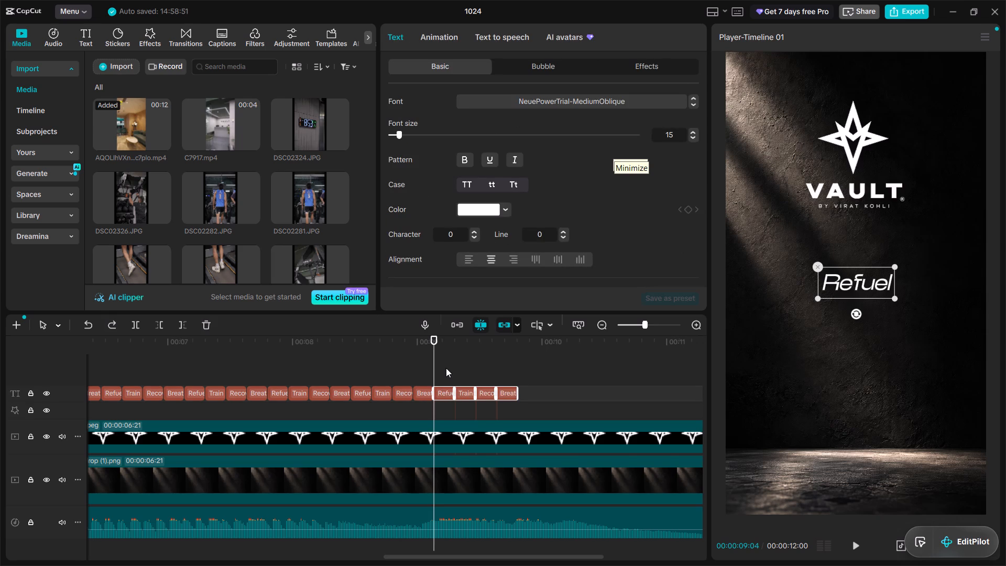
# Delete the last three text clips, Train, Recover and Breath, starting at 00:00:09:09.
pyautogui.click(460, 377)
pyautogui.click(455, 380)
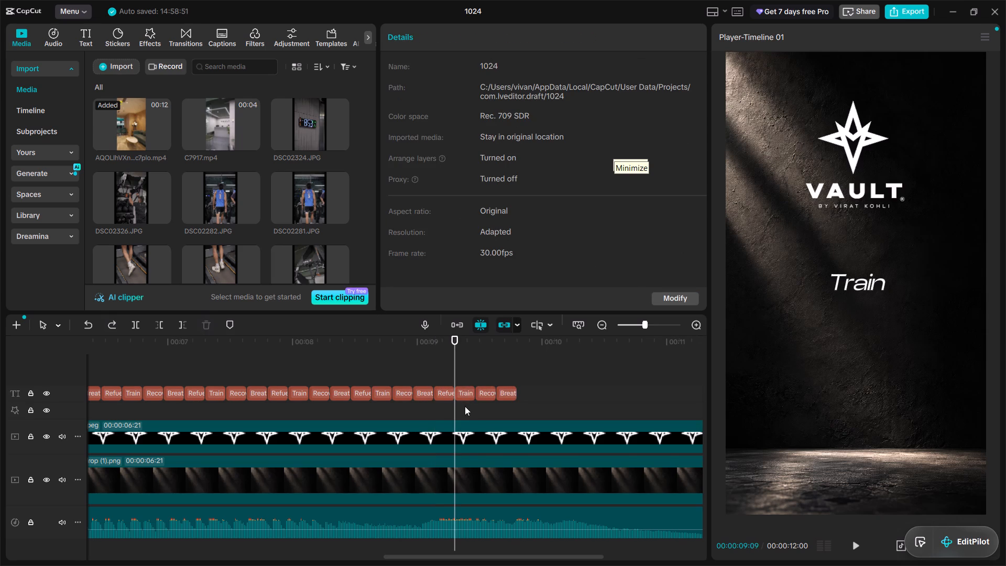
pyautogui.moveTo(465, 406); pyautogui.dragTo(555, 376)
pyautogui.press('BackSpace')
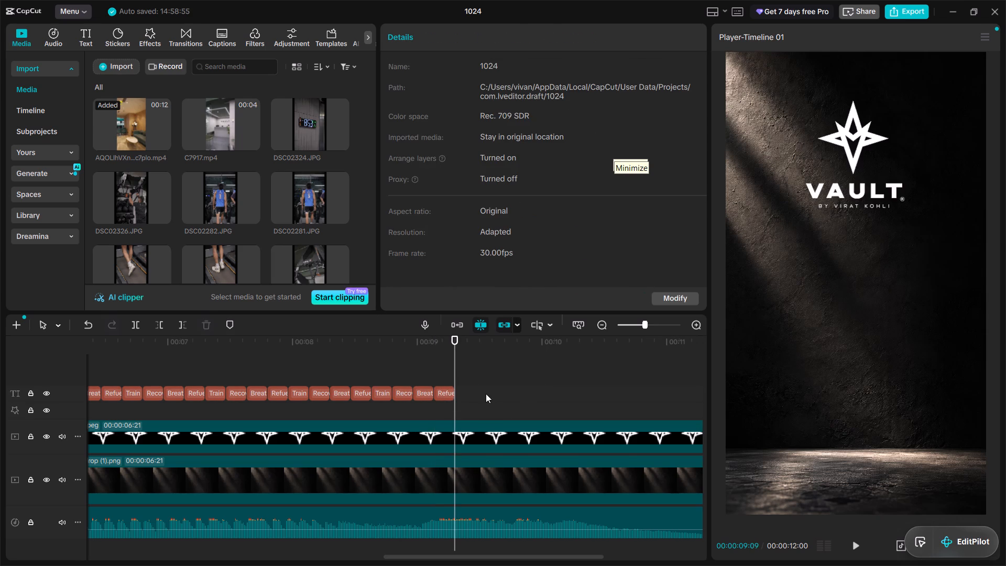
# Copy the last Train, Recover, Breath and Refuel text clips and paste them at 00:00:09:09.
pyautogui.moveTo(486, 394); pyautogui.dragTo(385, 367)
pyautogui.hotkey('ctrl', 'c')
pyautogui.hotkey('ctrl', 'v')
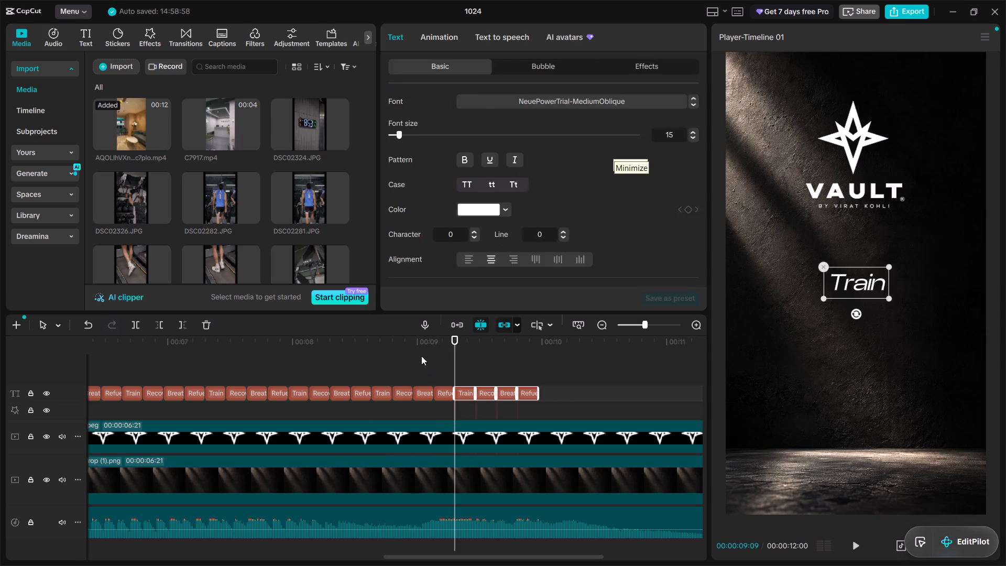
# Add a Transform keyframe to the VAULT logo clip at 00:00:09:04.
pyautogui.click(421, 356)
pyautogui.moveTo(421, 356); pyautogui.dragTo(435, 361)
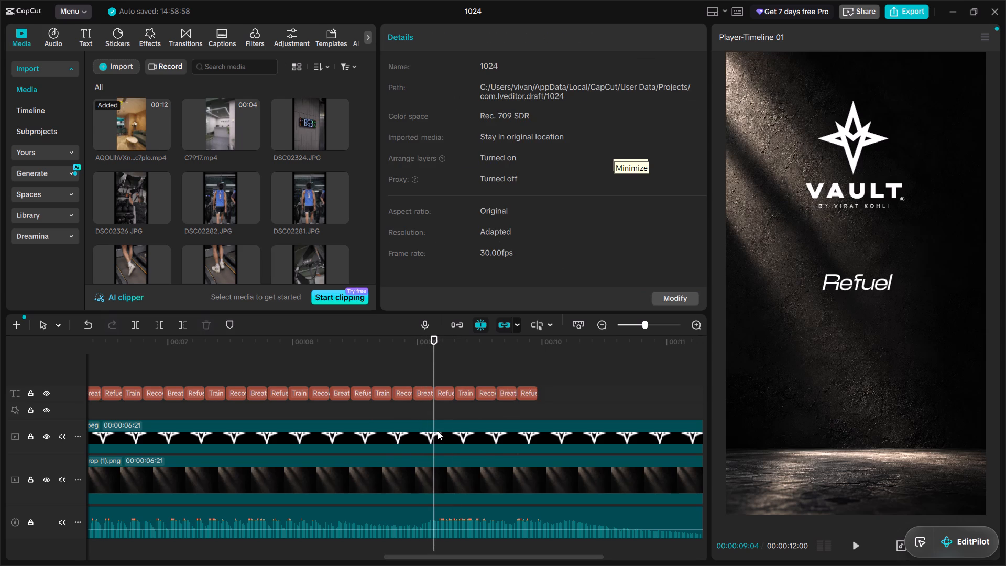
pyautogui.click(438, 431)
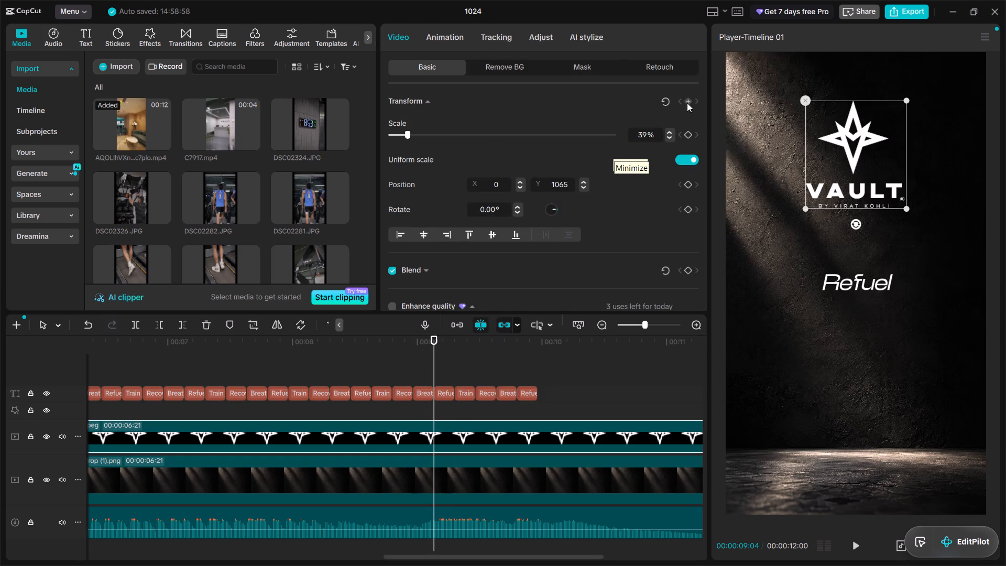
pyautogui.click(687, 103)
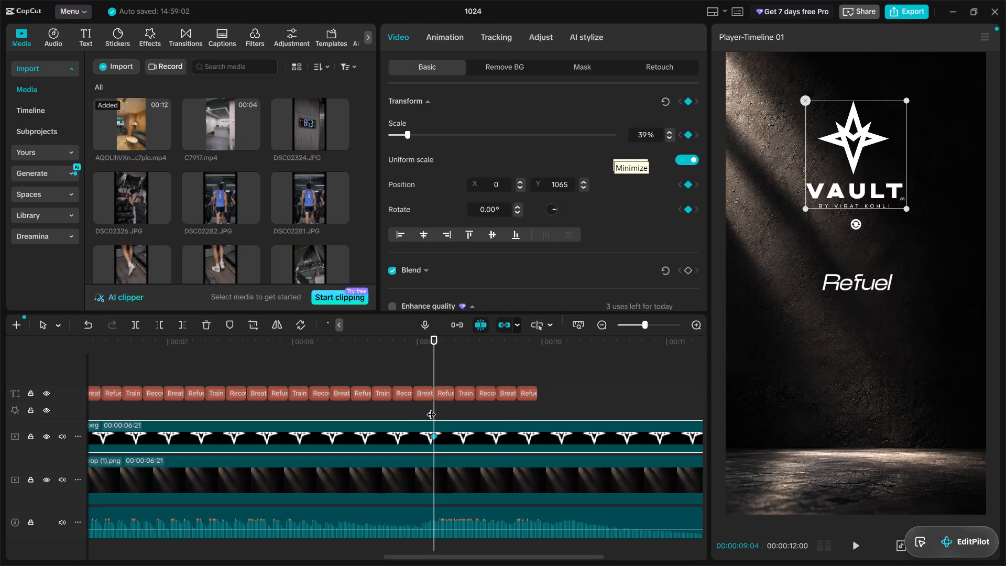
# Move the VAULT logo down to the frame's centre at 00:00:09:19, at position X 0, Y 71.
pyautogui.moveTo(434, 409); pyautogui.dragTo(495, 410)
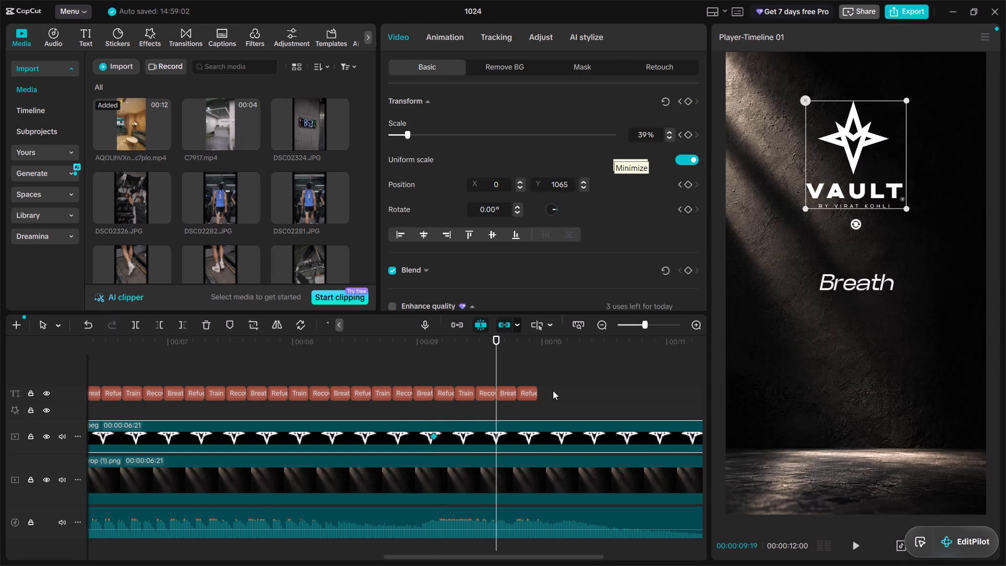
pyautogui.moveTo(827, 181); pyautogui.dragTo(821, 295)
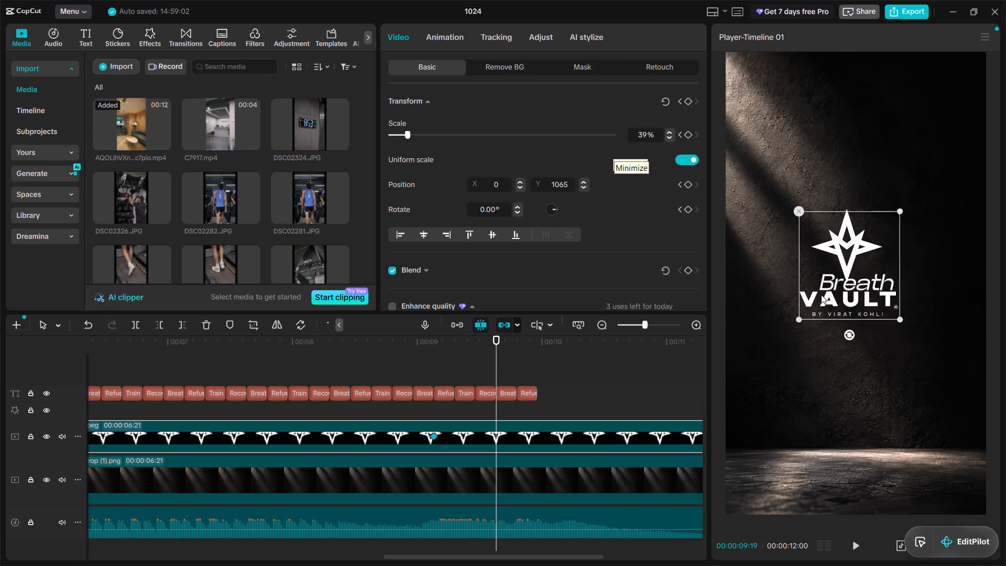
pyautogui.moveTo(821, 295); pyautogui.dragTo(828, 300)
pyautogui.click(552, 447)
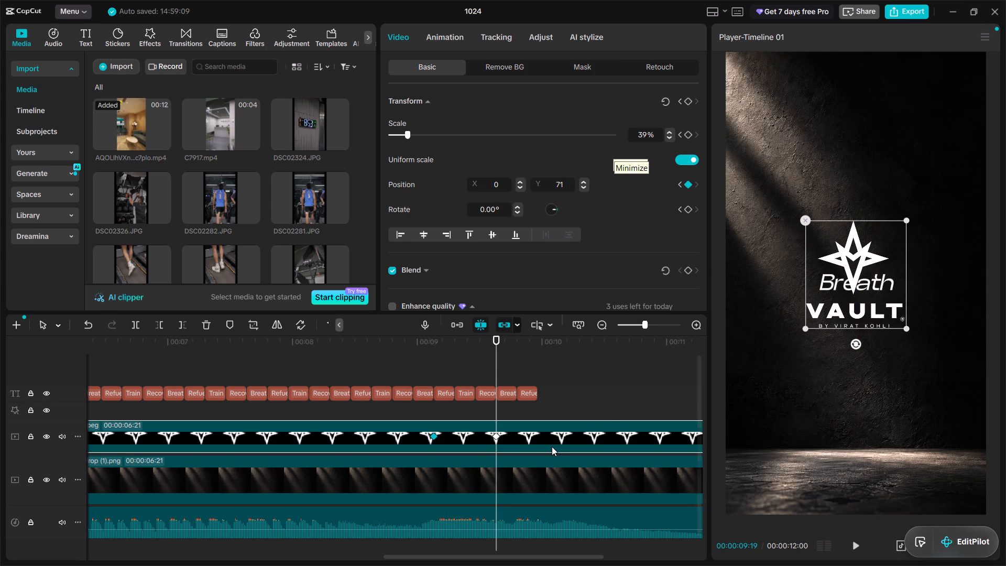
# Enlarge the VAULT logo to 57% scale at 00:00:09:26, adding a Scale keyframe there.
pyautogui.moveTo(500, 408); pyautogui.dragTo(527, 413)
pyautogui.moveTo(803, 332); pyautogui.dragTo(779, 364)
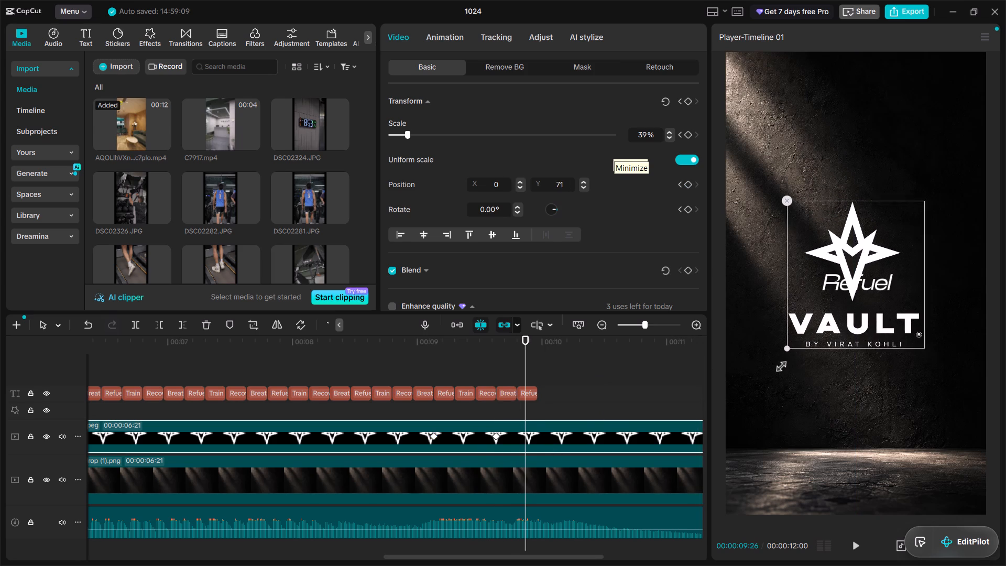
pyautogui.moveTo(779, 364); pyautogui.dragTo(769, 371)
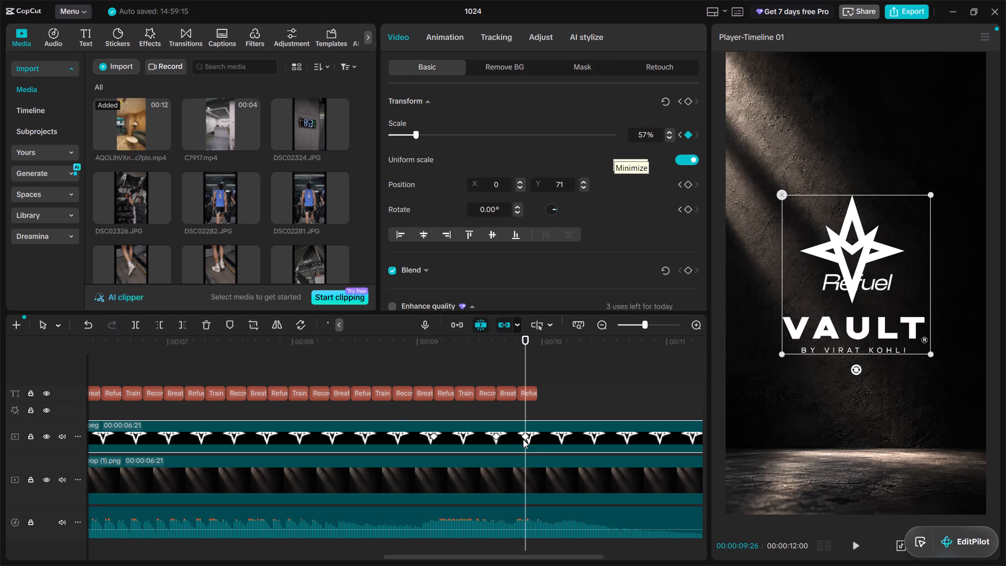
# Move the logo's 57% Scale keyframe to 00:00:11:14 and play back the logo animation.
pyautogui.moveTo(525, 435); pyautogui.dragTo(723, 420)
pyautogui.keyDown('alt'); pyautogui.scroll(-1, 507, 419); pyautogui.keyUp('alt')
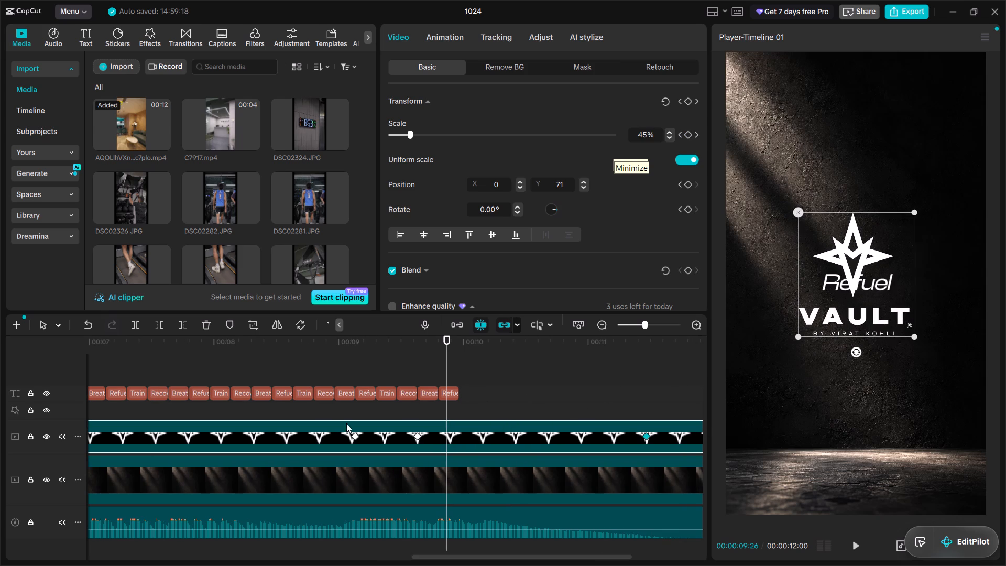
pyautogui.click(324, 415)
pyautogui.press('space')
pyautogui.press('space')
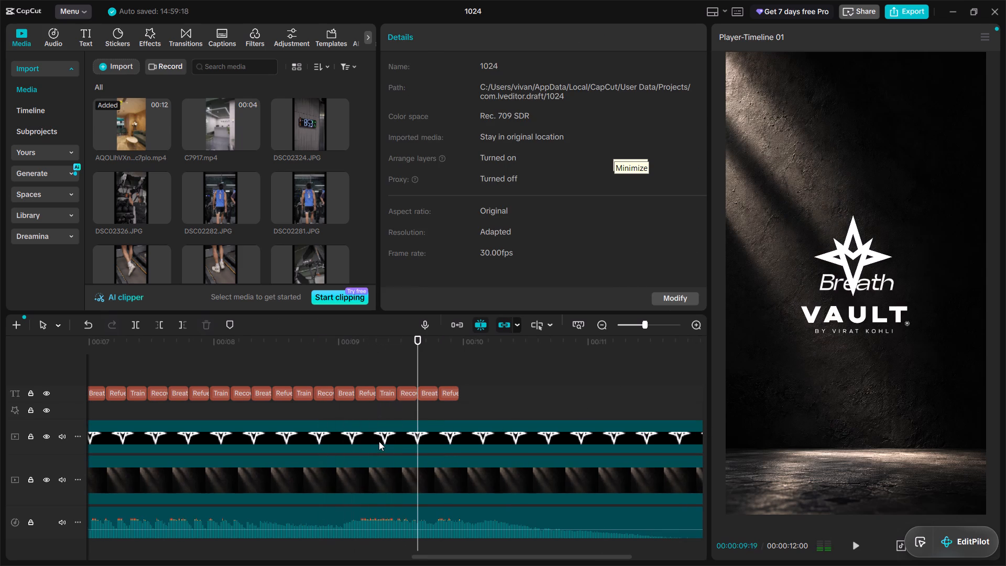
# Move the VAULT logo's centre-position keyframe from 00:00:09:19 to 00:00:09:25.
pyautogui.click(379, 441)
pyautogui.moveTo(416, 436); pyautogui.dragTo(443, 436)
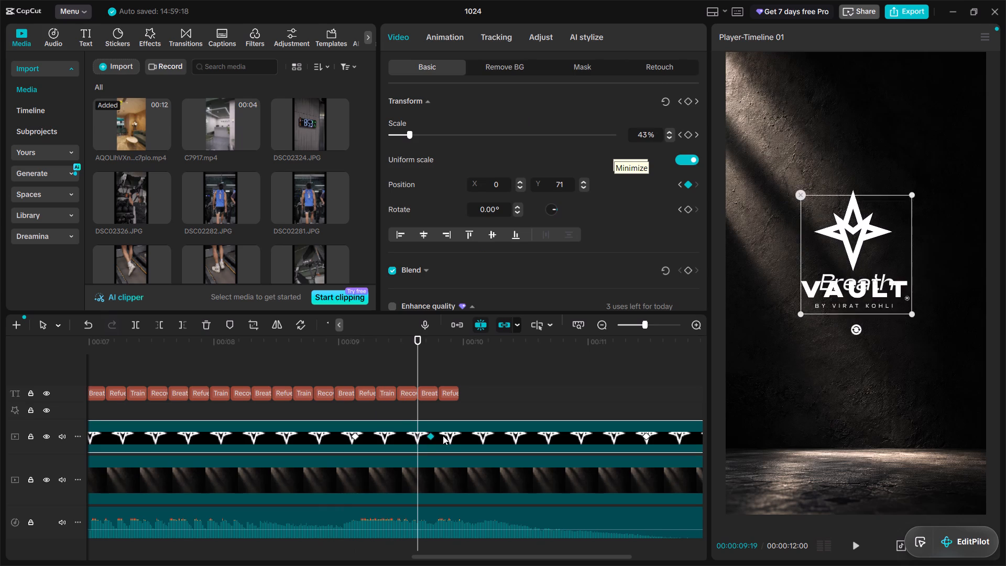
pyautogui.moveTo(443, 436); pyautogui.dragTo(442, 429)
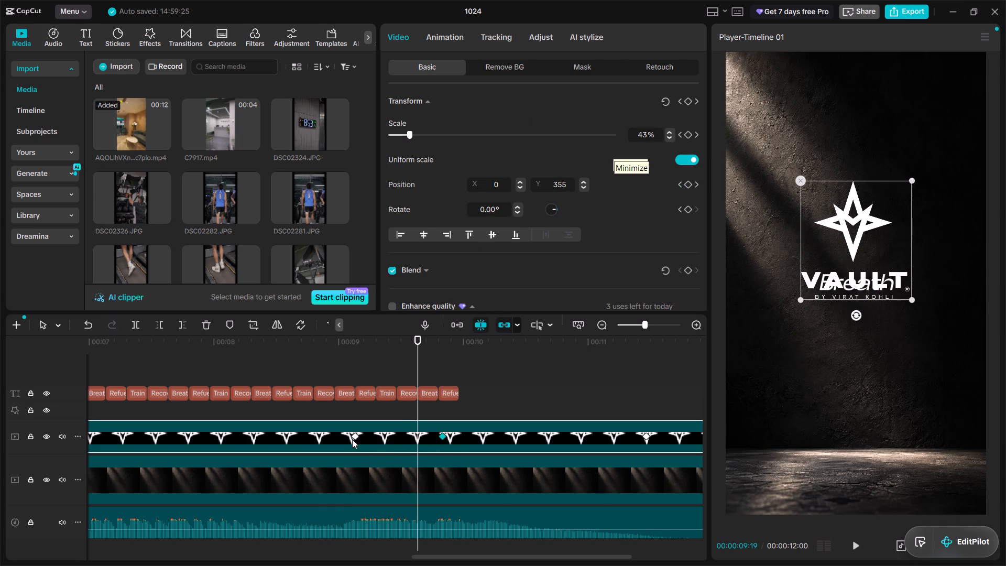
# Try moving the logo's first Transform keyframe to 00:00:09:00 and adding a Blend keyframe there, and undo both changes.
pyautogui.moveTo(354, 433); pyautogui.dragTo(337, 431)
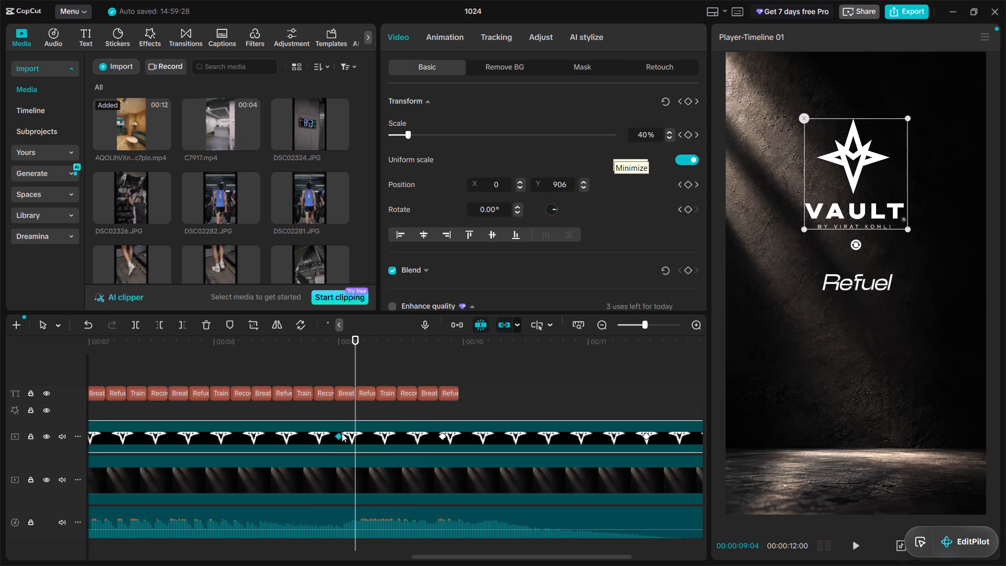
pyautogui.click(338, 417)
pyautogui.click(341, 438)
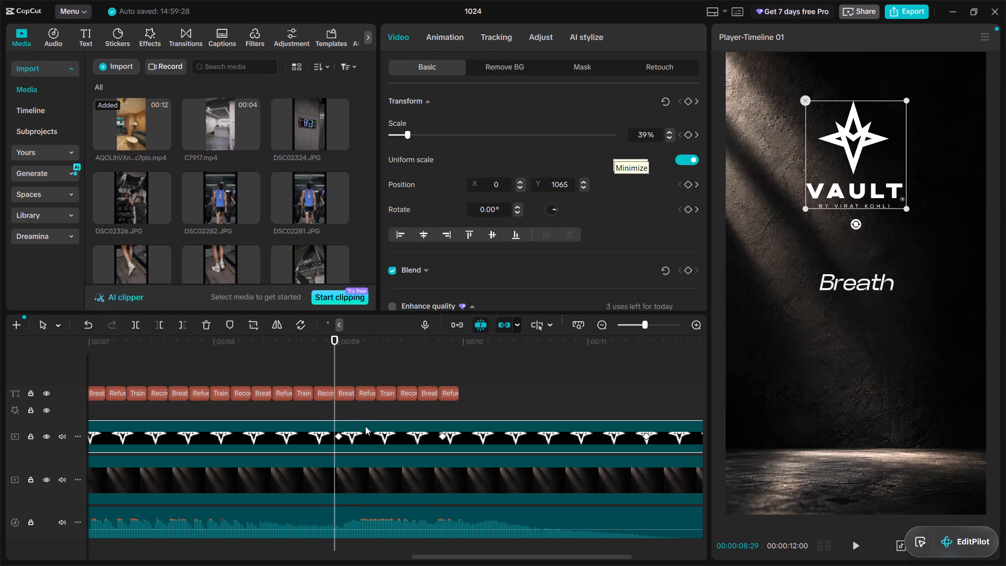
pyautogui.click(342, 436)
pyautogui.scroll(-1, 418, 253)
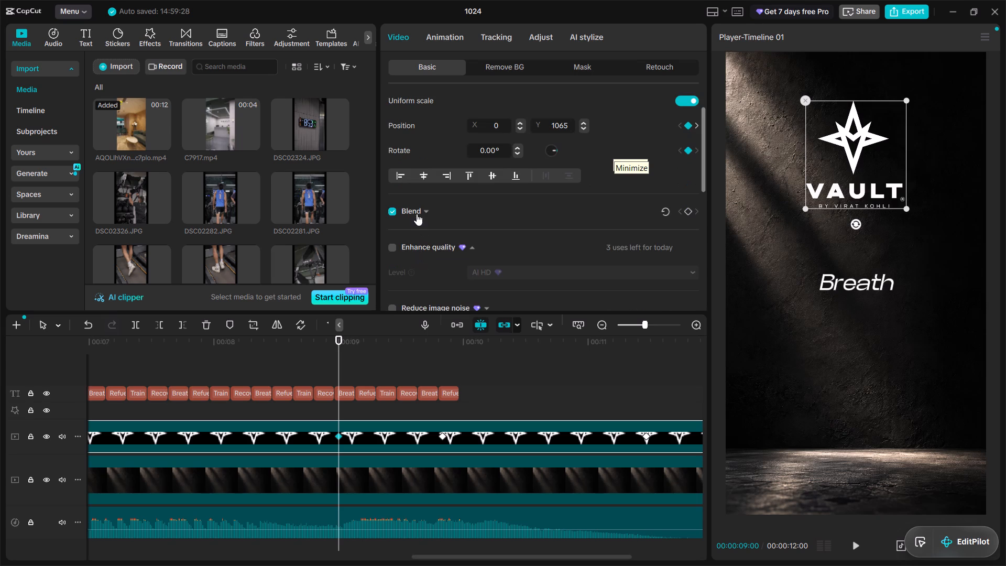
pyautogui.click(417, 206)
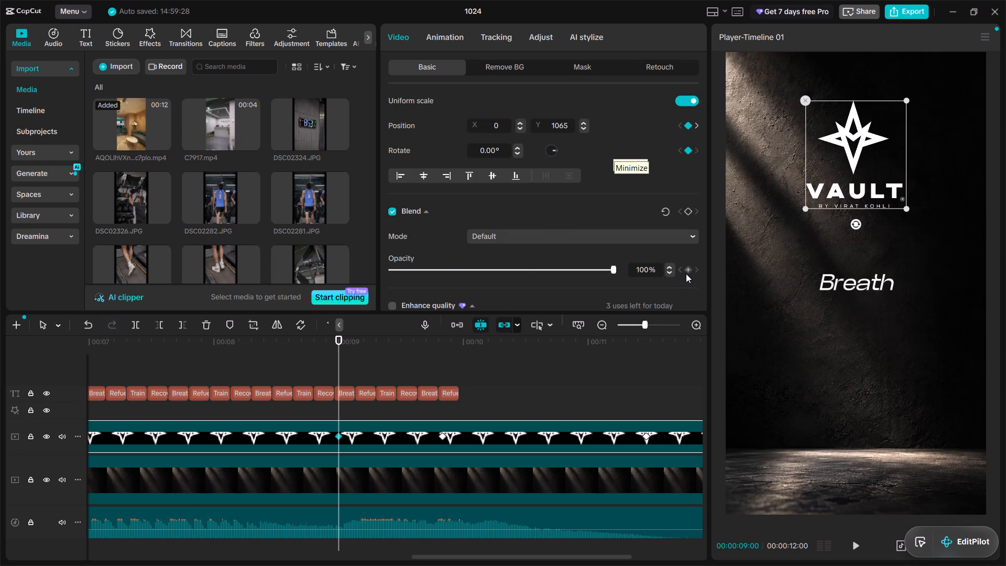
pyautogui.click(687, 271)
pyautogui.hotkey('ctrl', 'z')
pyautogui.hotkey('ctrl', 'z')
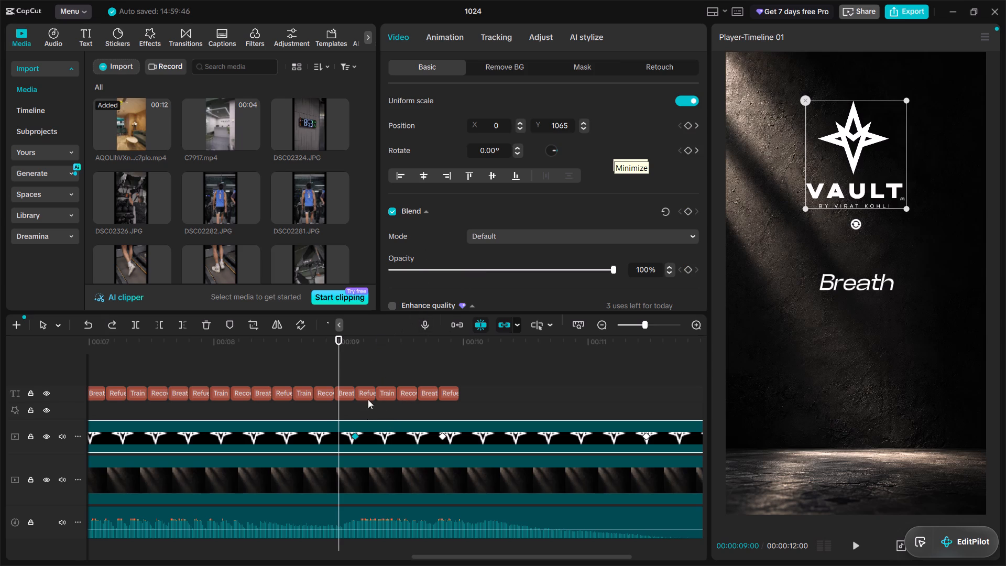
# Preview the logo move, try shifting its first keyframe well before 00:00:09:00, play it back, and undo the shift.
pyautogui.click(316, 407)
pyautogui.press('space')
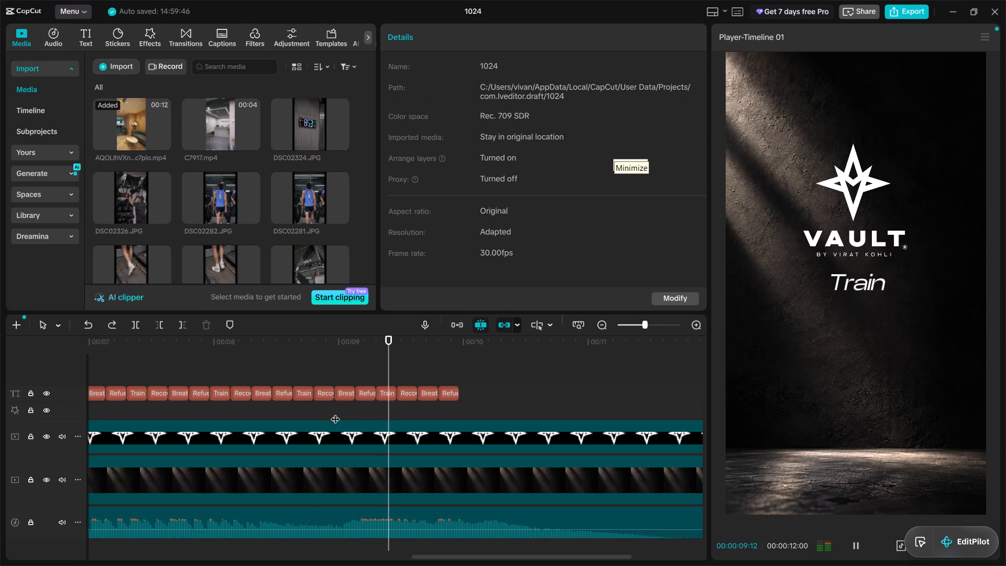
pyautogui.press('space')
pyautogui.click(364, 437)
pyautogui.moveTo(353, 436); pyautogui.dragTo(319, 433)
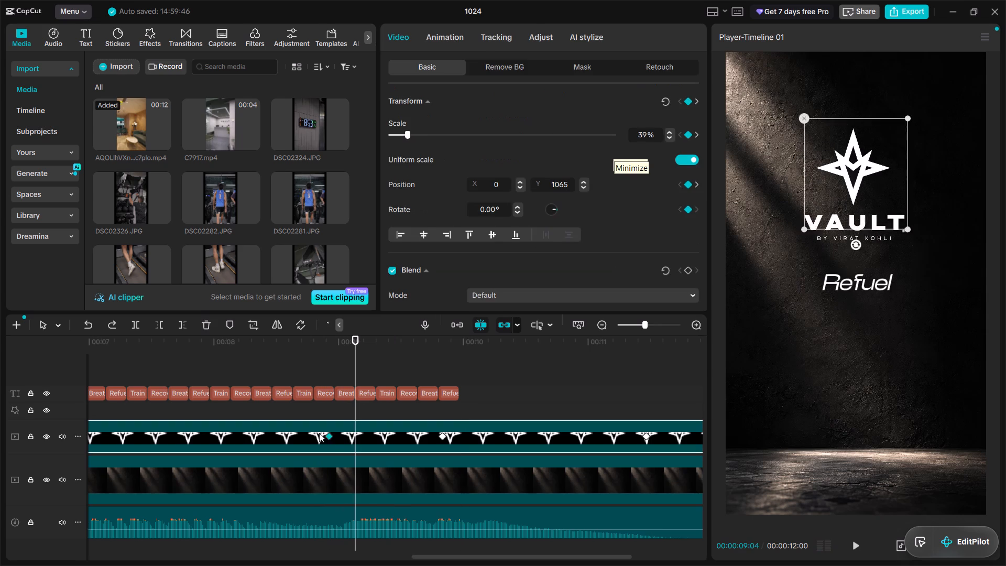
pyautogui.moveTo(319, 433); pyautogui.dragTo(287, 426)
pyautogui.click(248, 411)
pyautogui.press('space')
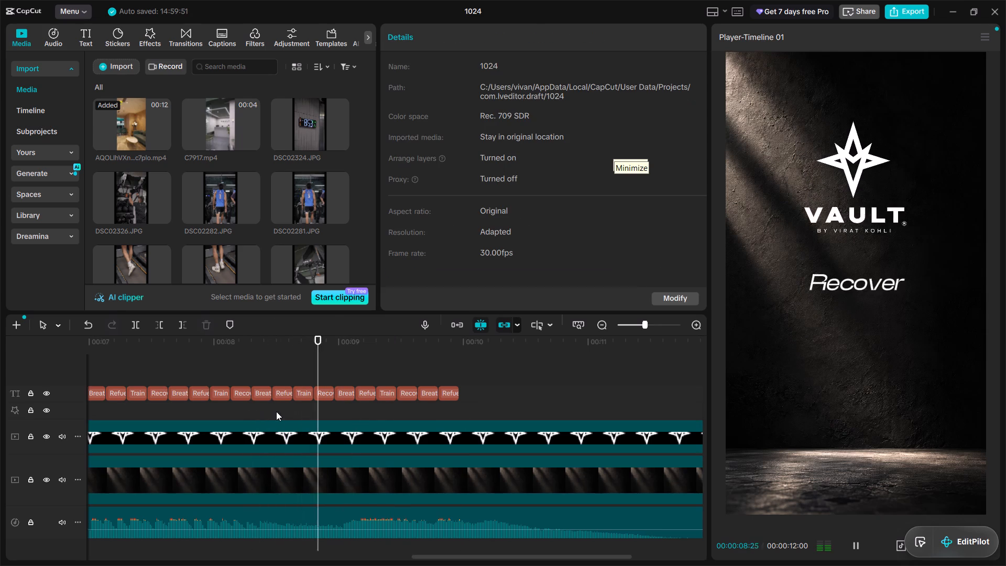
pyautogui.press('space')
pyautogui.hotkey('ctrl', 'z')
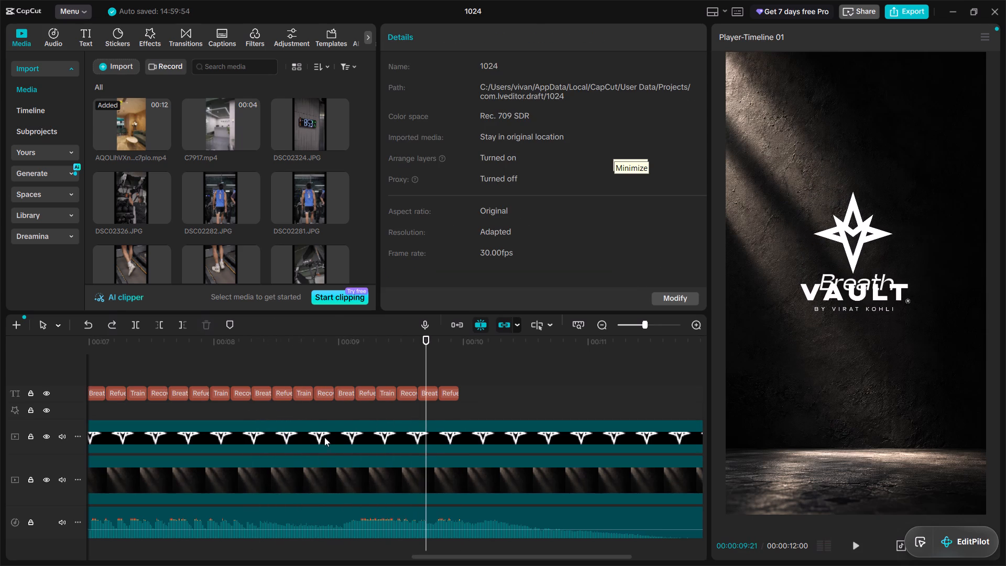
# Retime the VAULT logo's move, placing its first keyframe at about 00:00:09:01 and its centre-position keyframe at 00:00:09:28, and preview it.
pyautogui.click(349, 438)
pyautogui.moveTo(355, 438); pyautogui.dragTo(344, 436)
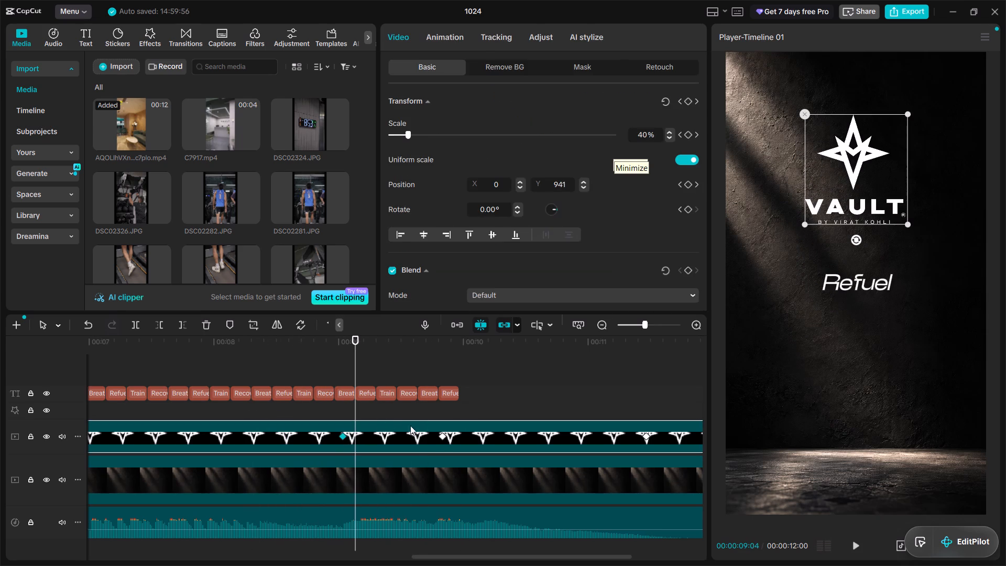
pyautogui.moveTo(442, 440); pyautogui.dragTo(454, 434)
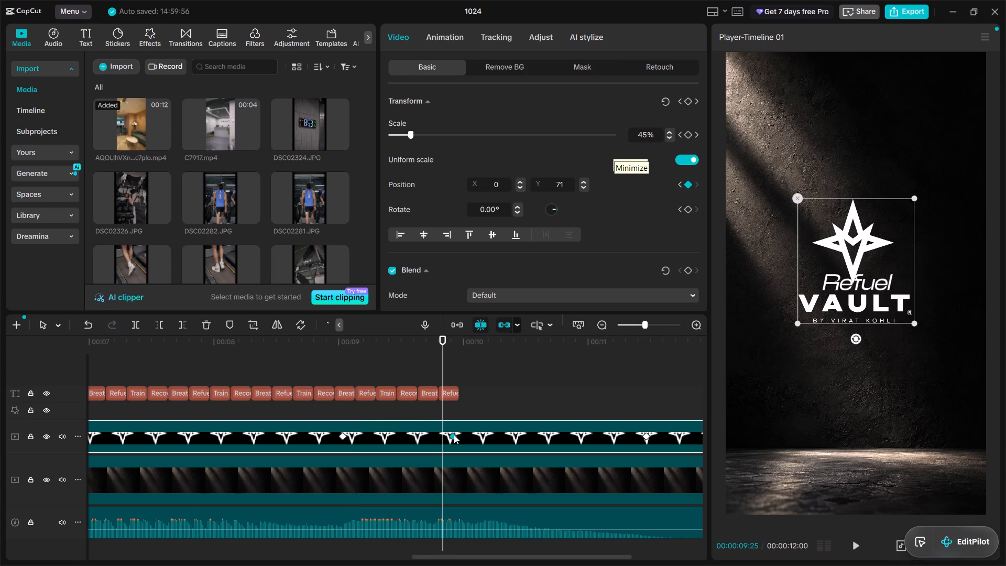
pyautogui.moveTo(454, 434); pyautogui.dragTo(455, 434)
pyautogui.press('space')
pyautogui.press('space')
pyautogui.press('space')
pyautogui.press('space')
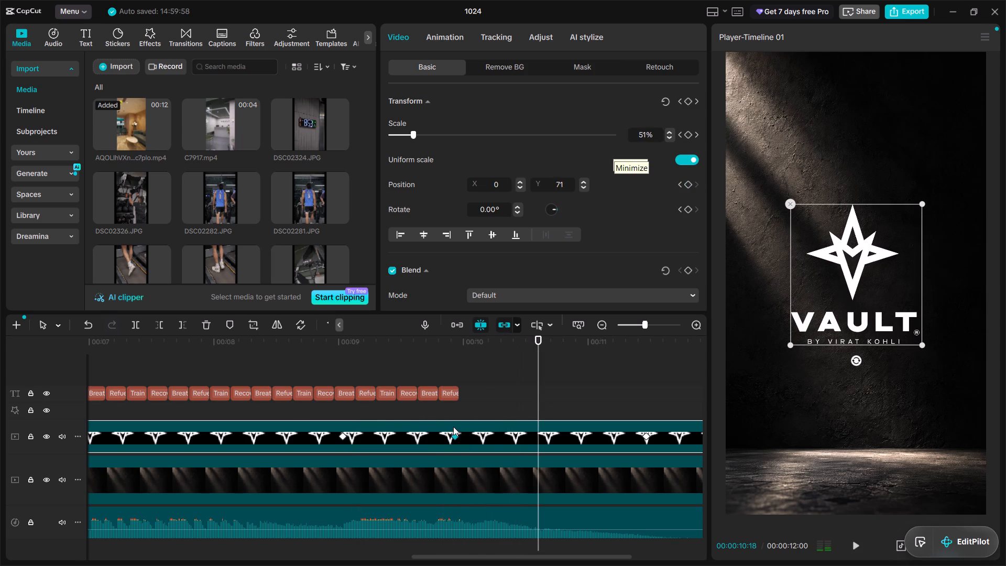
# Show the VAULT logo clip's keyframe graphs, compare preset curves on the 00:00:11:14 Scale keyframe, and apply Quad In.
pyautogui.rightClick(393, 445)
pyautogui.click(455, 520)
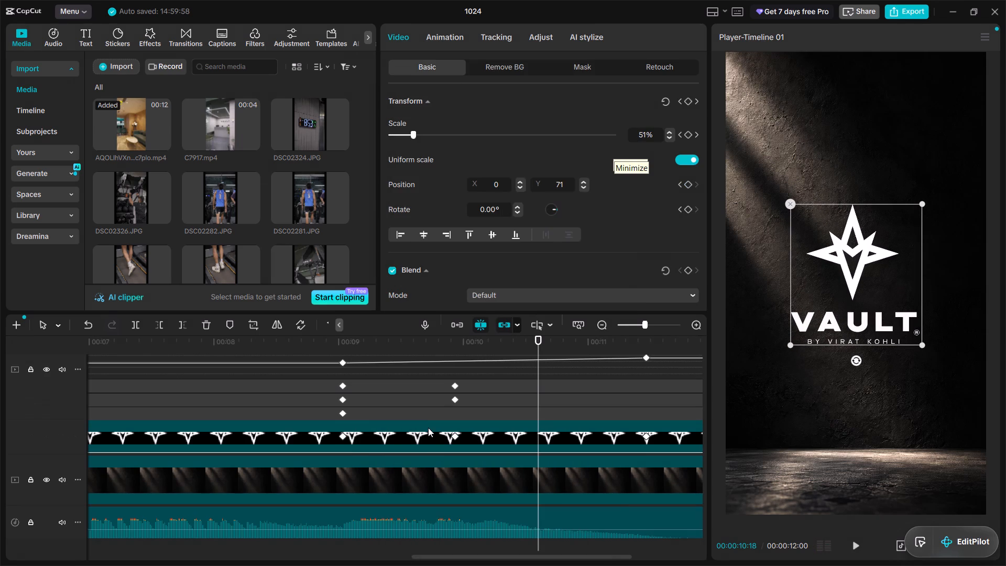
pyautogui.scroll(4, 472, 394)
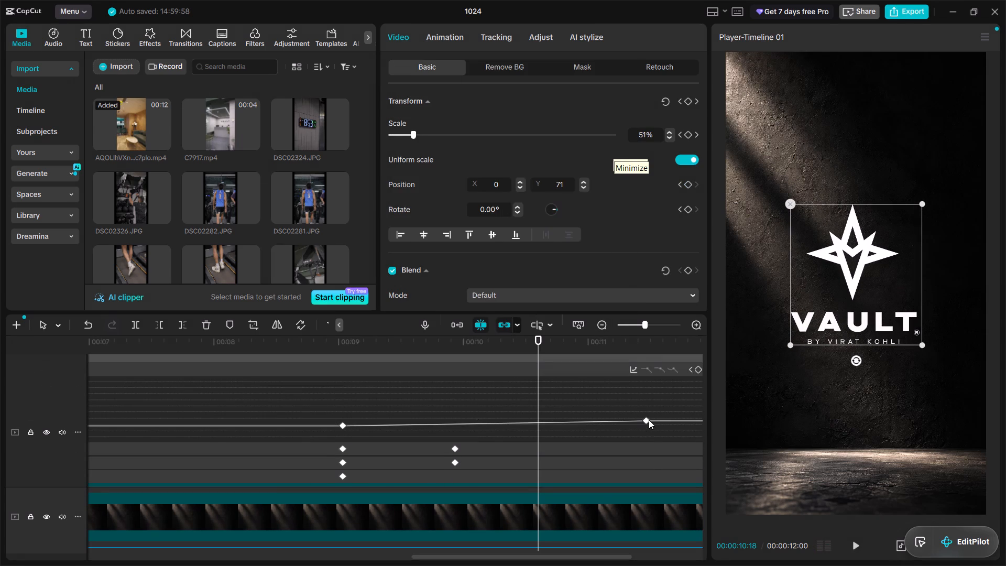
pyautogui.click(649, 420)
pyautogui.click(632, 365)
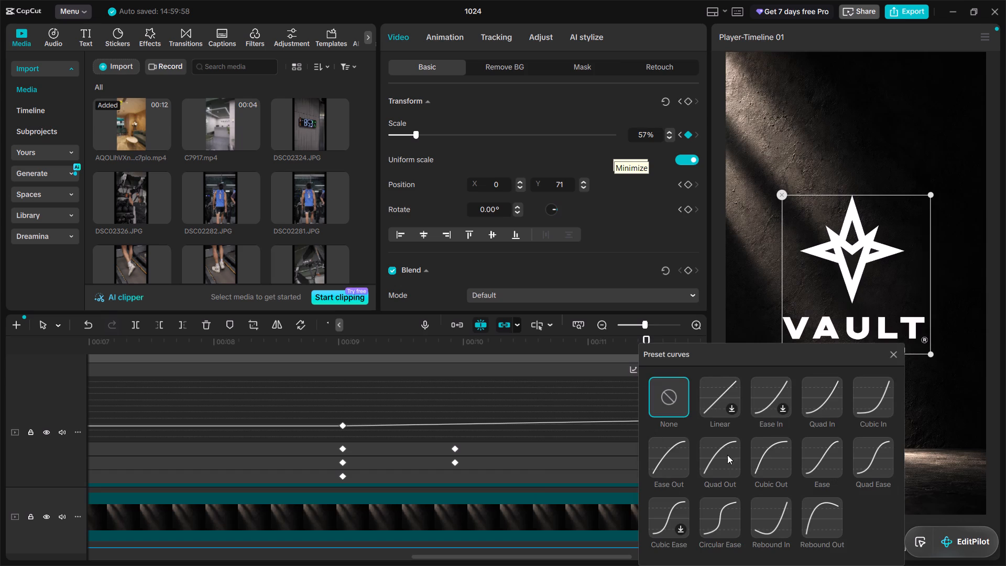
pyautogui.click(758, 453)
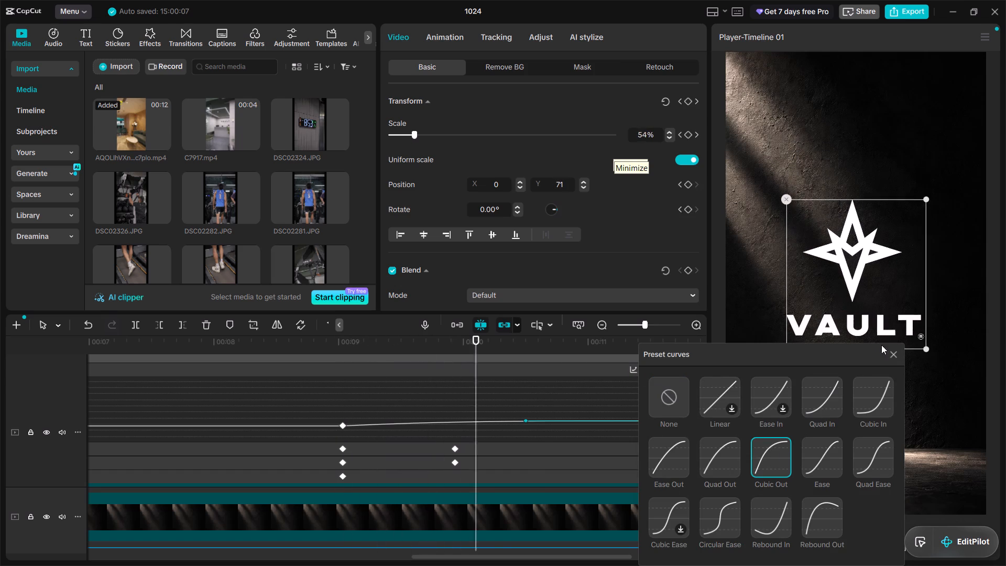
pyautogui.click(865, 403)
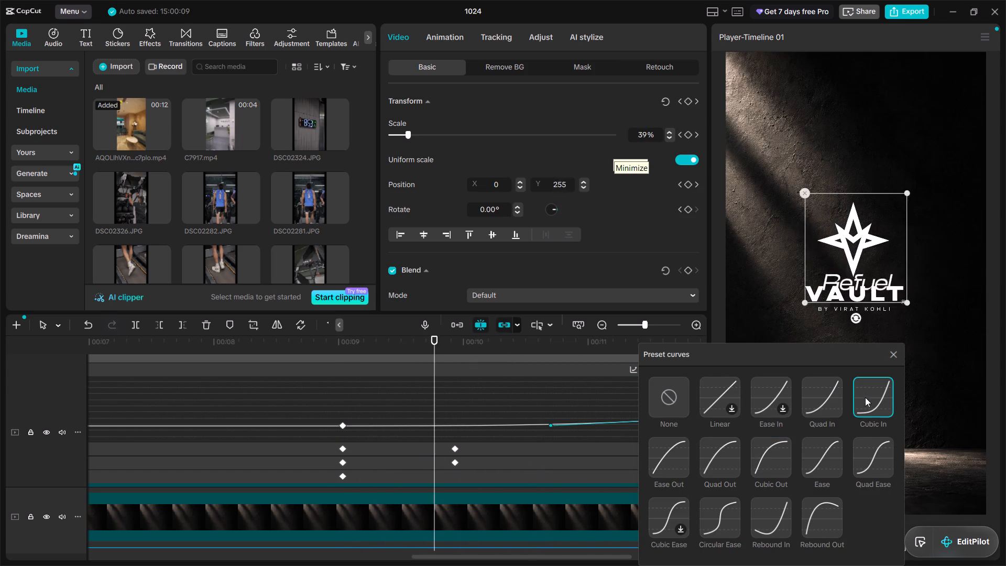
pyautogui.click(812, 394)
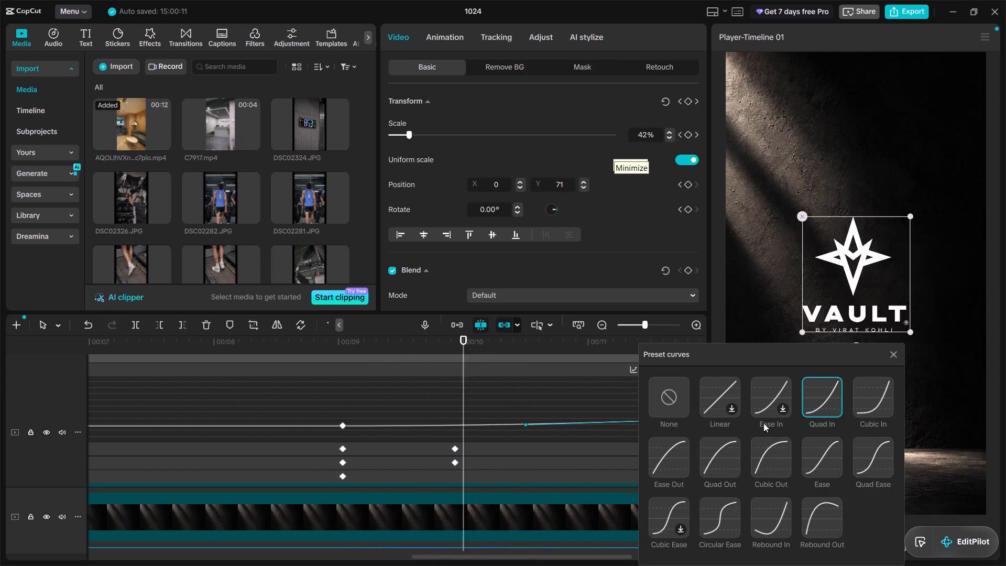
pyautogui.click(767, 460)
pyautogui.click(781, 518)
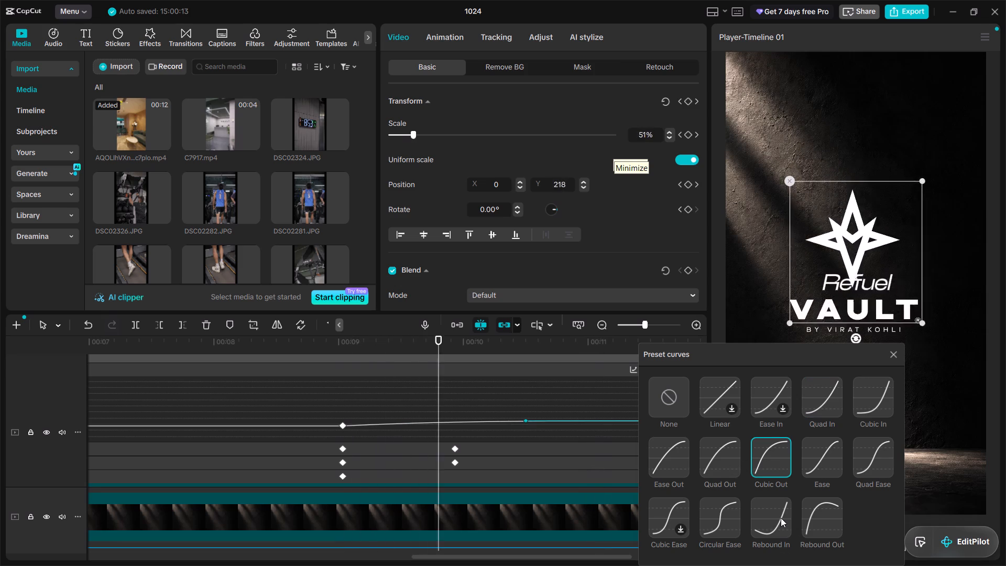
pyautogui.click(826, 519)
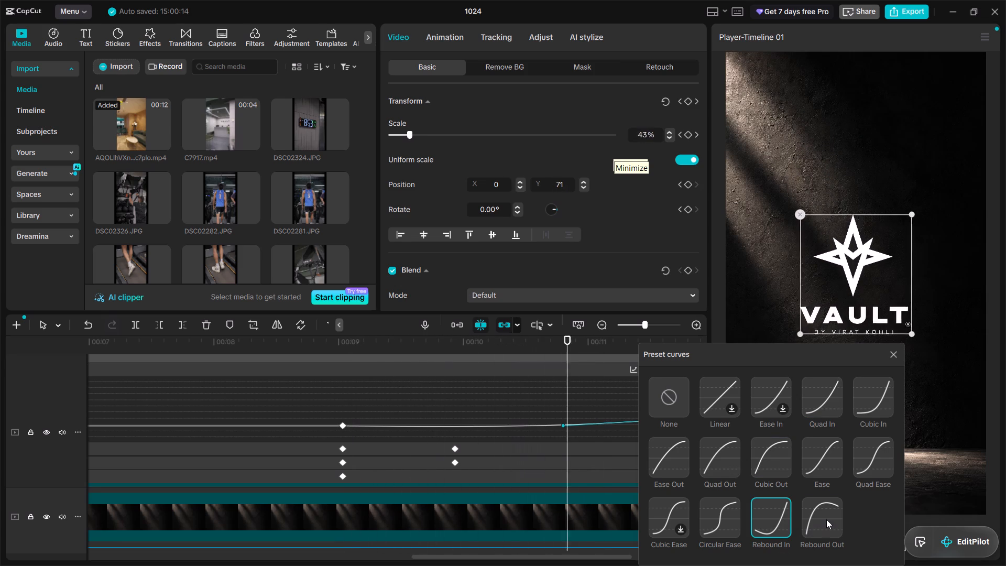
pyautogui.click(874, 405)
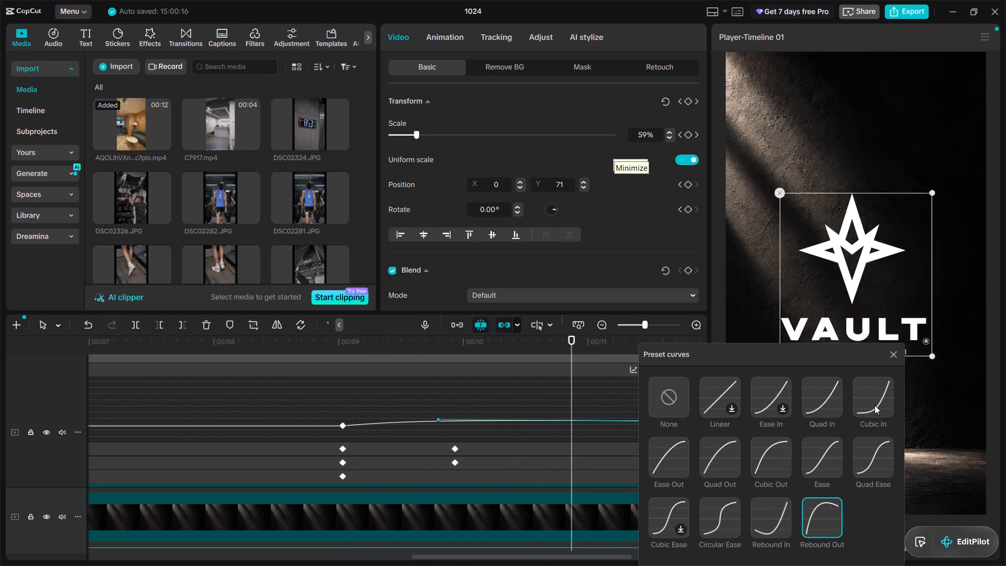
pyautogui.click(823, 395)
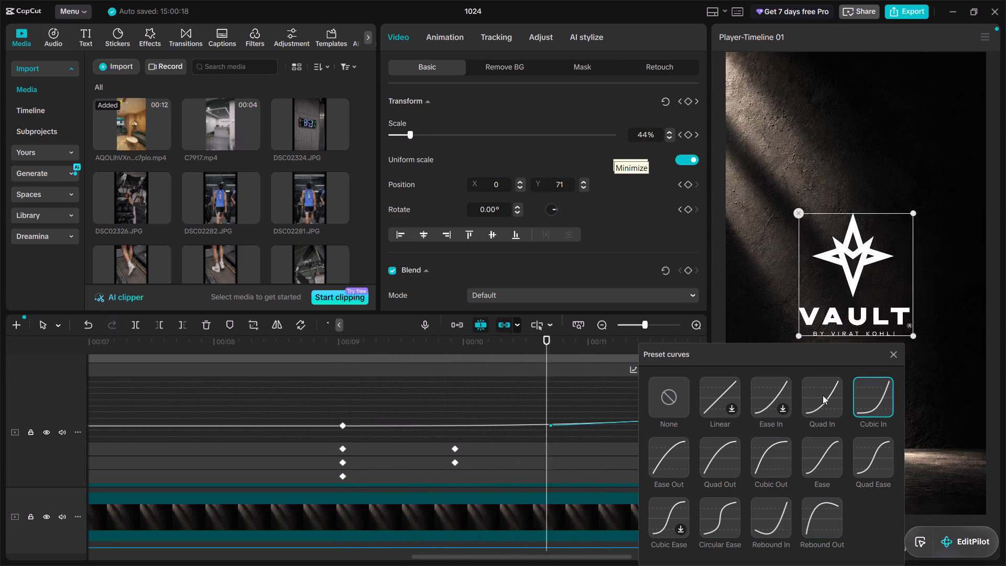
pyautogui.click(892, 351)
# Expand the logo's first position graph and apply the Quad In preset curve to its keyframe at 00:00:09:28.
pyautogui.scroll(5, 498, 452)
pyautogui.scroll(-3, 465, 439)
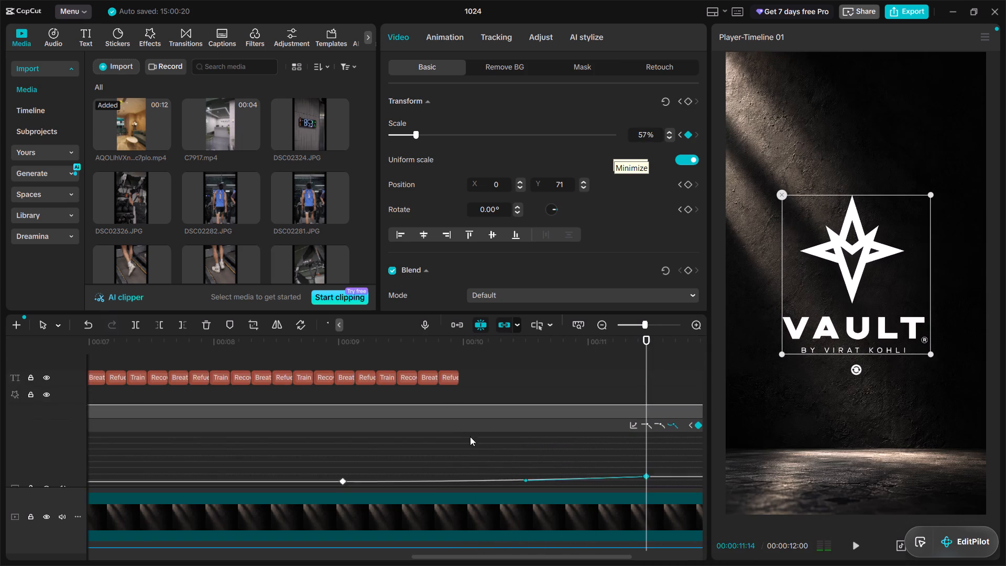
pyautogui.scroll(-2, 470, 437)
pyautogui.keyDown('alt'); pyautogui.scroll(-4, 500, 437); pyautogui.keyUp('alt')
pyautogui.keyDown('alt'); pyautogui.scroll(2, 504, 438); pyautogui.keyUp('alt')
pyautogui.click(463, 441)
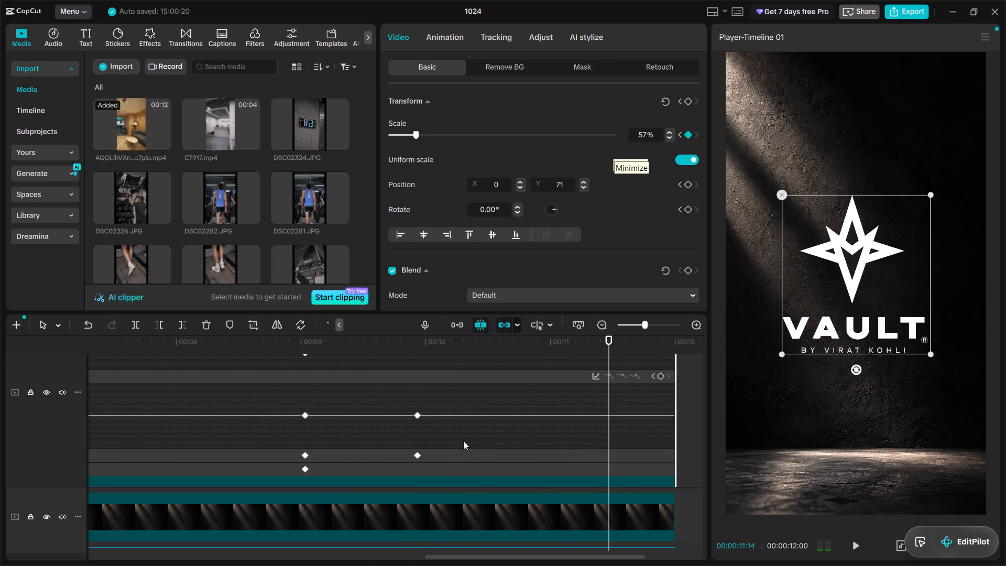
pyautogui.click(418, 417)
pyautogui.click(594, 376)
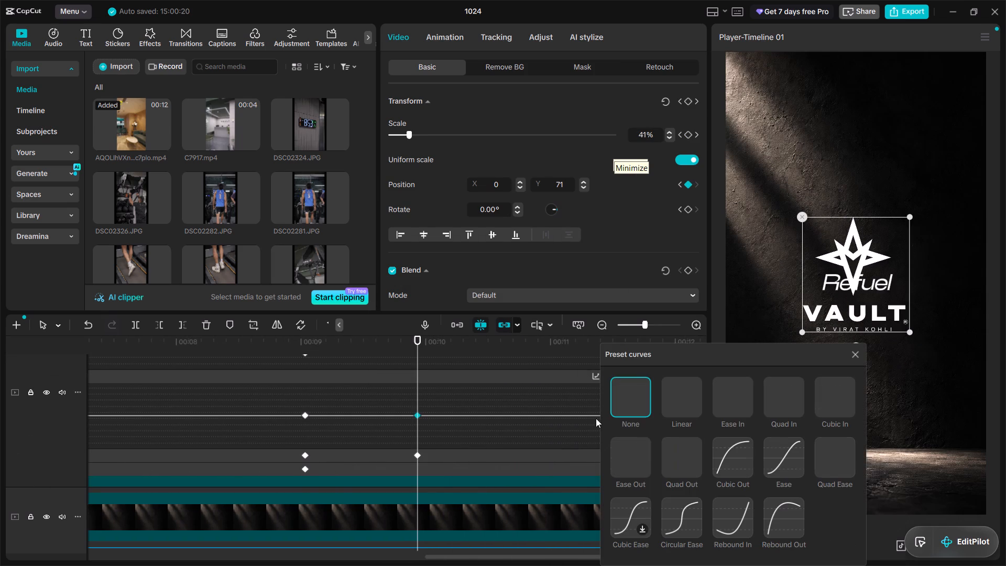
pyautogui.click(833, 402)
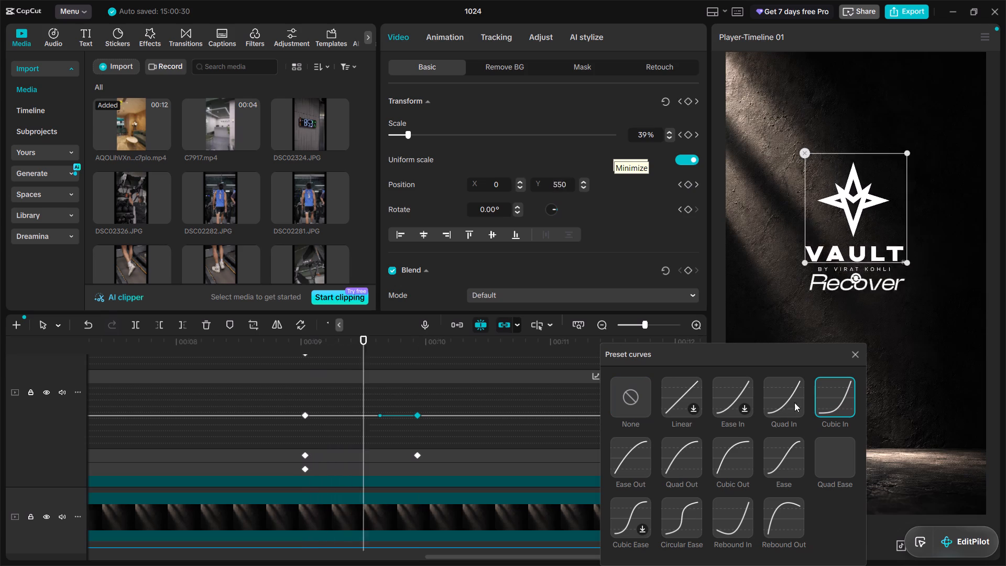
pyautogui.click(784, 401)
pyautogui.click(856, 349)
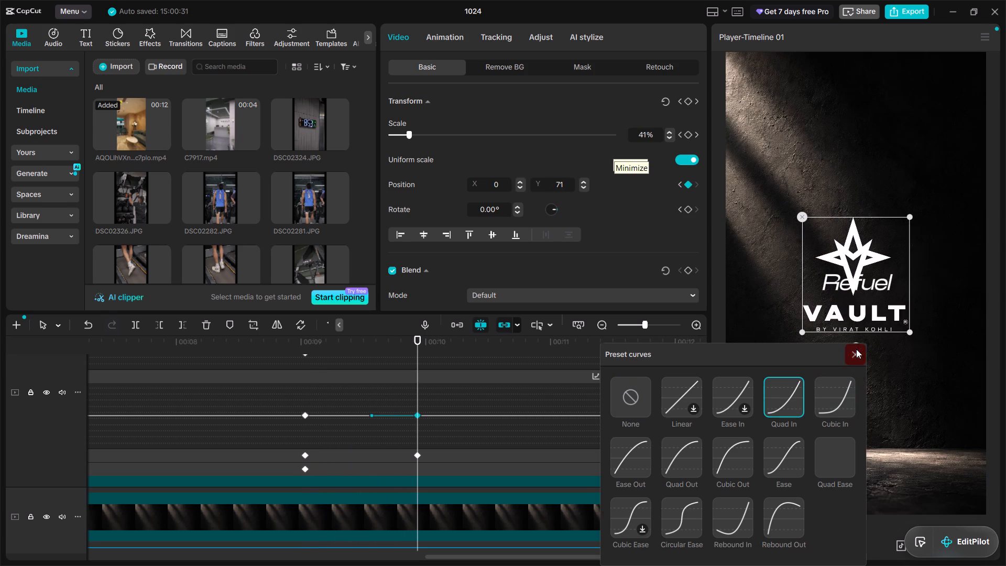
pyautogui.scroll(4, 474, 430)
pyautogui.scroll(-2, 465, 435)
pyautogui.scroll(-1, 430, 472)
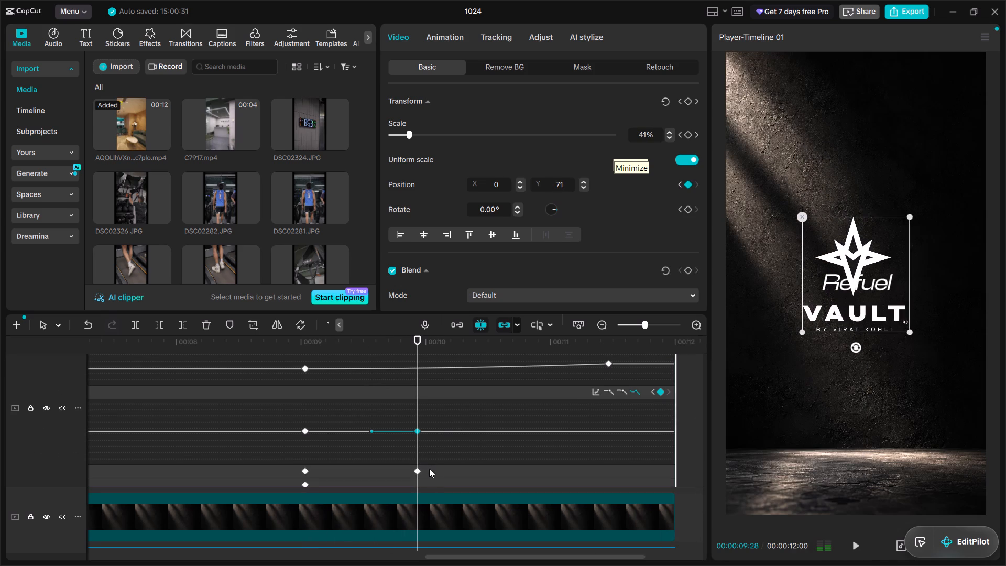
# Apply the Quad In preset curve to the VAULT logo's x-position segment between its two keyframes.
pyautogui.click(308, 434)
pyautogui.click(593, 388)
pyautogui.click(771, 402)
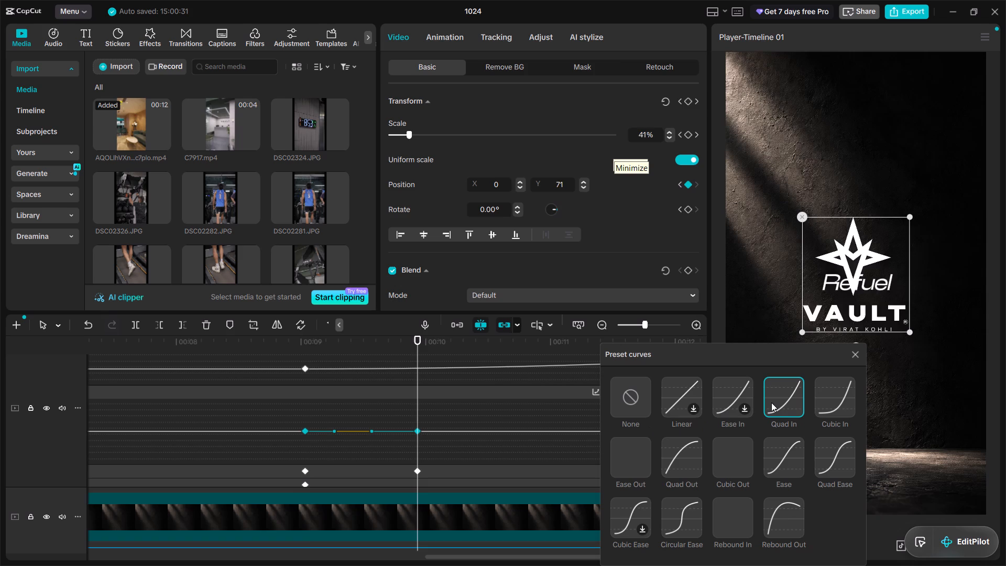
pyautogui.click(856, 357)
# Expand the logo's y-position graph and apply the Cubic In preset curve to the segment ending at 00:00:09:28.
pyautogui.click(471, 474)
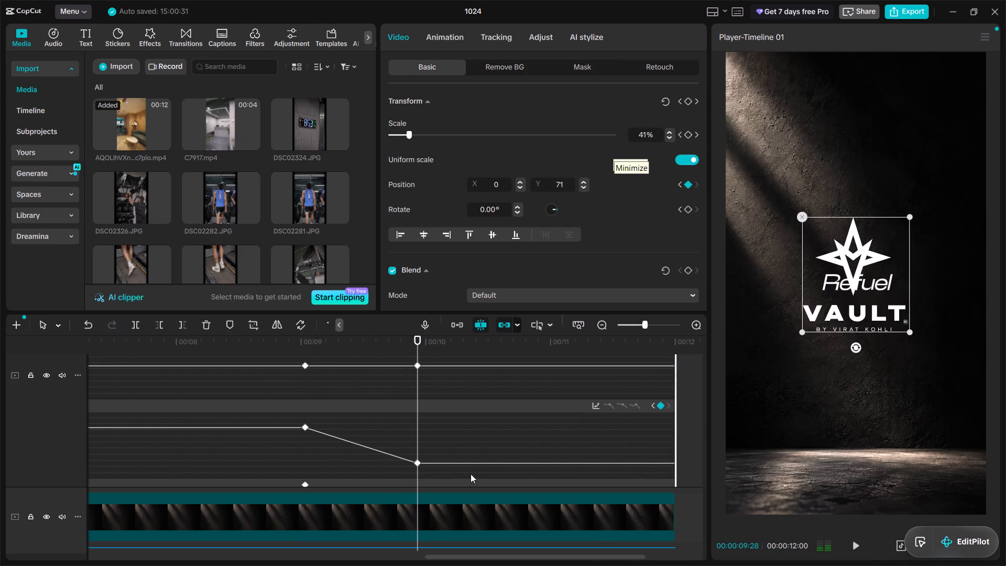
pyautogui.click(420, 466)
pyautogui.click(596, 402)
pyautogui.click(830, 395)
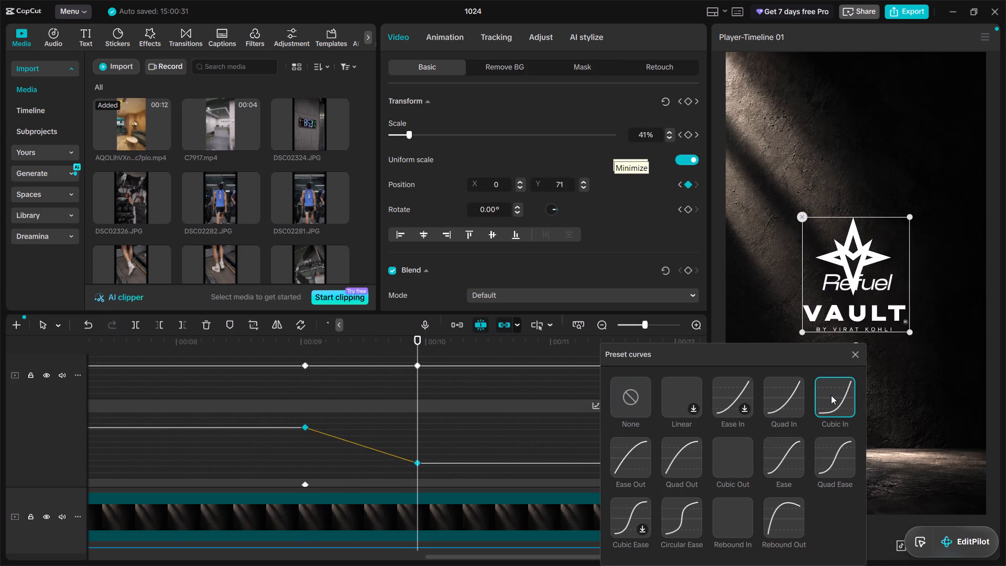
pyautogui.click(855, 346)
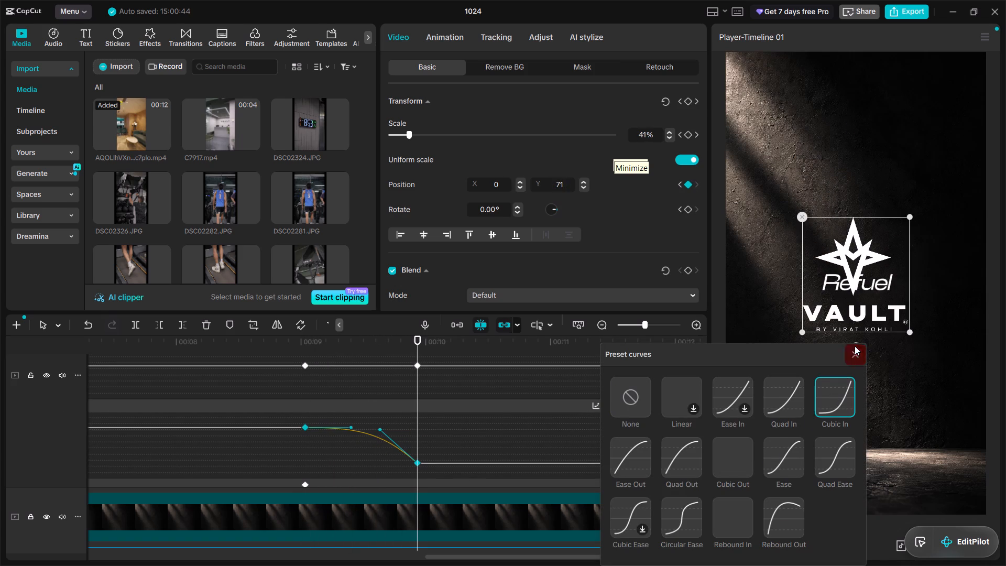
# Expand the logo's Rotate graph and examine the Scale, x, y and Rotate graphs along the clip.
pyautogui.click(440, 483)
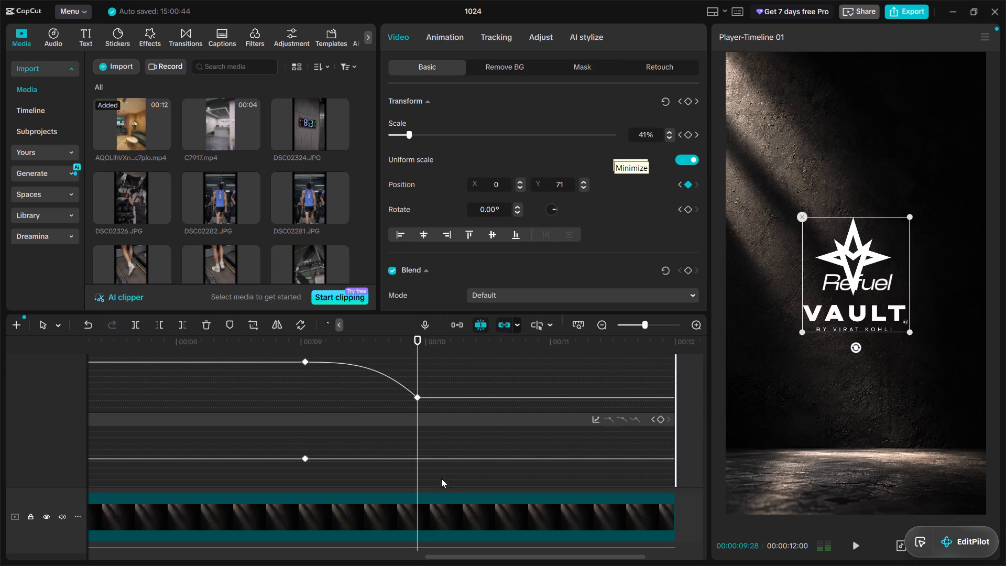
pyautogui.scroll(3, 426, 414)
pyautogui.scroll(-7, 426, 420)
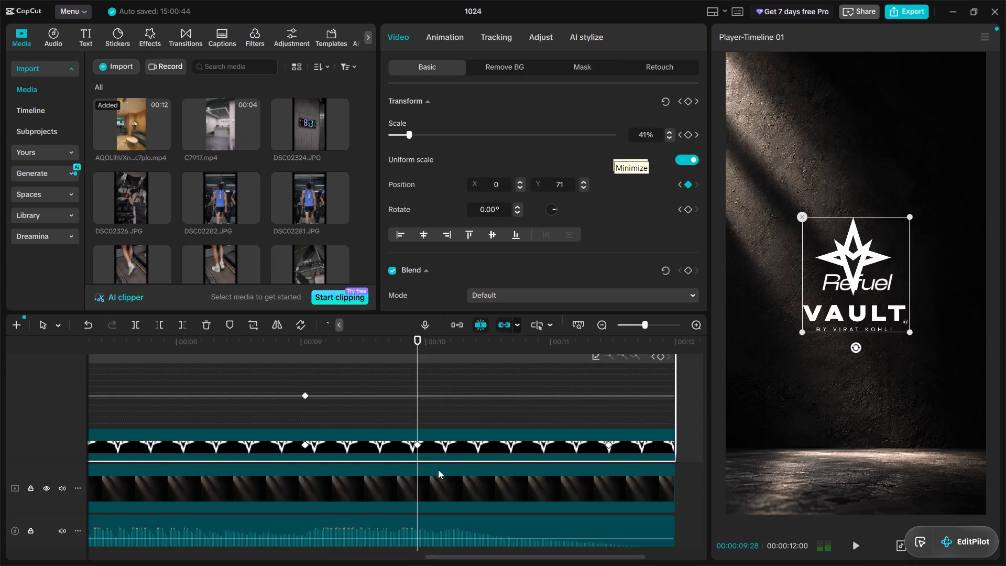
pyautogui.scroll(-1, 437, 469)
pyautogui.scroll(4, 434, 467)
pyautogui.keyDown('alt'); pyautogui.scroll(6, 367, 489); pyautogui.keyUp('alt')
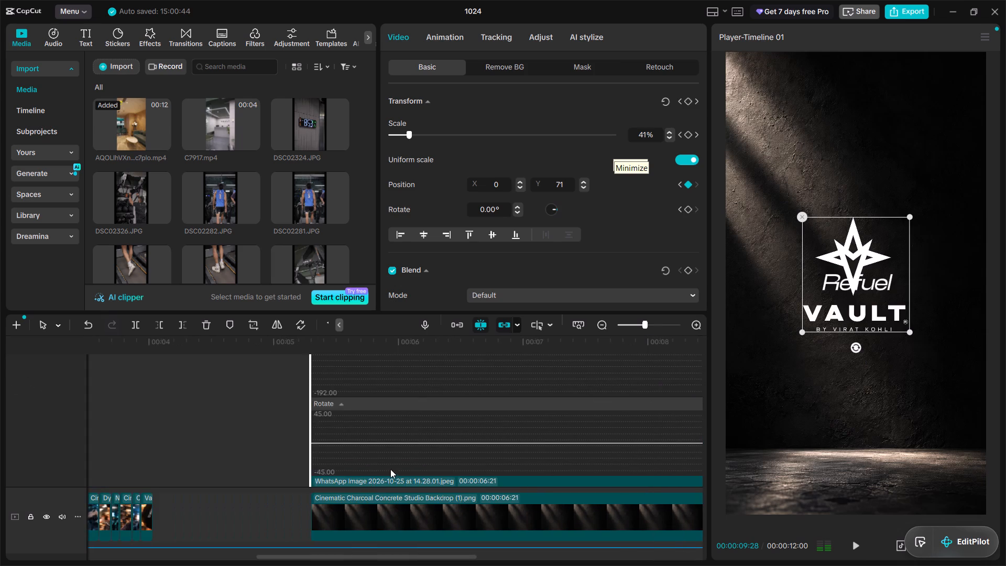
pyautogui.keyDown('ctrl'); pyautogui.scroll(-6, 396, 469); pyautogui.keyUp('ctrl')
pyautogui.keyDown('alt'); pyautogui.scroll(-3, 451, 469); pyautogui.keyUp('alt')
pyautogui.keyDown('ctrl'); pyautogui.scroll(-7, 449, 469); pyautogui.keyUp('ctrl')
pyautogui.scroll(5, 499, 466)
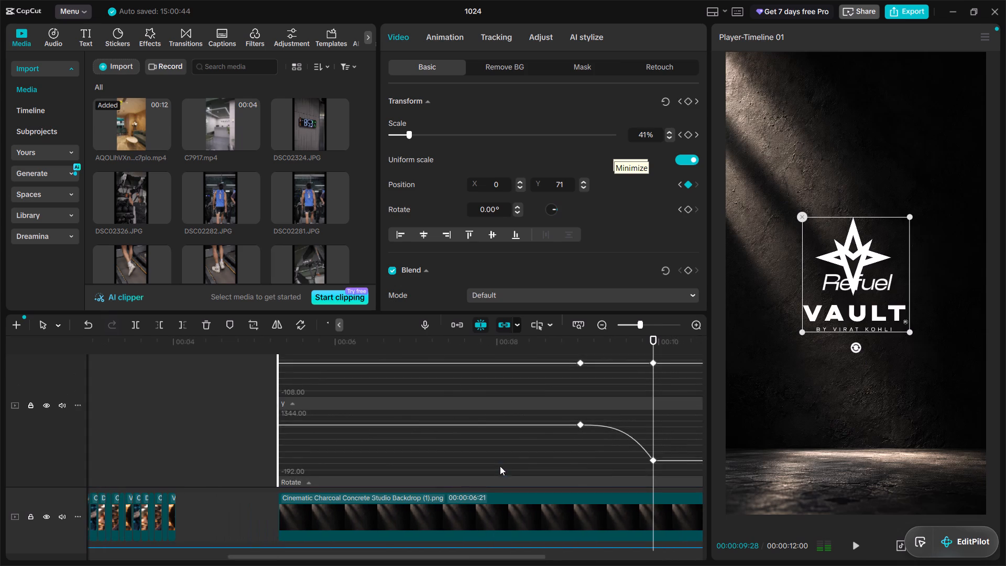
pyautogui.scroll(-1, 500, 464)
pyautogui.scroll(14, 500, 459)
pyautogui.scroll(-4, 502, 457)
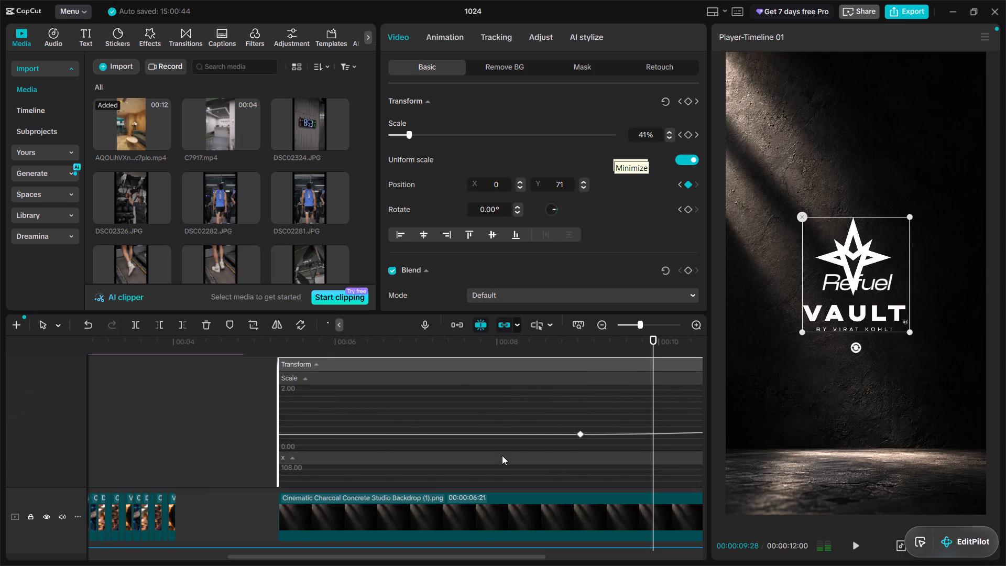
# Play back the logo's move and scale-up from just before 00:00:08:00, pausing partway through.
pyautogui.click(484, 347)
pyautogui.press('space')
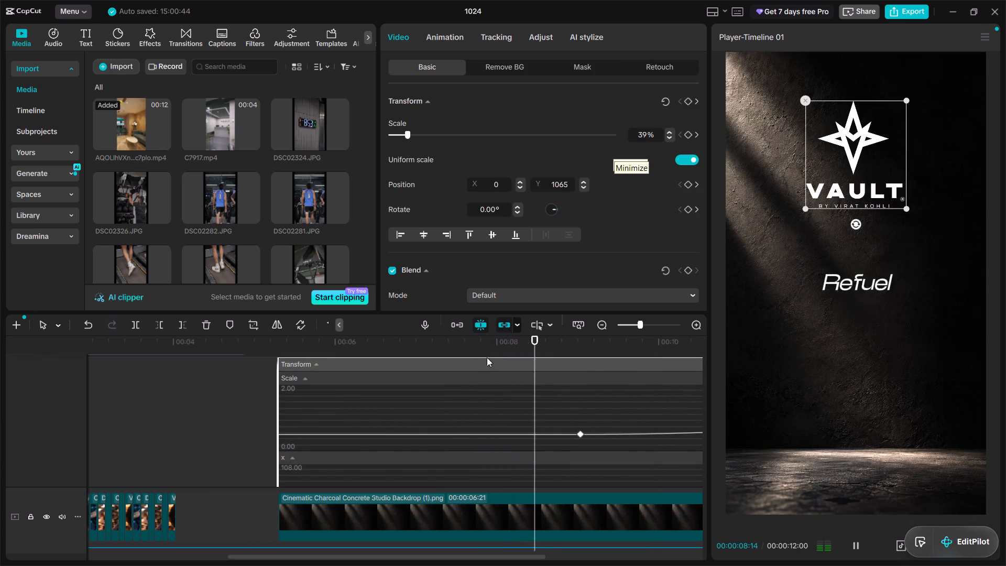
pyautogui.press('space')
pyautogui.keyDown('alt'); pyautogui.scroll(-4, 516, 401); pyautogui.keyUp('alt')
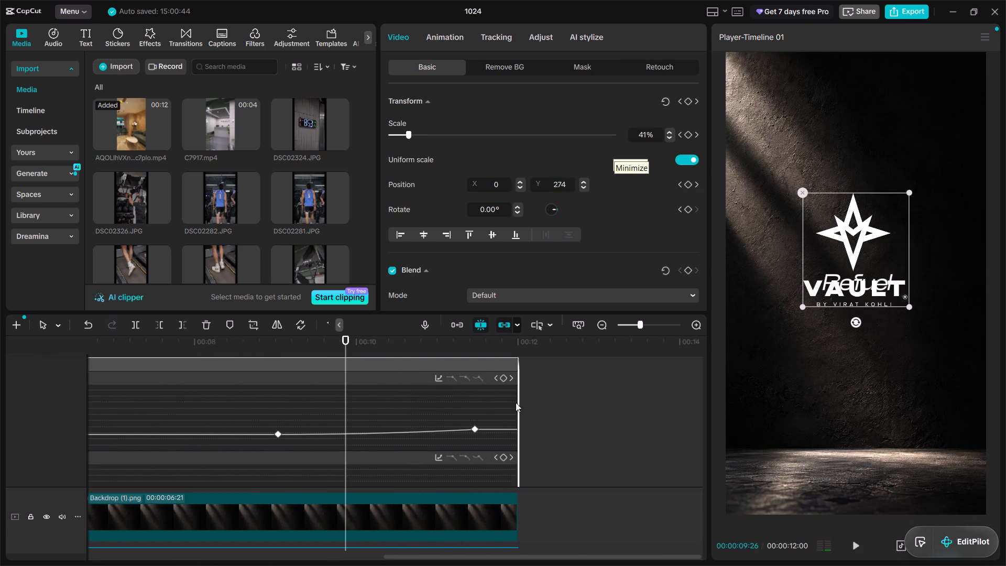
pyautogui.scroll(-2, 407, 424)
pyautogui.press('space')
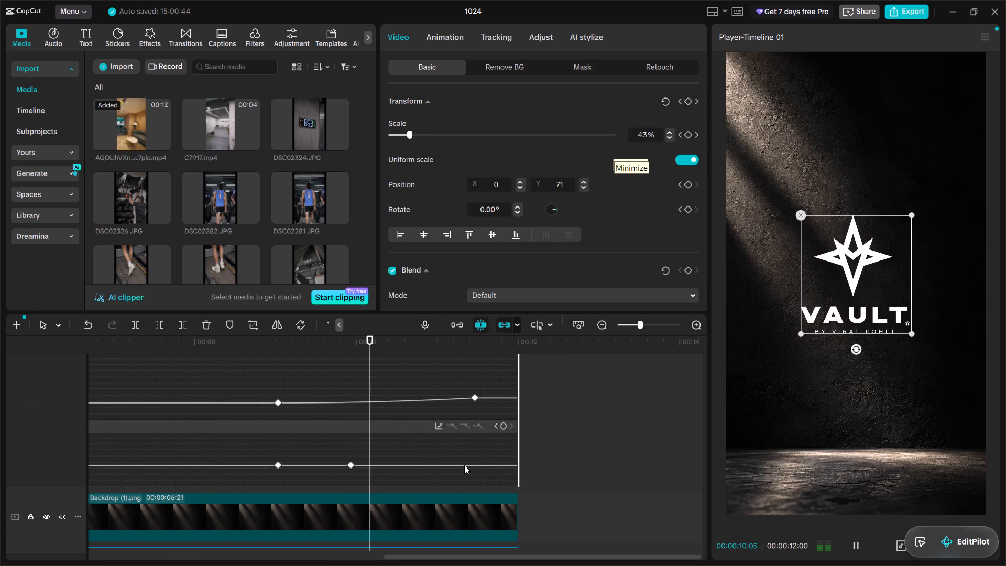
pyautogui.press('space')
# Return to 00:00:09:28, compare Cubic Out, Ease and Rebound Out on the logo's x-position segment, and apply Quad In.
pyautogui.scroll(6, 365, 413)
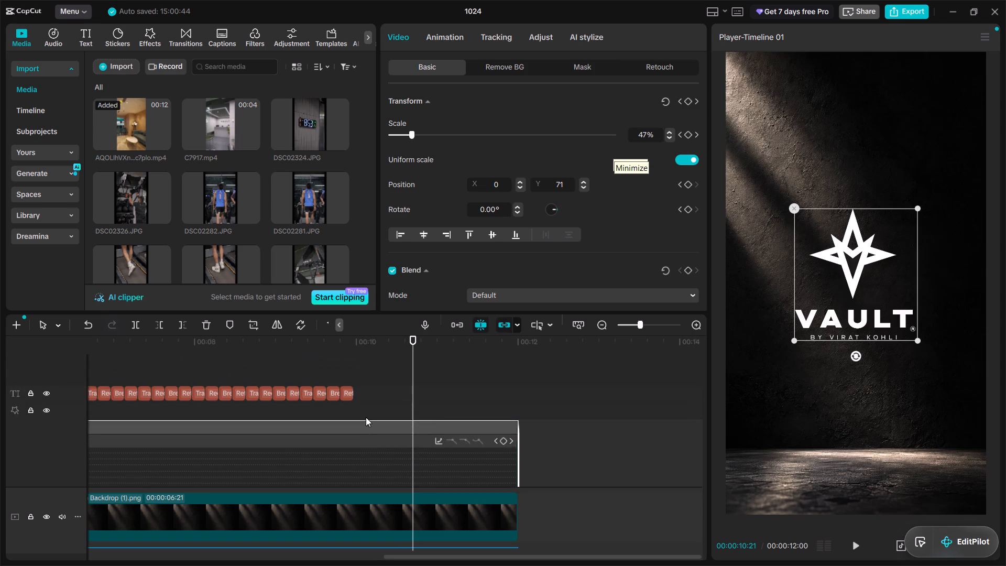
pyautogui.scroll(-4, 366, 418)
pyautogui.moveTo(345, 340); pyautogui.dragTo(354, 368)
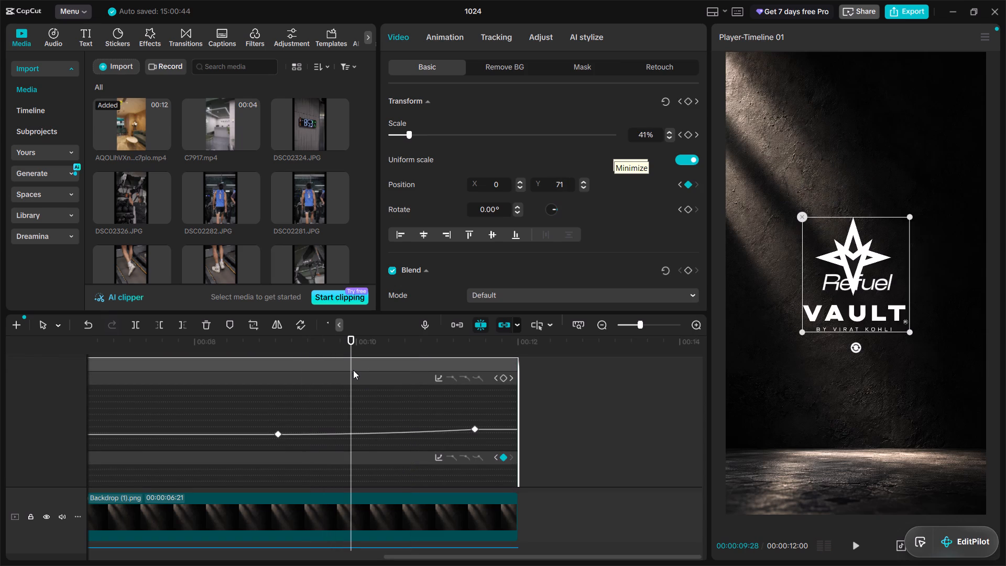
pyautogui.scroll(-5, 358, 394)
pyautogui.click(354, 418)
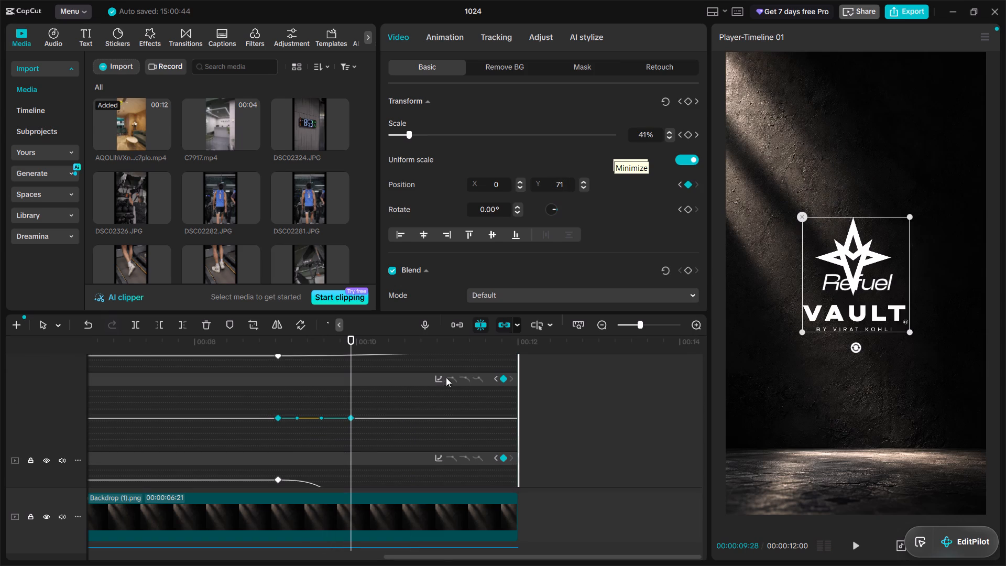
pyautogui.click(440, 379)
pyautogui.click(581, 451)
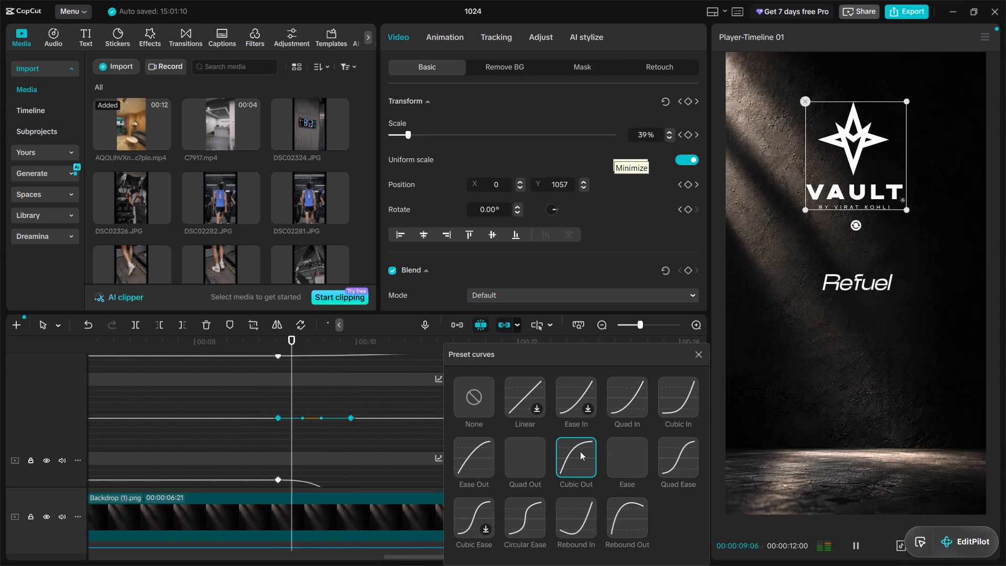
pyautogui.click(604, 448)
pyautogui.click(621, 444)
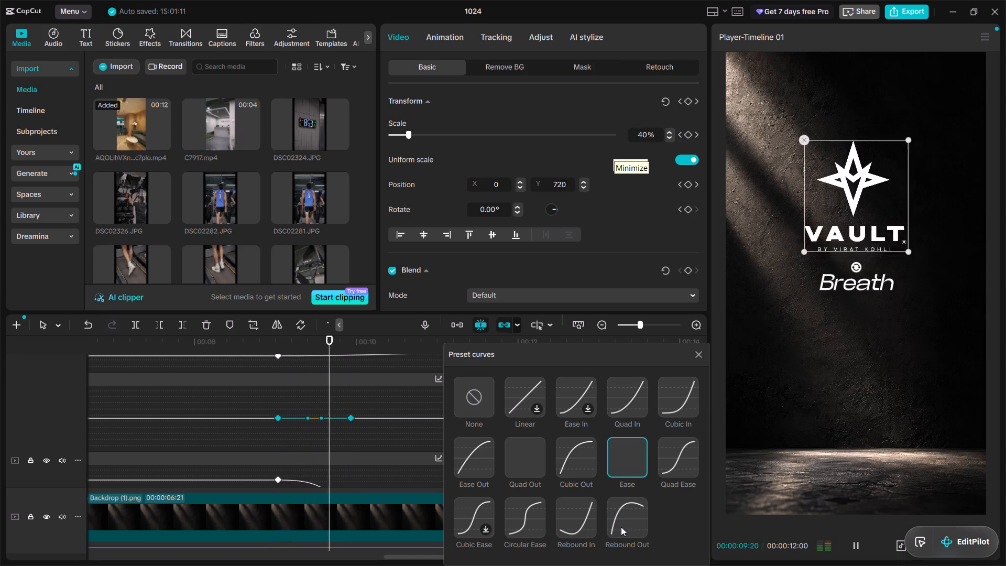
pyautogui.click(621, 527)
pyautogui.click(625, 391)
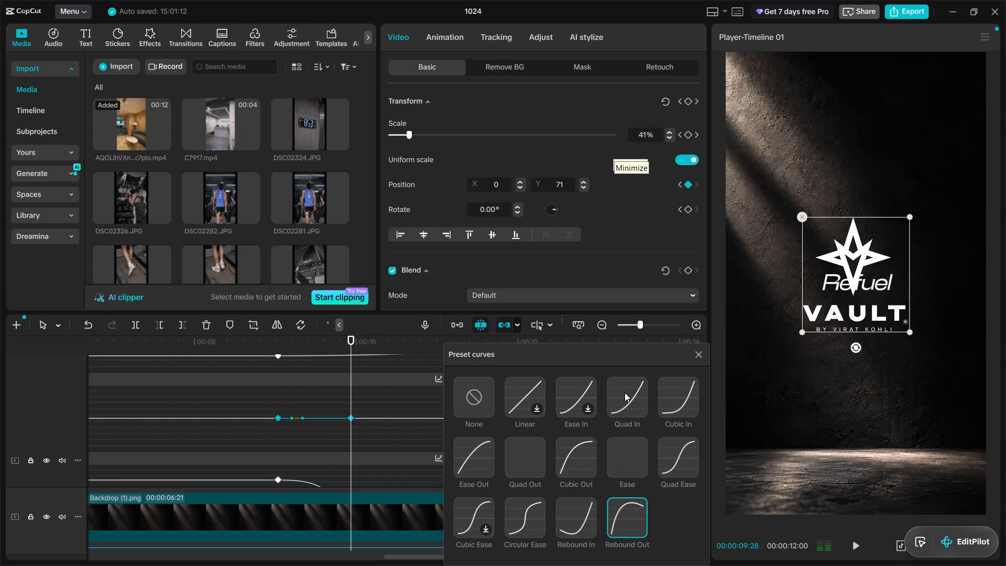
pyautogui.click(698, 352)
# Compare Quad In with Ease on the logo's y-position segment ending at 00:00:09:28, and apply Ease.
pyautogui.scroll(-4, 281, 465)
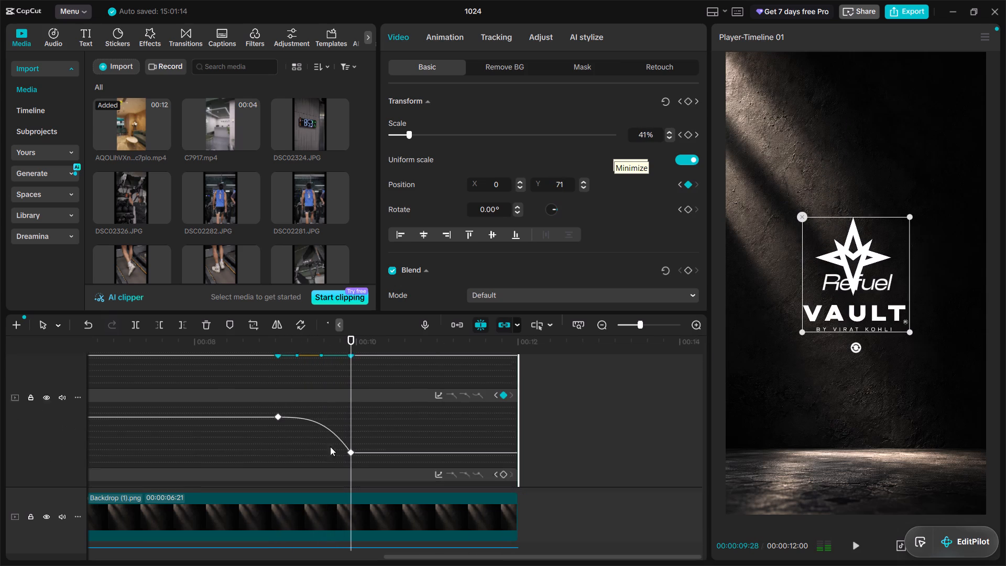
pyautogui.scroll(-1, 330, 447)
pyautogui.click(348, 433)
pyautogui.click(439, 380)
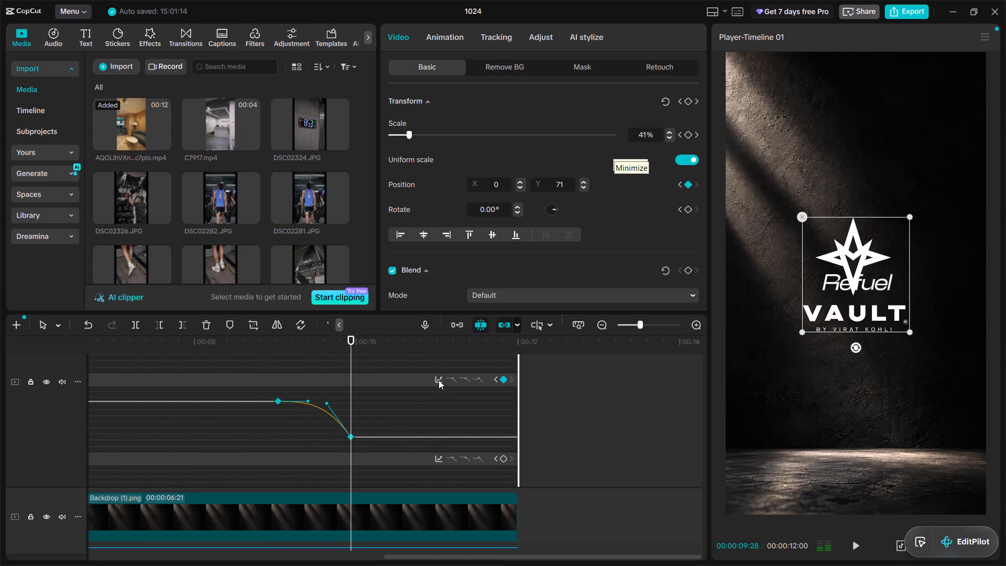
pyautogui.click(628, 395)
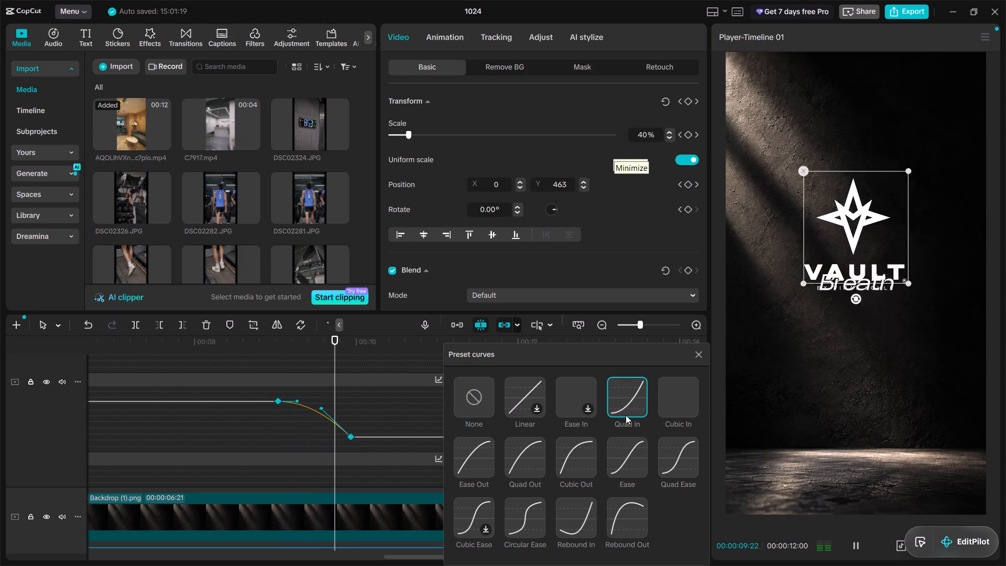
pyautogui.click(629, 446)
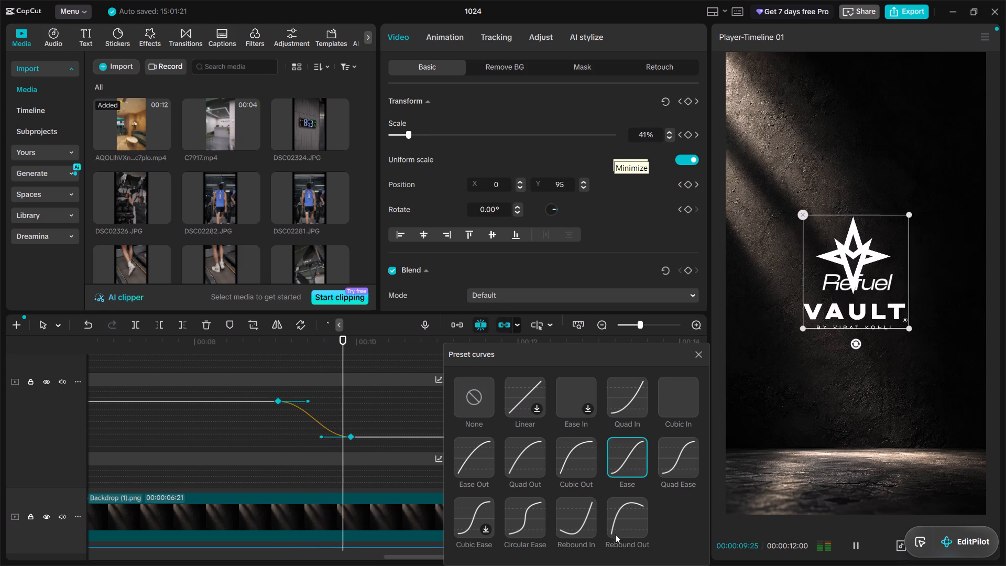
pyautogui.click(697, 351)
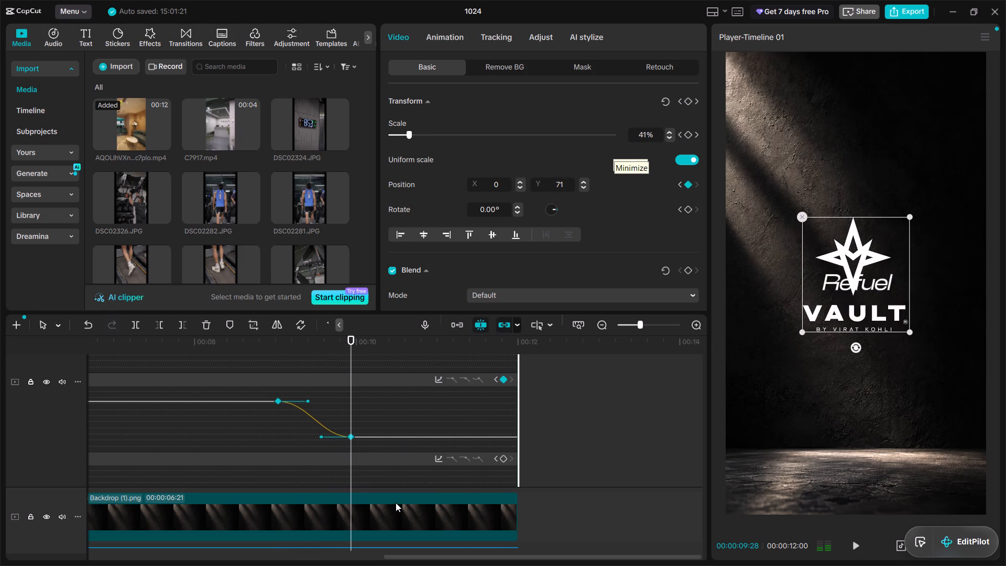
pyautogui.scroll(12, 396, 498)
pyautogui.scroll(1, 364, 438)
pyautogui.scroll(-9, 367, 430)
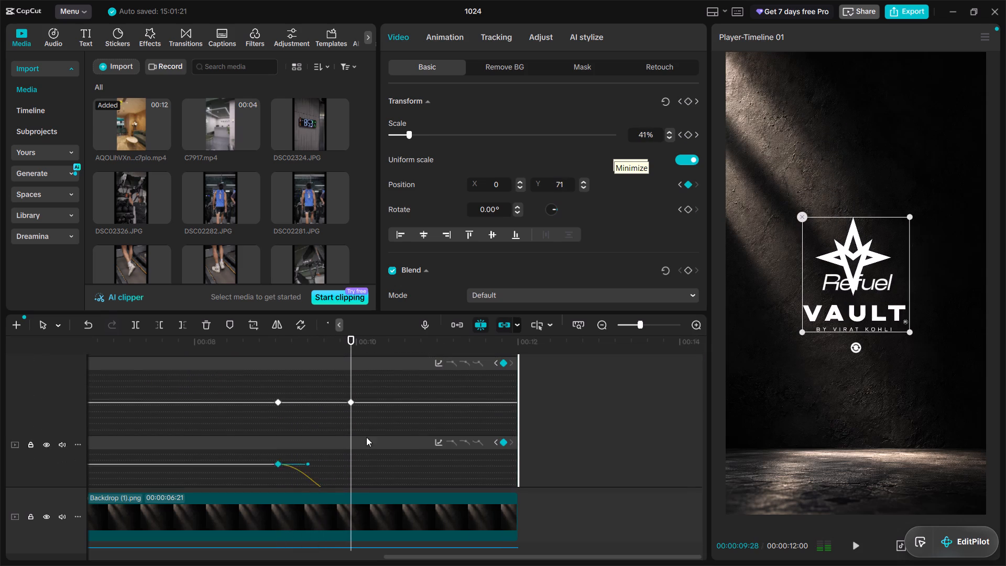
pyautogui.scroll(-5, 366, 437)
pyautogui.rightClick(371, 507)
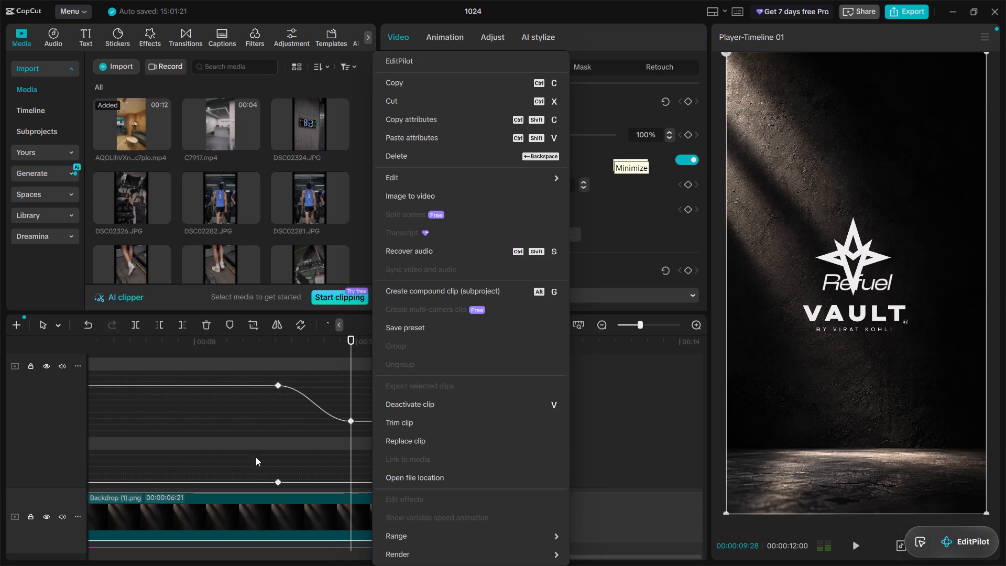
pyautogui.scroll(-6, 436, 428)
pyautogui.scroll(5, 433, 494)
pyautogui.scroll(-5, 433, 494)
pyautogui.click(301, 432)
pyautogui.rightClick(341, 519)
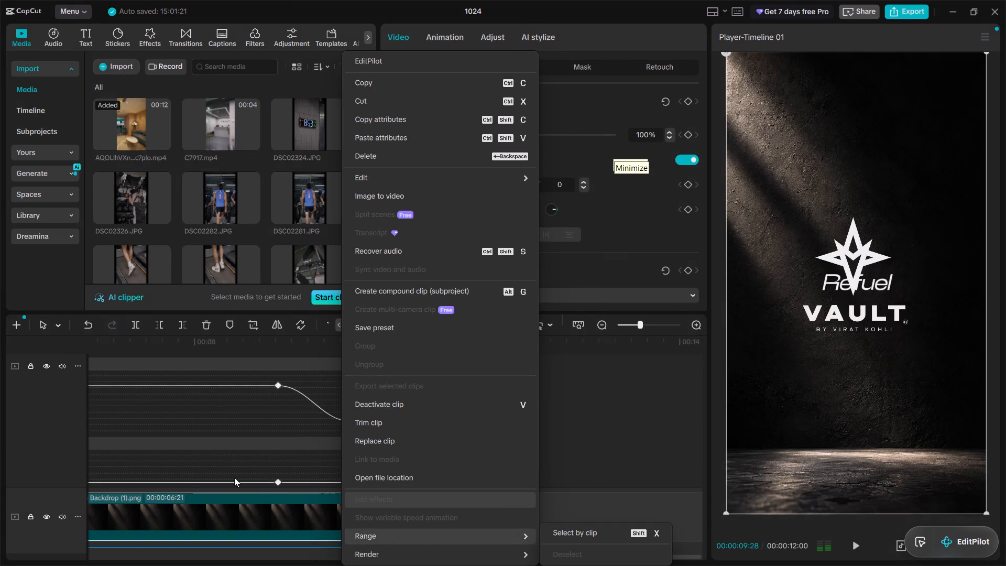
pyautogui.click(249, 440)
# Collapse the VAULT logo clip's Rotate, y, x and Scale keyframe graphs.
pyautogui.keyDown('ctrl'); pyautogui.scroll(-6, 307, 438); pyautogui.keyUp('ctrl')
pyautogui.click(348, 445)
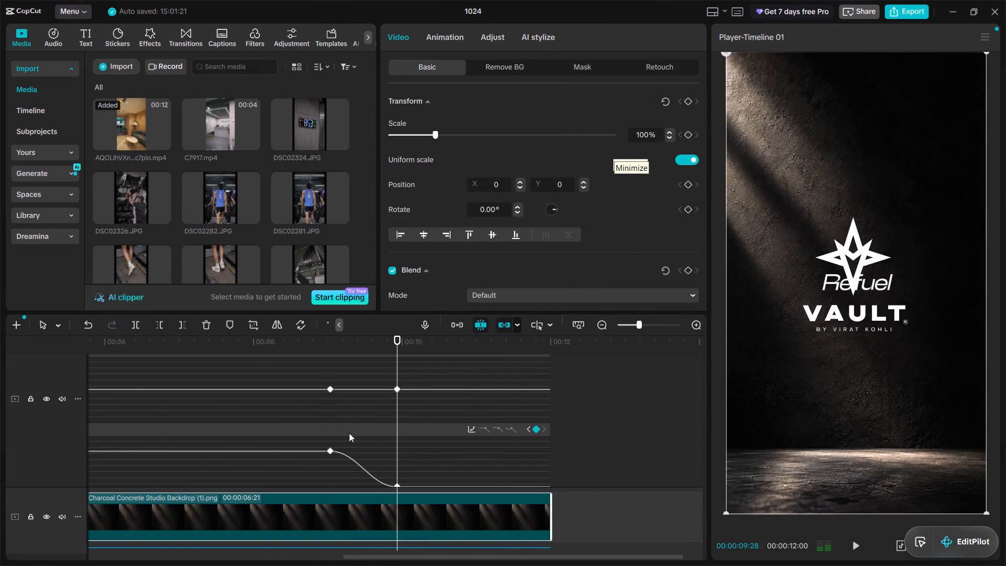
pyautogui.click(349, 426)
pyautogui.click(351, 416)
pyautogui.click(349, 399)
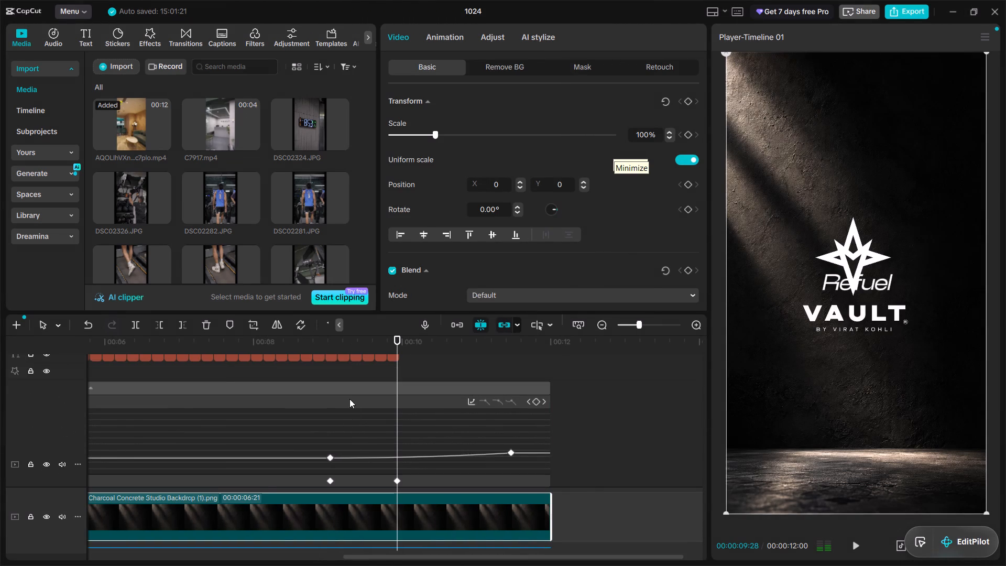
pyautogui.scroll(7, 332, 437)
pyautogui.scroll(3, 259, 445)
pyautogui.keyDown('alt'); pyautogui.scroll(5, 199, 463); pyautogui.keyUp('alt')
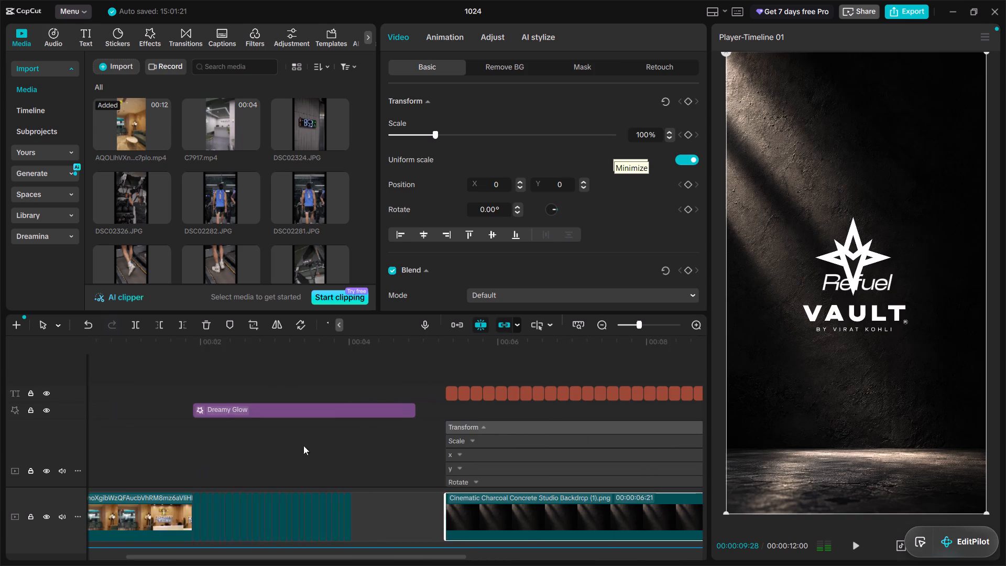
pyautogui.keyDown('alt'); pyautogui.scroll(-4, 333, 445); pyautogui.keyUp('alt')
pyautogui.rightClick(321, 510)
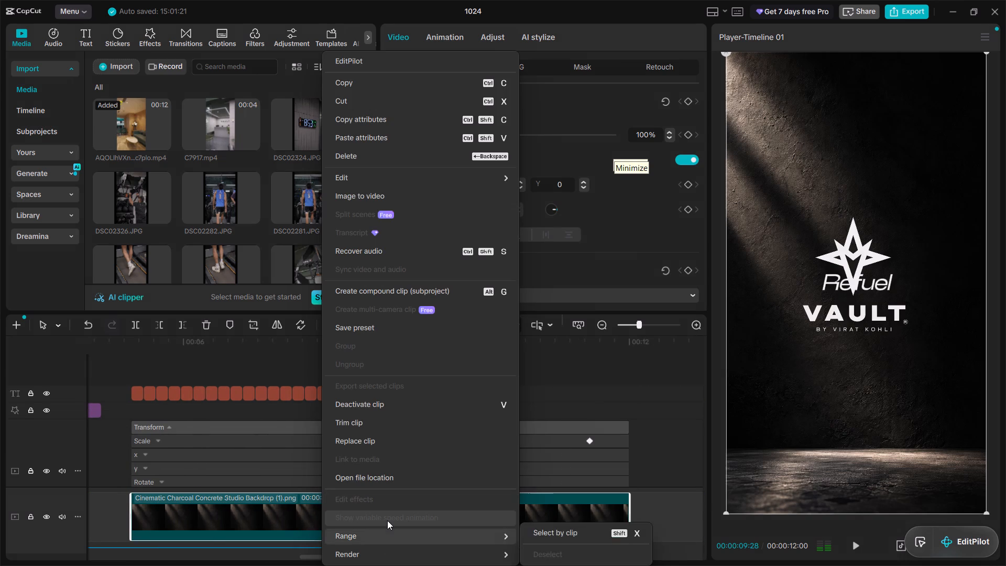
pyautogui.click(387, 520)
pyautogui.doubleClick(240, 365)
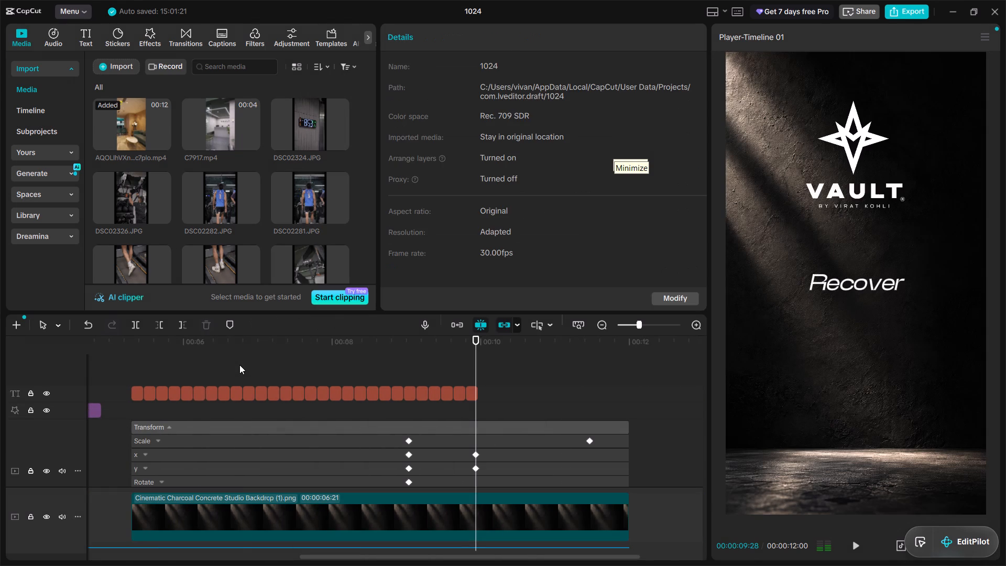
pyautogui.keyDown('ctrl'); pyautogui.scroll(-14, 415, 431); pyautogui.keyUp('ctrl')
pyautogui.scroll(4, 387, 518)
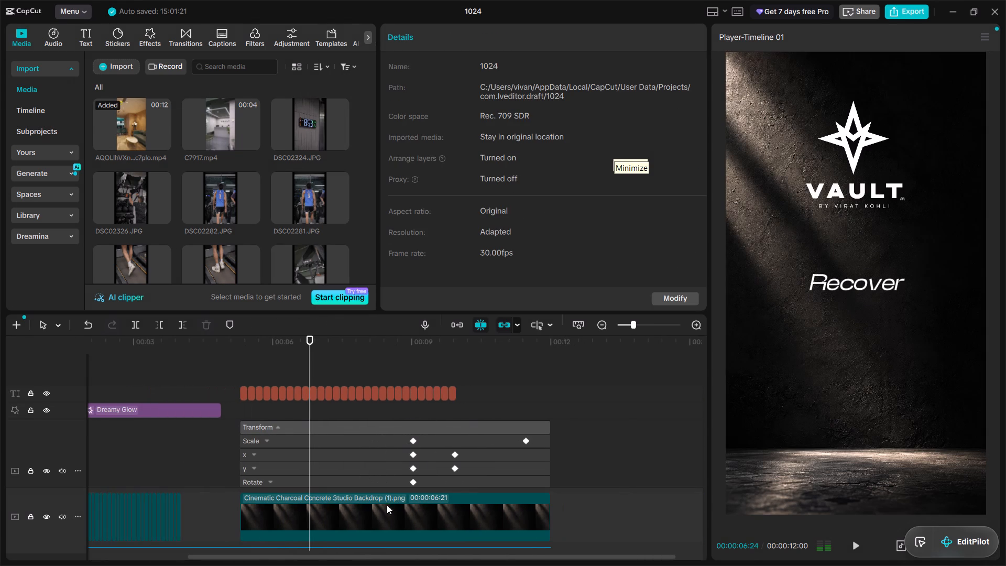
# Hide the keyframe animation lanes on the VAULT logo clip.
pyautogui.scroll(-5, 378, 482)
pyautogui.click(332, 426)
pyautogui.rightClick(332, 426)
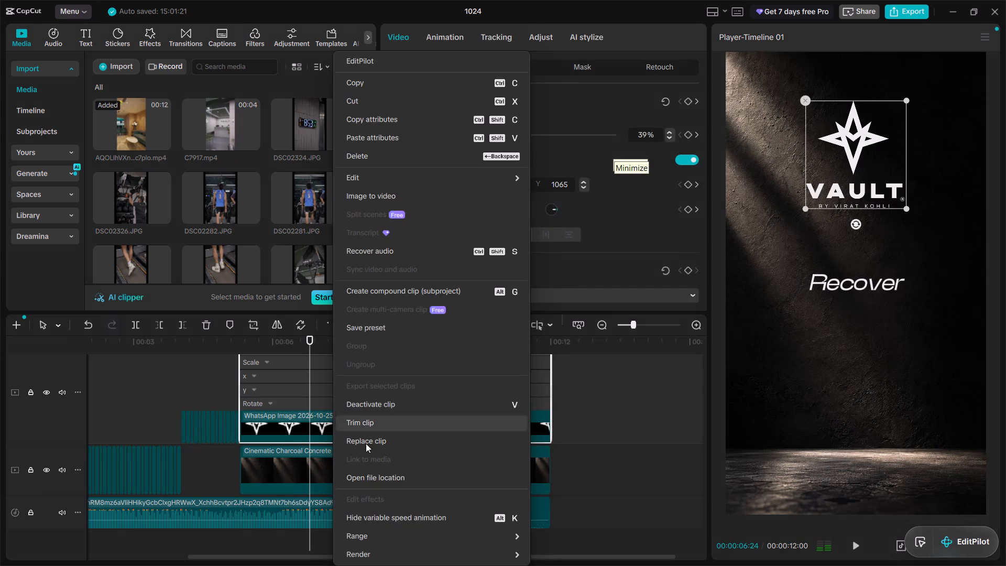
pyautogui.click(397, 516)
# Play back the end card's word cycle from before its start, pausing shortly after 00:00:08:00.
pyautogui.scroll(8, 380, 460)
pyautogui.keyDown('ctrl'); pyautogui.scroll(7, 369, 456); pyautogui.keyUp('ctrl')
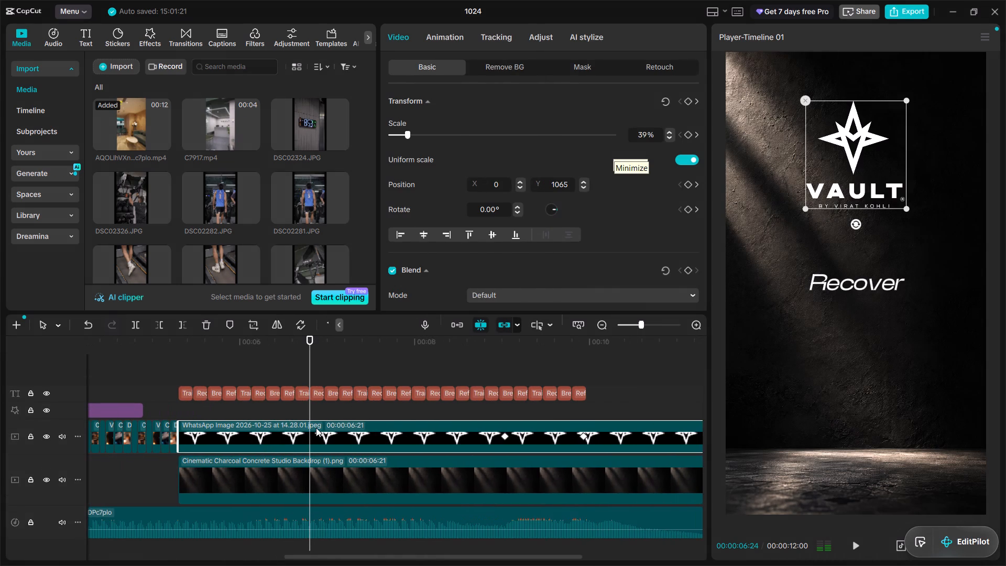
pyautogui.click(277, 407)
pyautogui.moveTo(277, 407); pyautogui.dragTo(233, 418)
pyautogui.press('space')
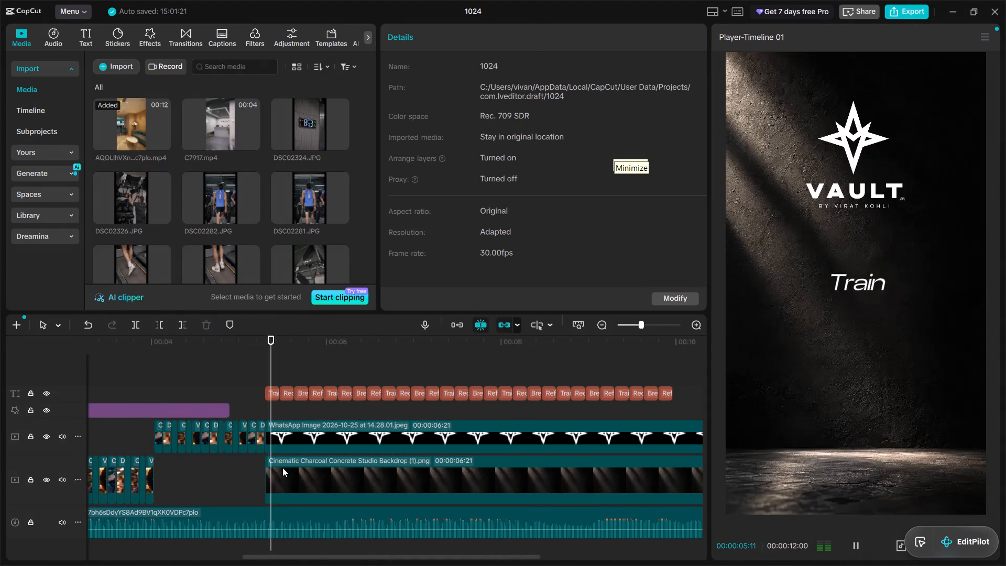
pyautogui.keyDown('alt'); pyautogui.scroll(-2, 282, 467); pyautogui.keyUp('alt')
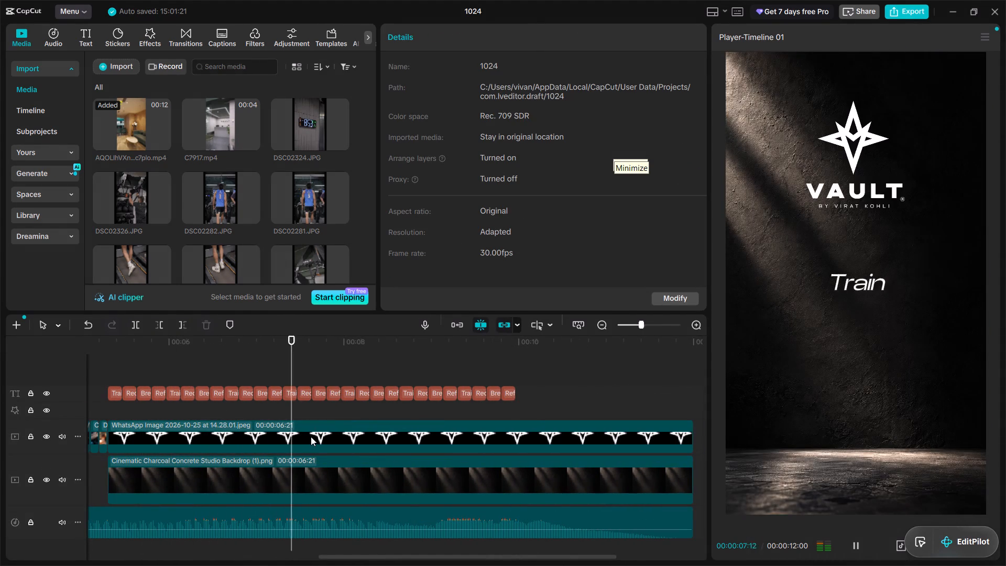
pyautogui.press('space')
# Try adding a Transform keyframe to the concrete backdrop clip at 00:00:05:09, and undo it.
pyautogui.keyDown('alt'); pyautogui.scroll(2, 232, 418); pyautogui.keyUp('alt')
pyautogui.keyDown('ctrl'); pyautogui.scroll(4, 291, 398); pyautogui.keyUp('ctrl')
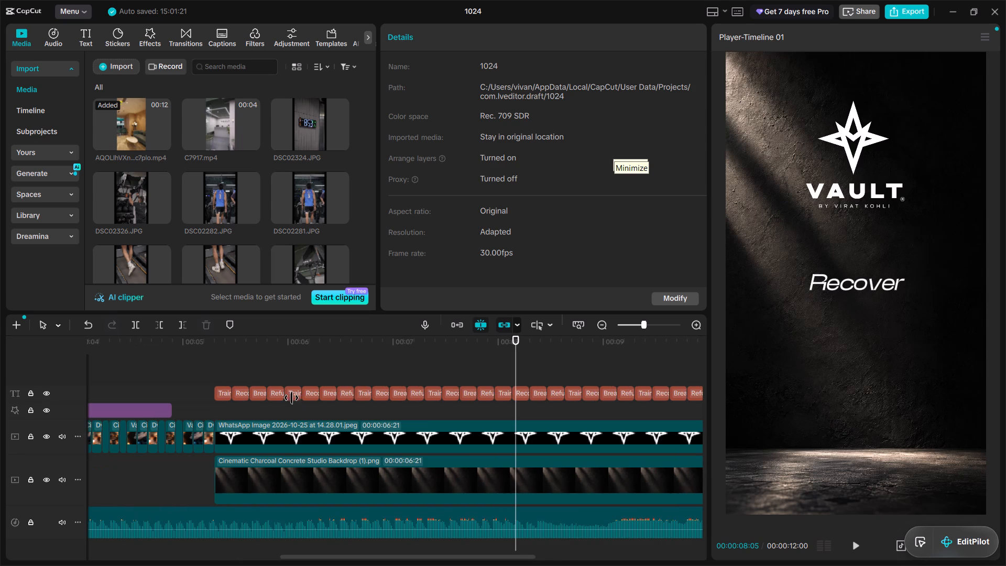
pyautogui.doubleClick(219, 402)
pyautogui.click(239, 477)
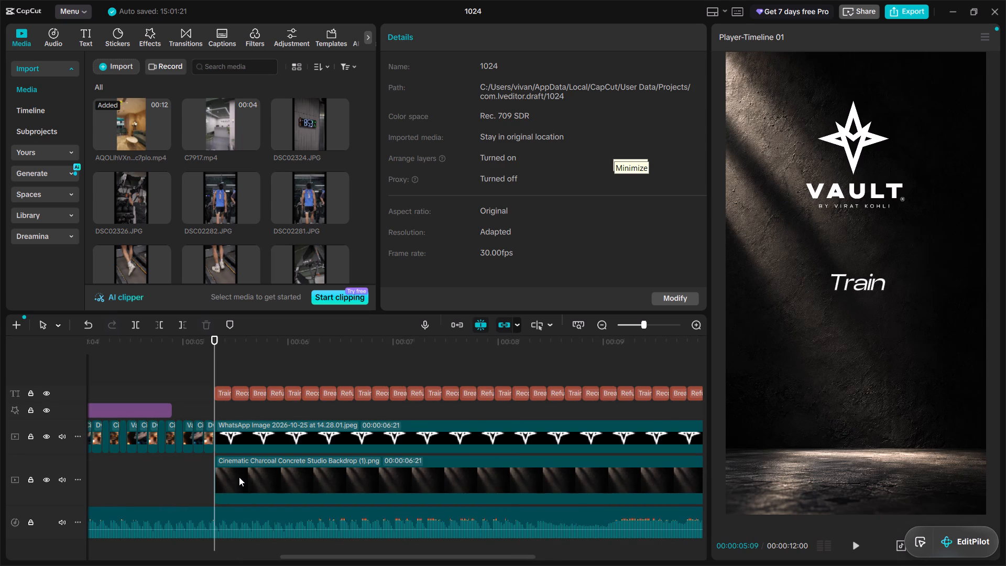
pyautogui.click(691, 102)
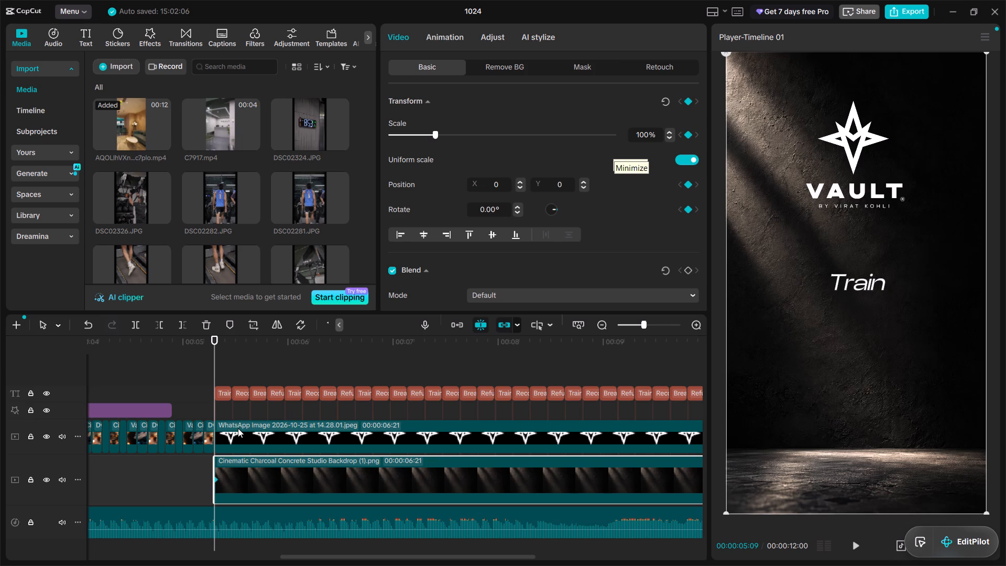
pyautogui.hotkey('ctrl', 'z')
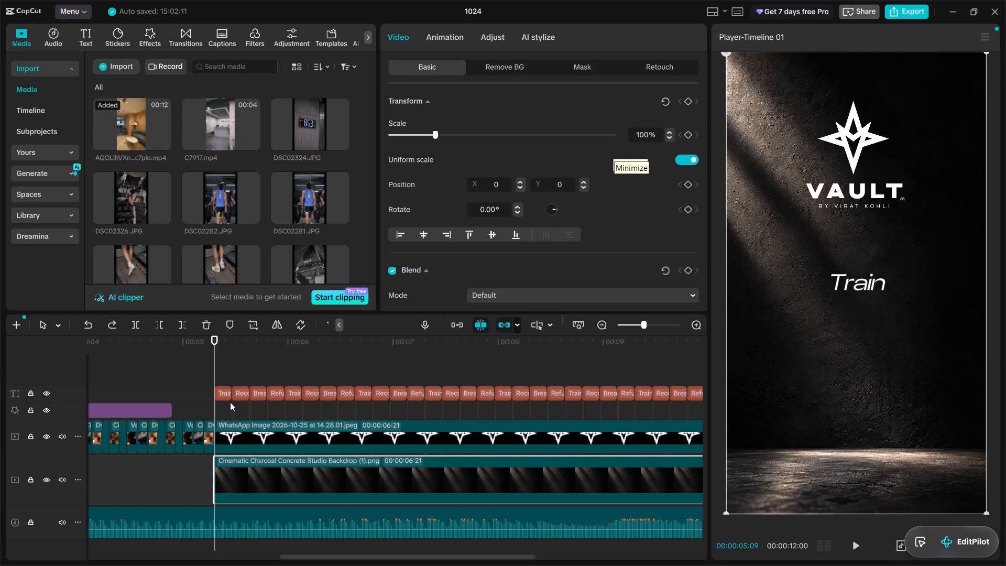
# Split the concrete backdrop clip at 00:00:05:14, where the first Recover word begins.
pyautogui.click(231, 401)
pyautogui.keyDown('ctrl'); pyautogui.click(242, 488); pyautogui.keyUp('ctrl')
pyautogui.hotkey('ctrl', 'b')
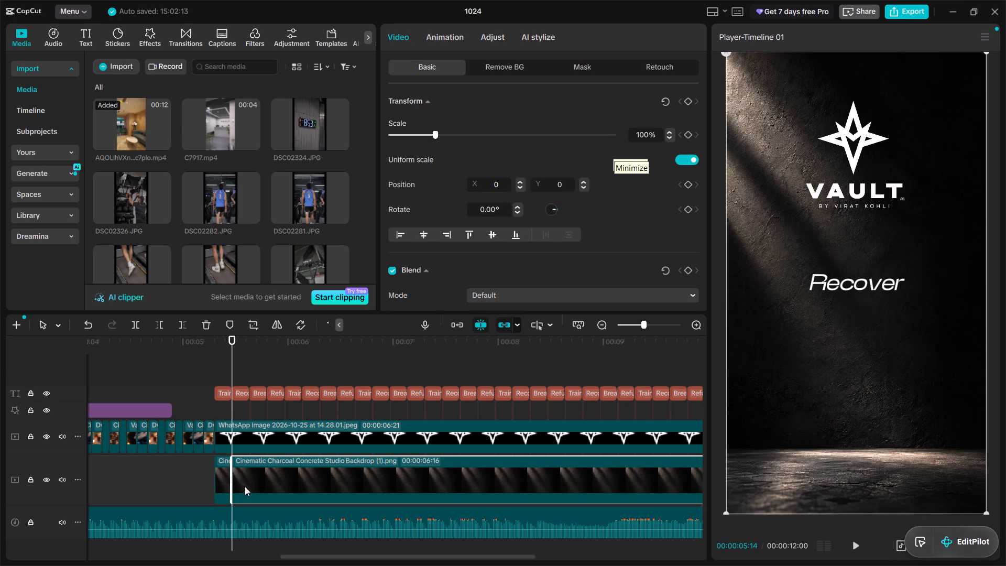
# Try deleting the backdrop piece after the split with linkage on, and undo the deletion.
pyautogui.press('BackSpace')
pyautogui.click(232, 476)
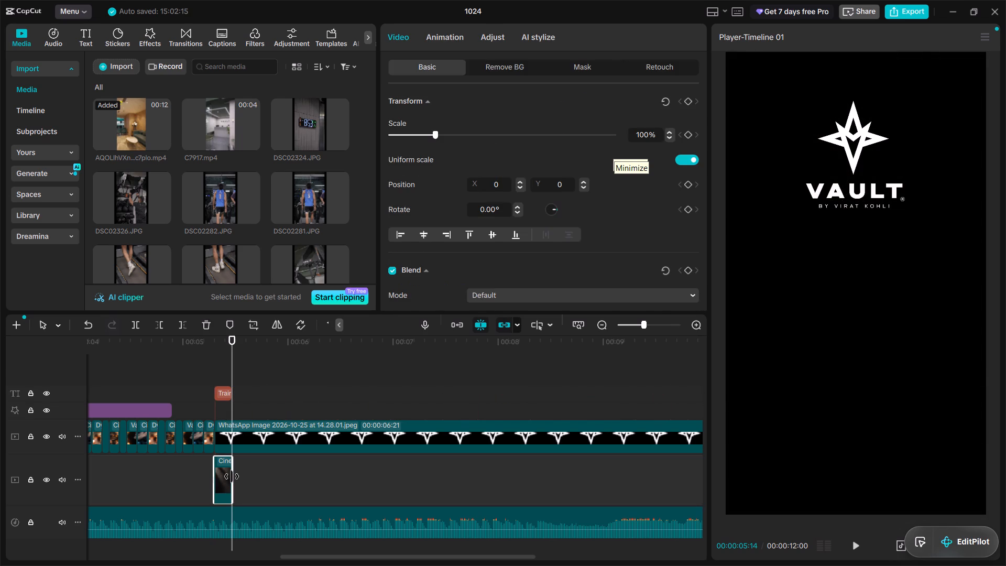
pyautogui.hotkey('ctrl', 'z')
# Turn off clip linkage and delete the backdrop piece after 00:00:05:14, keeping only the short first segment.
pyautogui.click(500, 322)
pyautogui.click(220, 501)
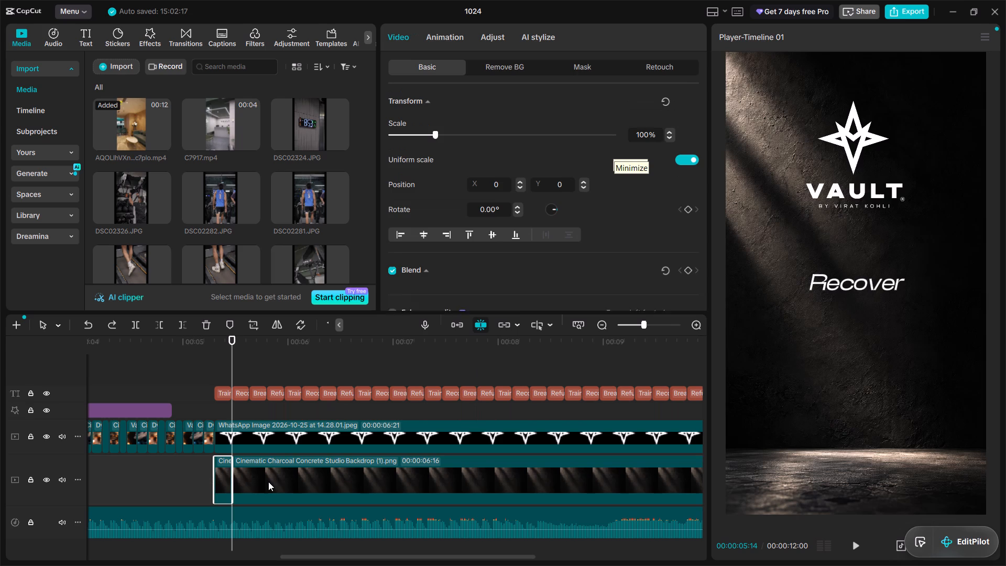
pyautogui.click(268, 482)
pyautogui.press('BackSpace')
# Duplicate the short backdrop segment at 00:00:05:14 and set the copy's scale to 110%.
pyautogui.click(222, 481)
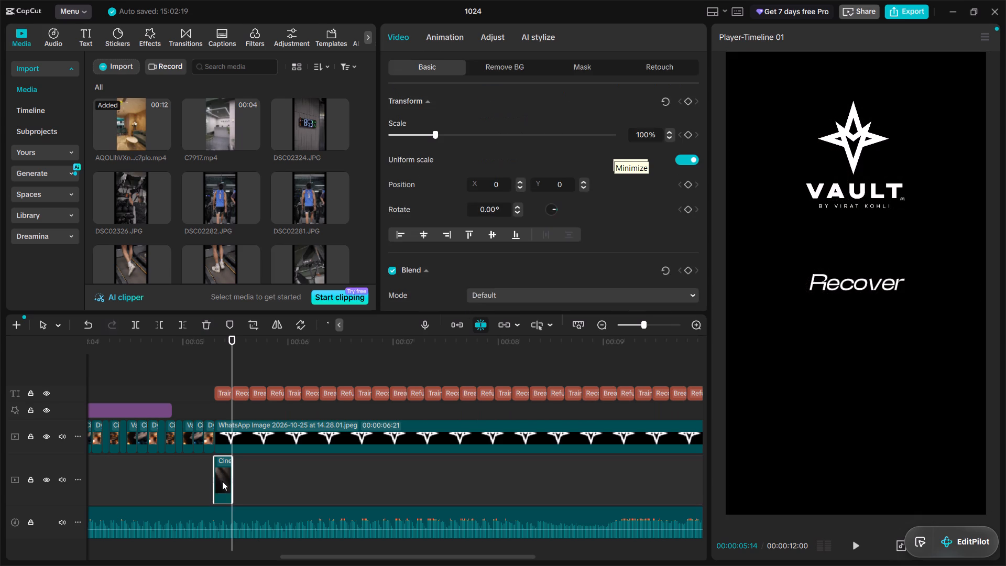
pyautogui.hotkey('ctrl', 'c')
pyautogui.hotkey('ctrl', 'v')
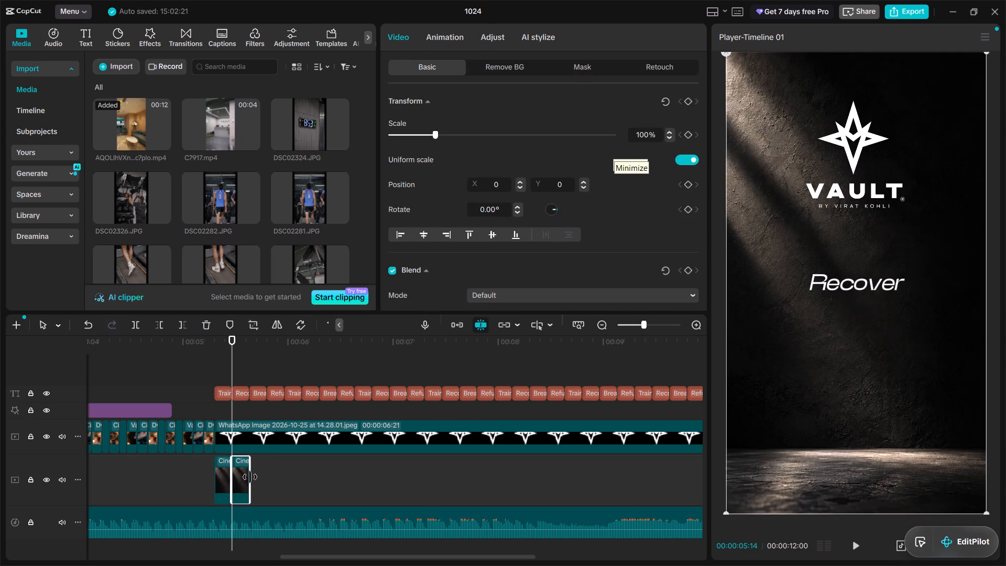
pyautogui.moveTo(250, 477); pyautogui.dragTo(245, 475)
pyautogui.tripleClick(671, 133)
pyautogui.doubleClick(671, 133)
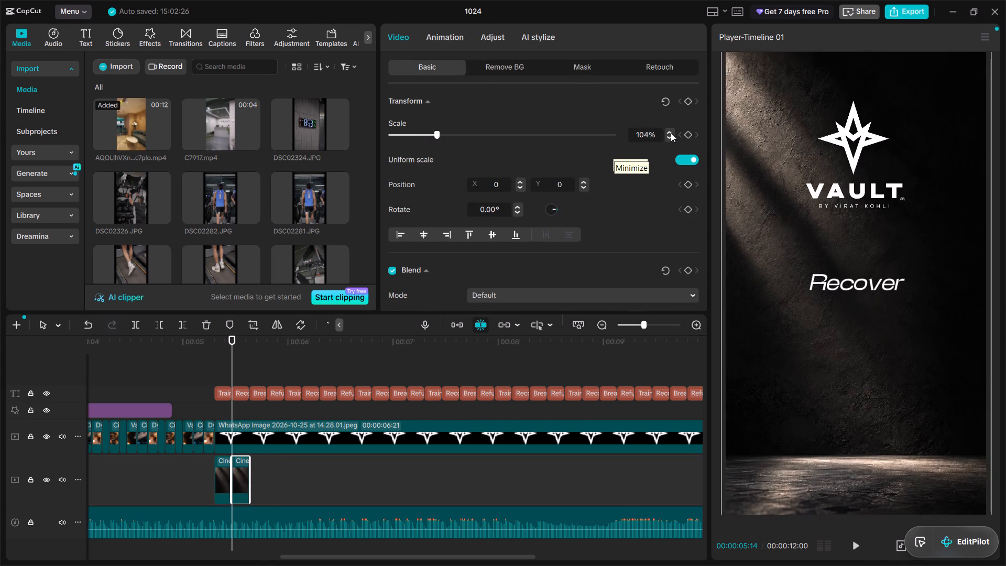
pyautogui.click(671, 133)
pyautogui.tripleClick(671, 133)
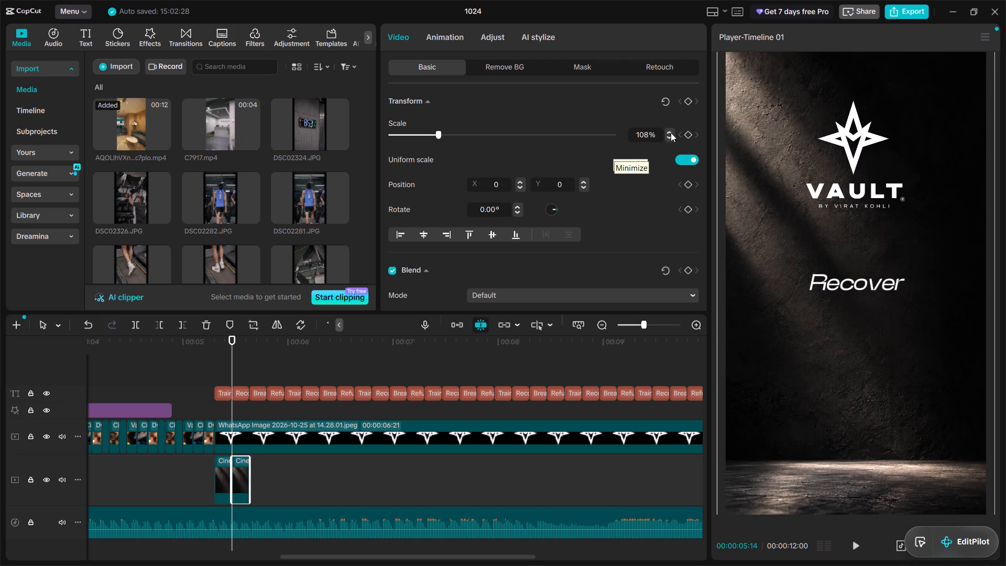
pyautogui.doubleClick(671, 133)
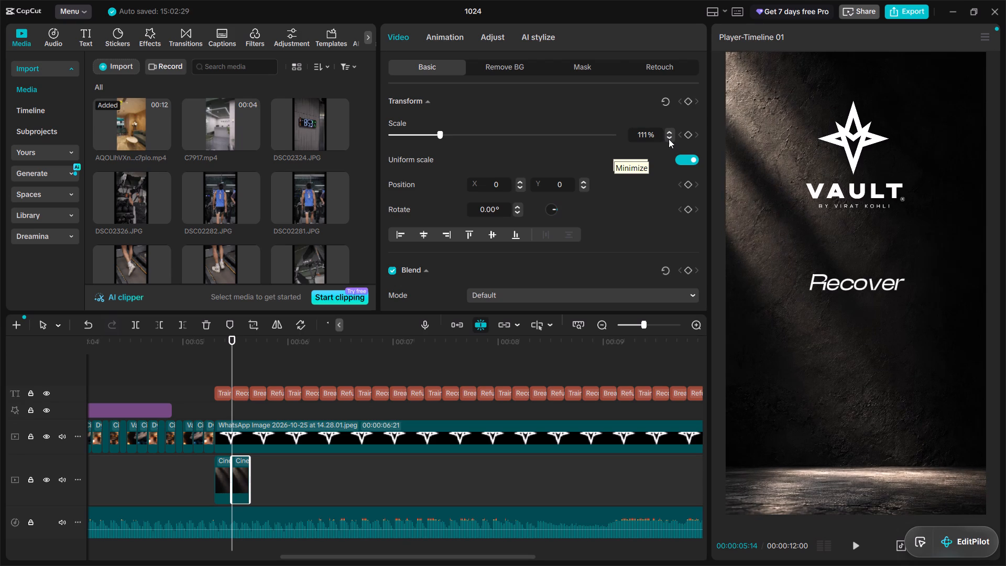
pyautogui.click(669, 137)
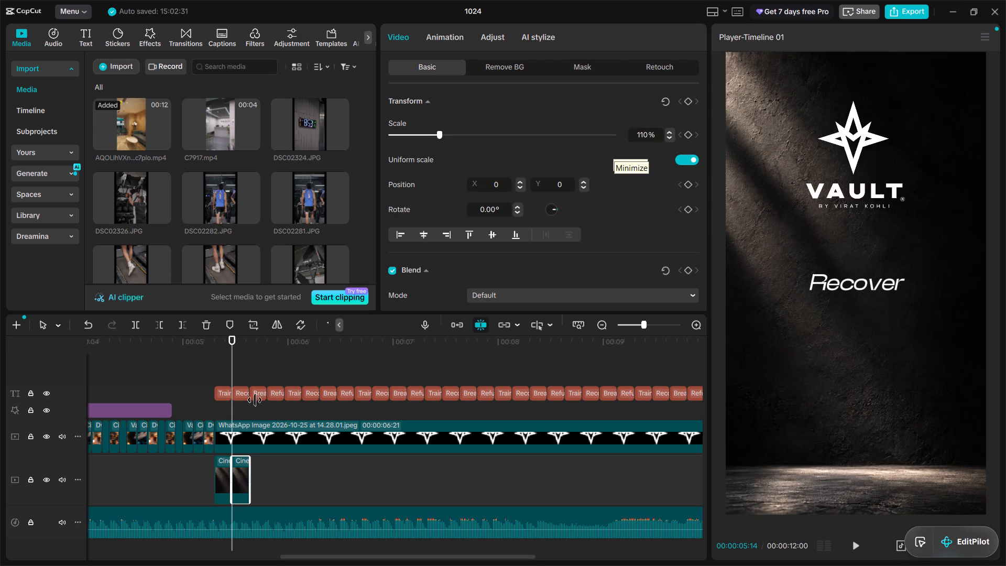
# Duplicate the 110% backdrop segment at 00:00:05:19 and set the new copy's scale to 115%.
pyautogui.click(249, 408)
pyautogui.click(238, 468)
pyautogui.hotkey('ctrl', 'c')
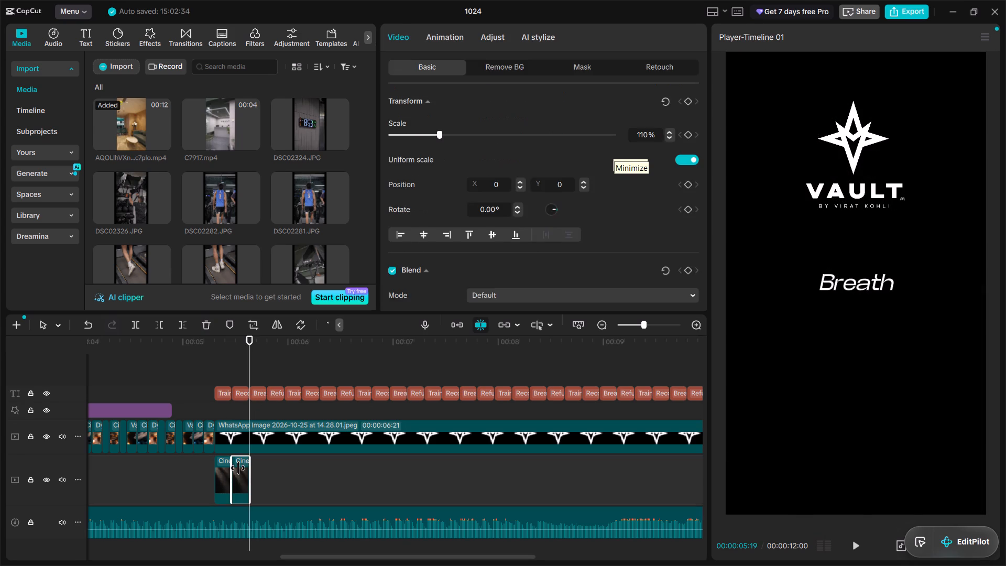
pyautogui.hotkey('ctrl', 'v')
pyautogui.click(270, 413)
pyautogui.click(253, 466)
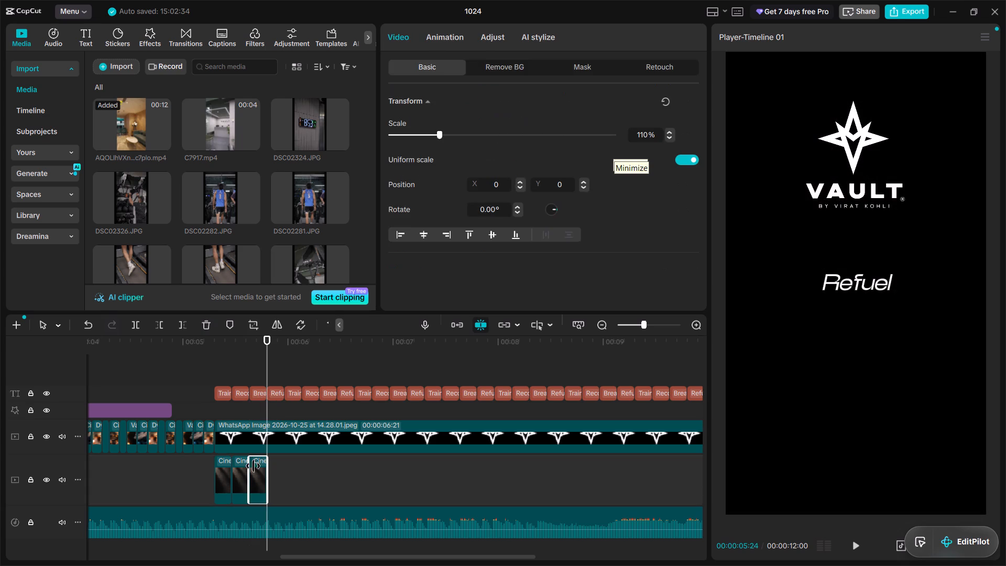
pyautogui.click(668, 135)
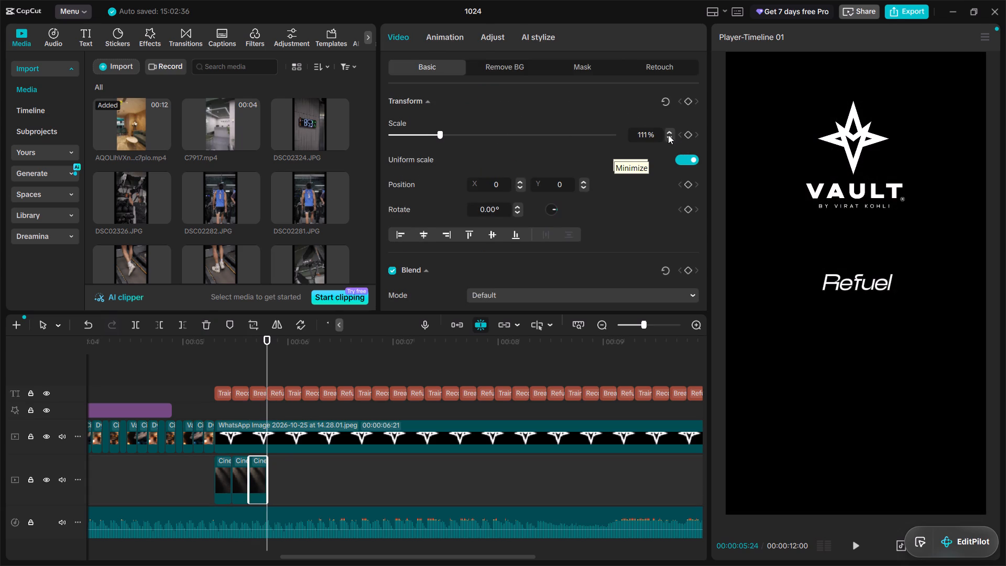
pyautogui.tripleClick(667, 133)
pyautogui.click(667, 133)
# Duplicate the first, 100% backdrop segment at 00:00:05:24 under the Refuel word and preview the four-segment sequence.
pyautogui.click(283, 413)
pyautogui.click(268, 400)
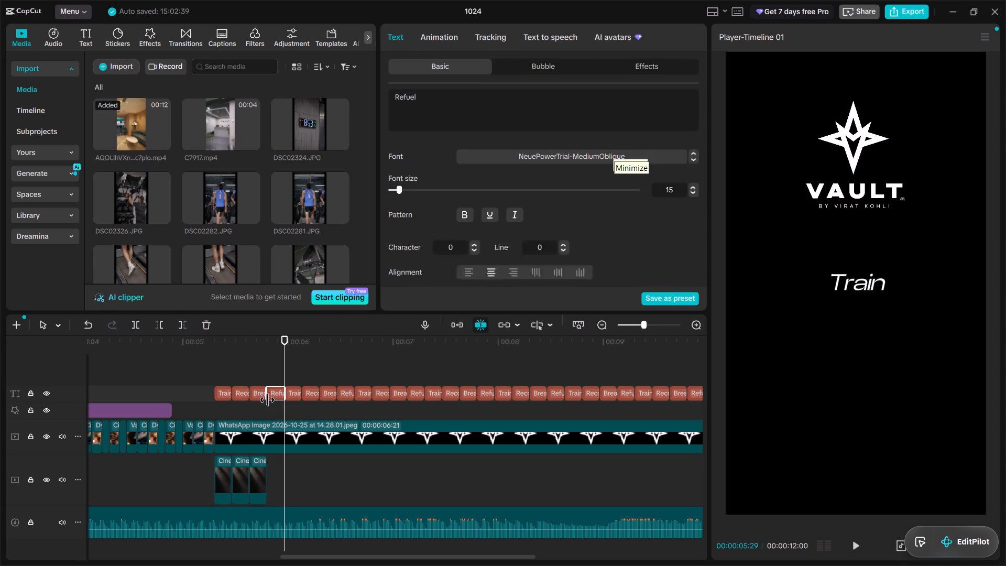
pyautogui.click(265, 408)
pyautogui.click(219, 487)
pyautogui.hotkey('ctrl', 'c')
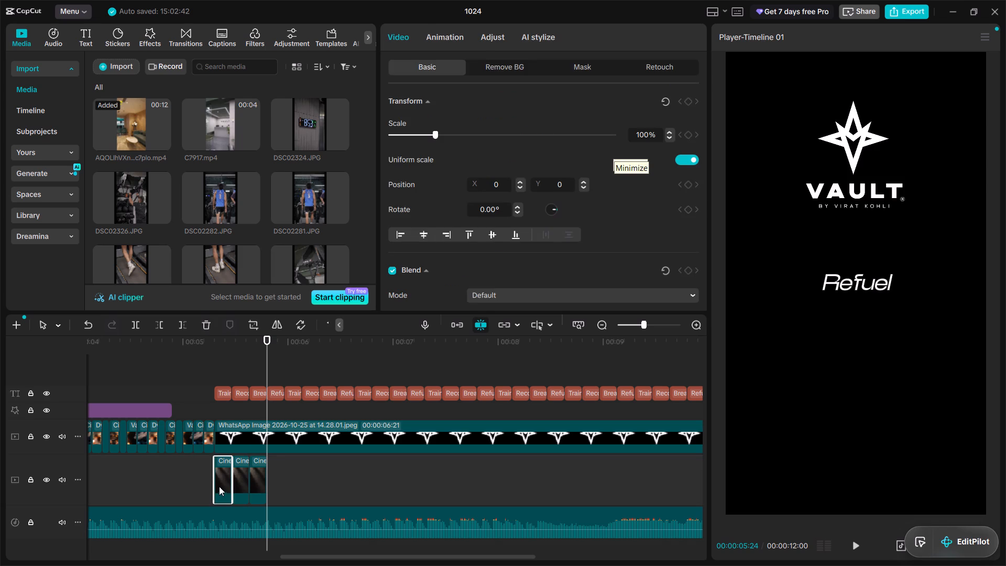
pyautogui.hotkey('ctrl', 'v')
pyautogui.click(213, 409)
pyautogui.press('space')
pyautogui.press('space')
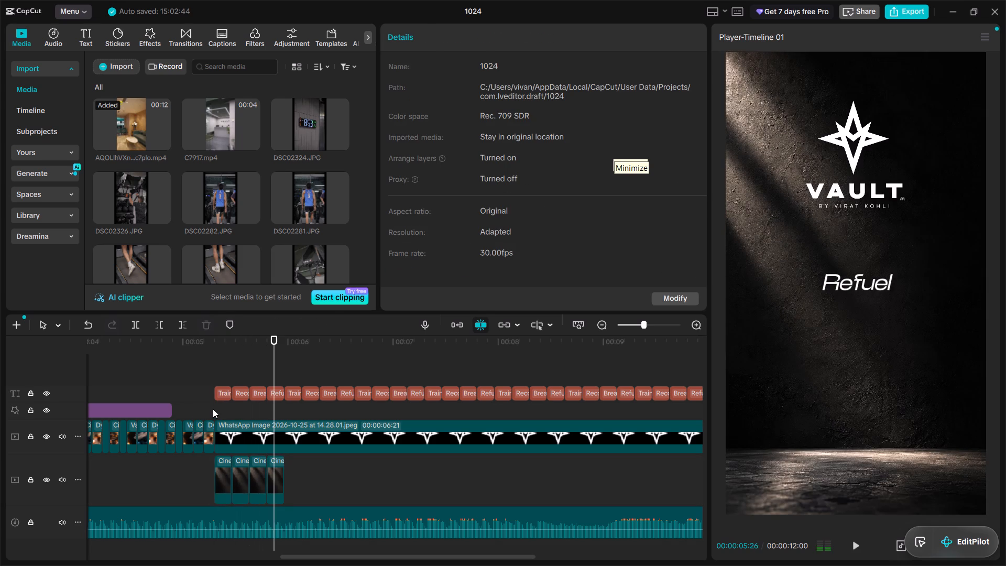
# Copy the four backdrop segments as a group and paste them at 00:00:05:29, 00:00:06:19 and 00:00:07:09.
pyautogui.keyDown('alt'); pyautogui.scroll(-1, 281, 410); pyautogui.keyUp('alt')
pyautogui.moveTo(237, 477); pyautogui.dragTo(161, 467)
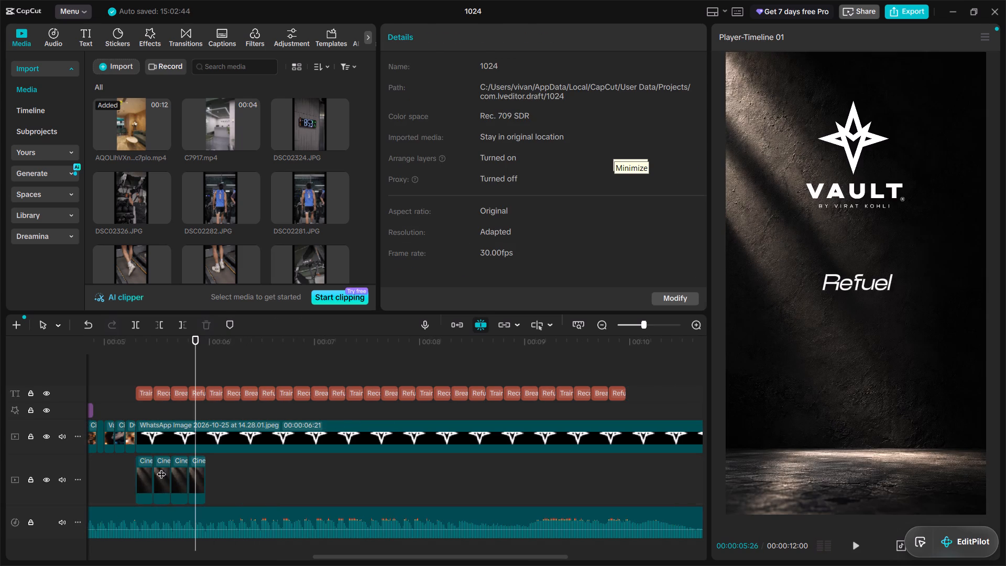
pyautogui.moveTo(161, 467); pyautogui.dragTo(145, 465)
pyautogui.hotkey('ctrl', 'c')
pyautogui.keyDown('ctrl'); pyautogui.click(209, 405); pyautogui.keyUp('ctrl')
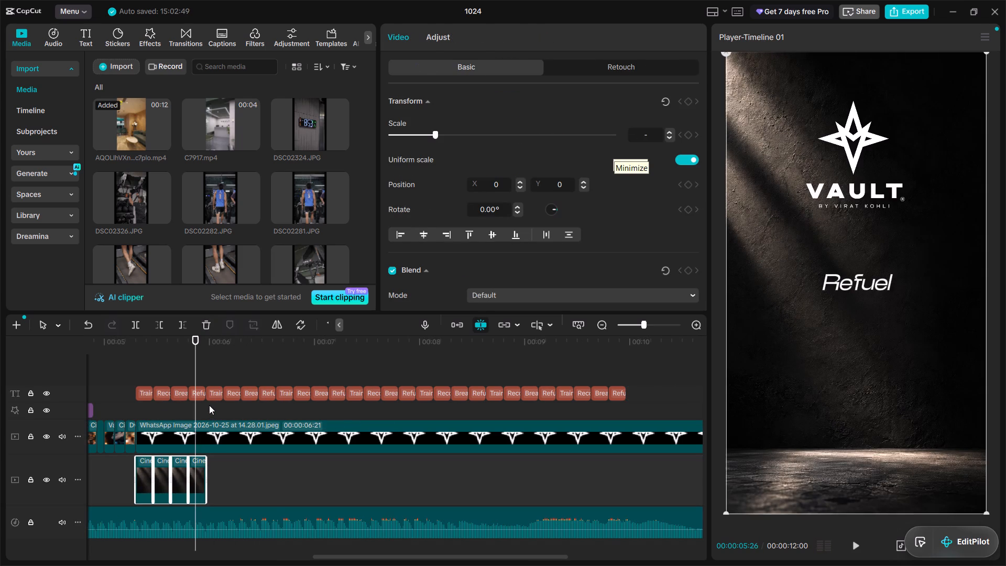
pyautogui.hotkey('ctrl', 'v')
pyautogui.keyDown('ctrl'); pyautogui.click(276, 412); pyautogui.keyUp('ctrl')
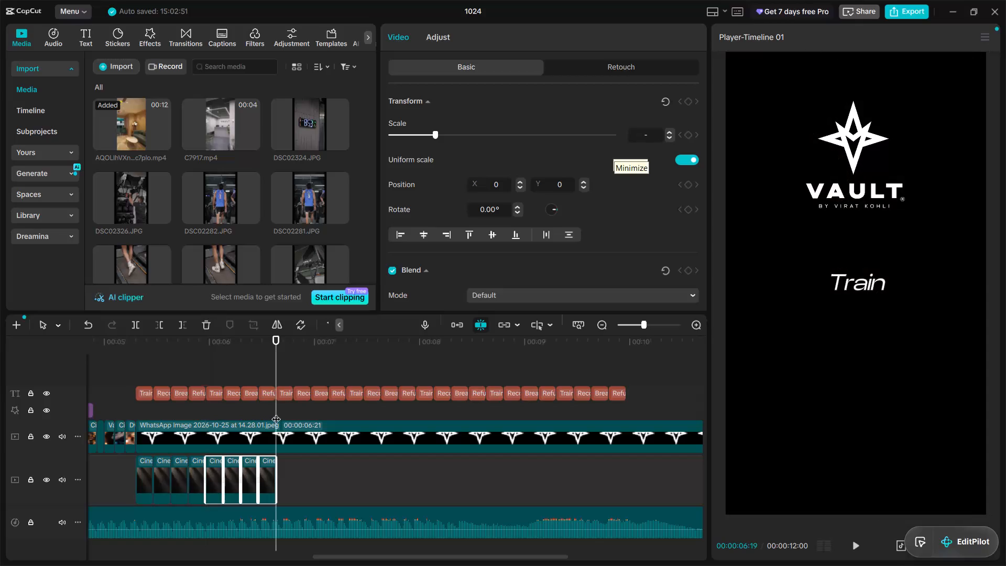
pyautogui.hotkey('ctrl', 'v')
pyautogui.keyDown('ctrl'); pyautogui.click(350, 410); pyautogui.keyUp('ctrl')
pyautogui.keyDown('ctrl'); pyautogui.click(346, 412); pyautogui.keyUp('ctrl')
pyautogui.hotkey('ctrl', 'v')
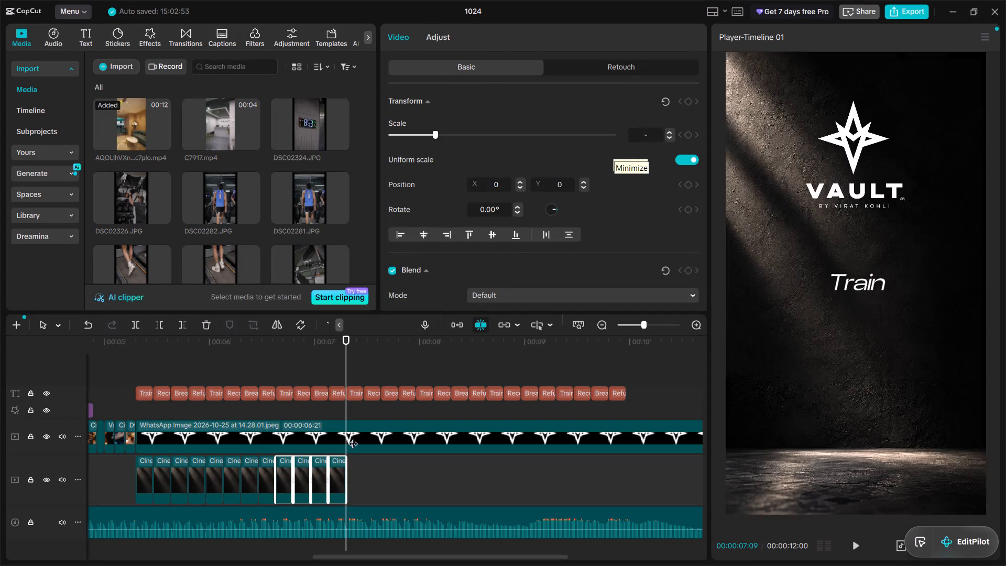
# Copy all sixteen backdrop segments and paste them at 00:00:07:29.
pyautogui.moveTo(454, 482); pyautogui.dragTo(135, 471)
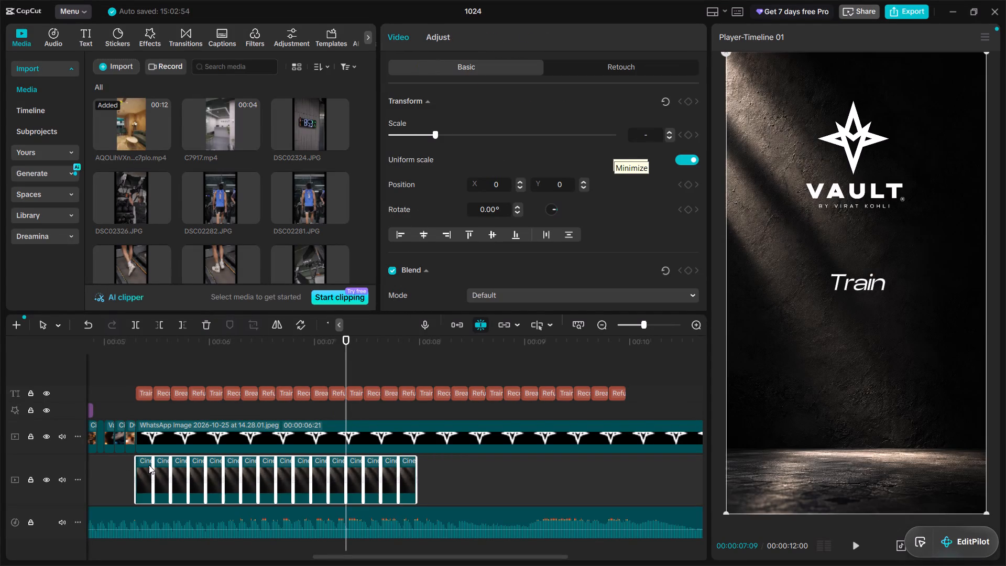
pyautogui.hotkey('ctrl', 'c')
pyautogui.keyDown('alt'); pyautogui.scroll(-1, 315, 440); pyautogui.keyUp('alt')
pyautogui.click(339, 416)
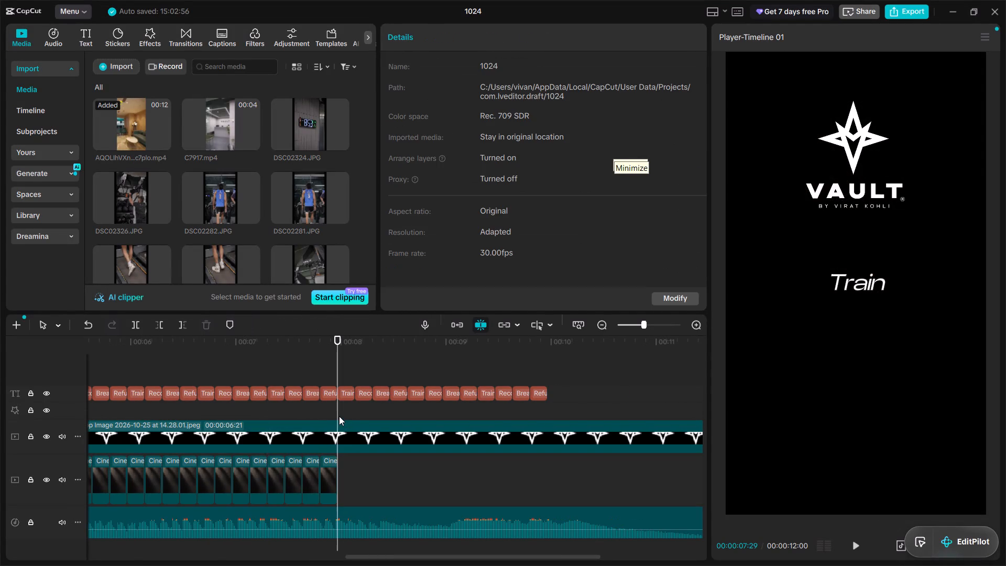
pyautogui.hotkey('ctrl', 'v')
# Play back the end card with the pasted backdrop segments up to the last Refuel word.
pyautogui.keyDown('ctrl'); pyautogui.scroll(-11, 403, 456); pyautogui.keyUp('ctrl')
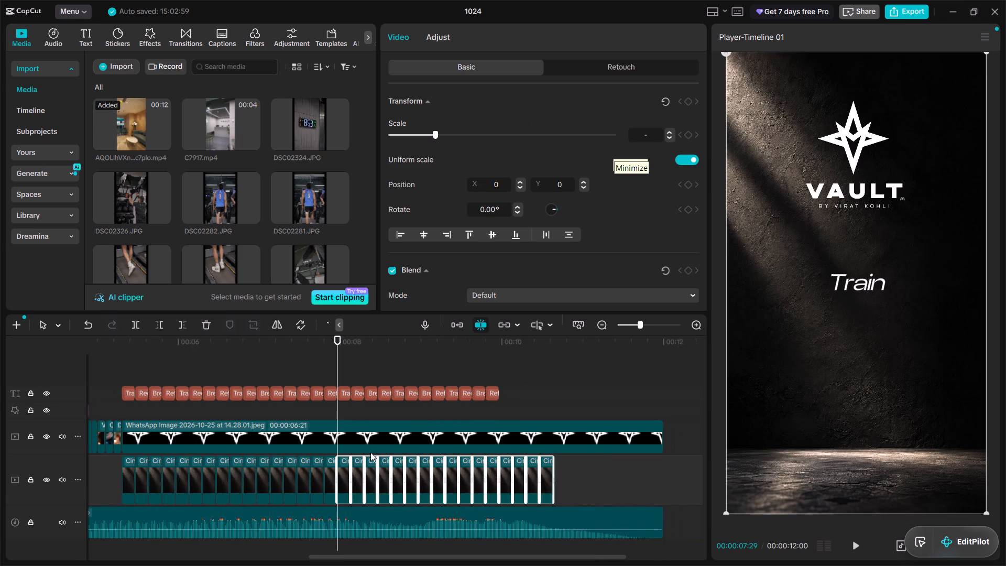
pyautogui.keyDown('ctrl'); pyautogui.scroll(-3, 370, 452); pyautogui.keyUp('ctrl')
pyautogui.click(160, 407)
pyautogui.press('space')
pyautogui.keyDown('alt'); pyautogui.scroll(2, 170, 411); pyautogui.keyUp('alt')
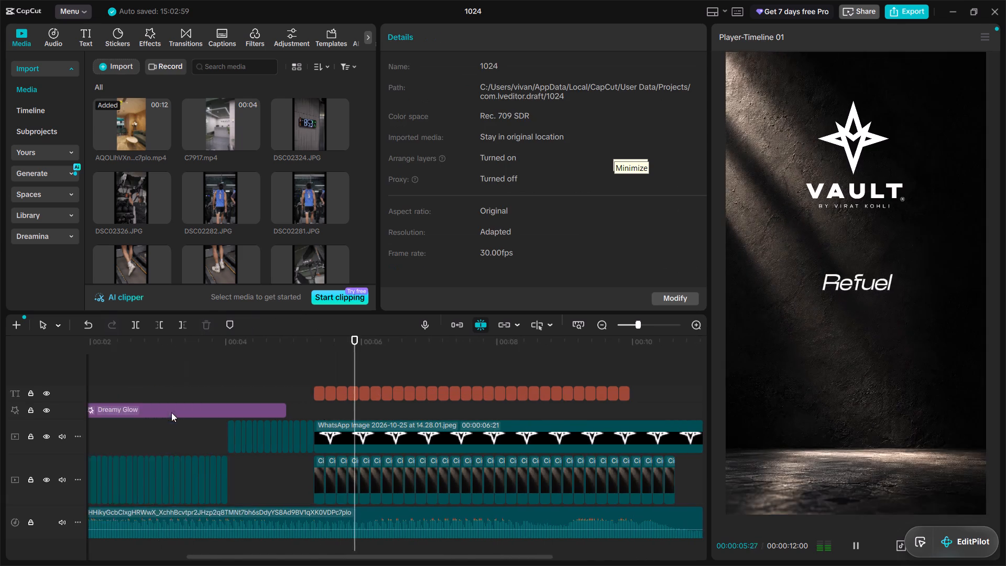
pyautogui.keyDown('alt'); pyautogui.scroll(-3, 177, 414); pyautogui.keyUp('alt')
pyautogui.keyDown('ctrl'); pyautogui.scroll(12, 378, 452); pyautogui.keyUp('ctrl')
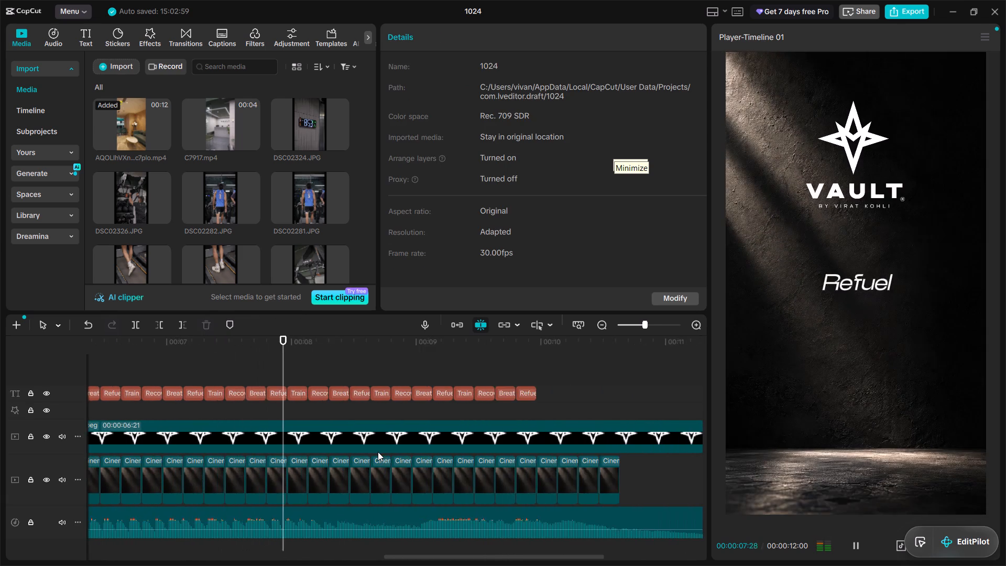
pyautogui.keyDown('ctrl'); pyautogui.scroll(-6, 378, 452); pyautogui.keyUp('ctrl')
pyautogui.keyDown('ctrl'); pyautogui.scroll(10, 377, 452); pyautogui.keyUp('ctrl')
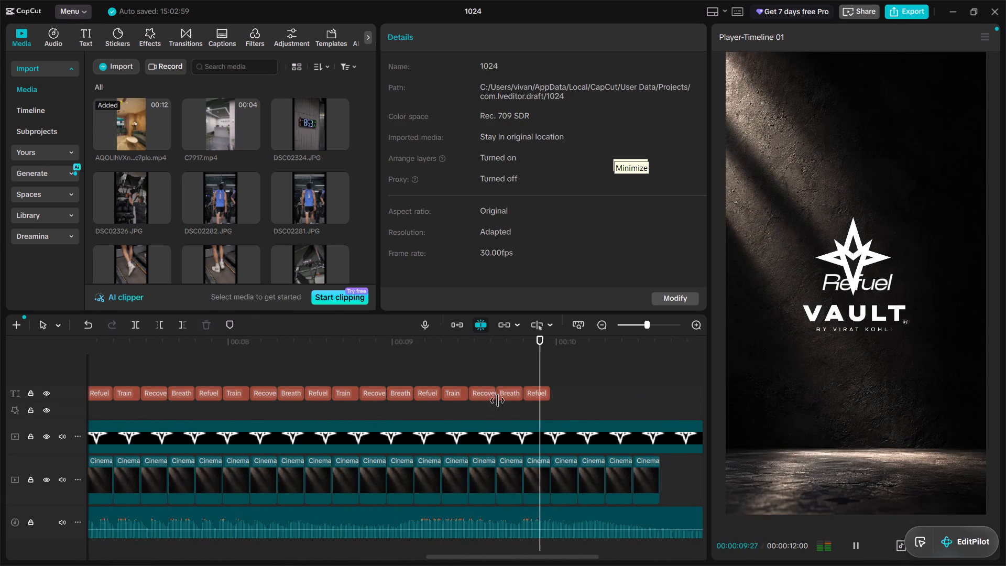
pyautogui.press('space')
# Delete the five surplus backdrop segments from 00:00:09:24 onward.
pyautogui.click(528, 411)
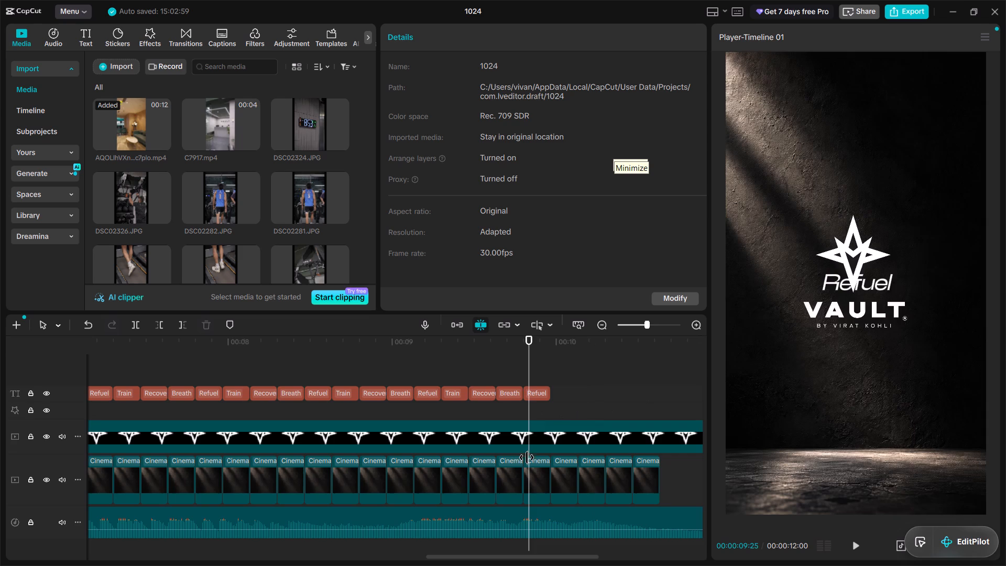
pyautogui.click(527, 412)
pyautogui.click(535, 472)
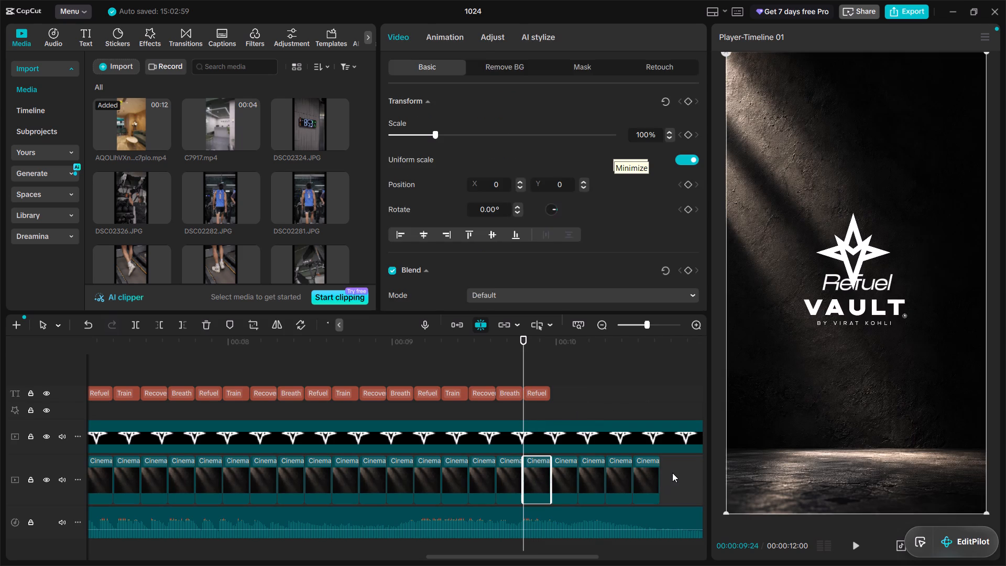
pyautogui.moveTo(676, 474); pyautogui.dragTo(539, 455)
pyautogui.press('BackSpace')
# Extend the last remaining 115% backdrop segment to the end of the video at 00:00:12:00.
pyautogui.click(510, 468)
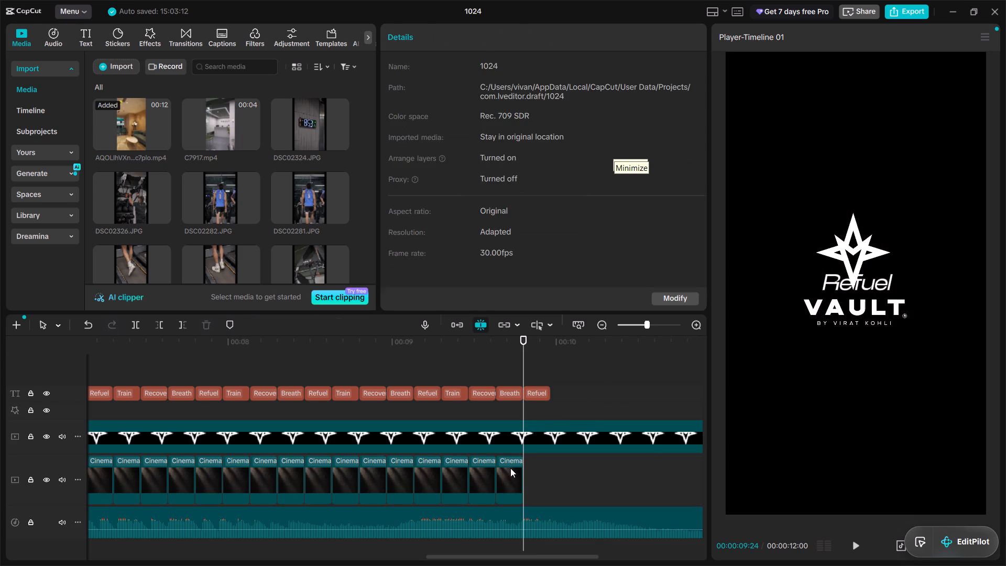
pyautogui.click(527, 475)
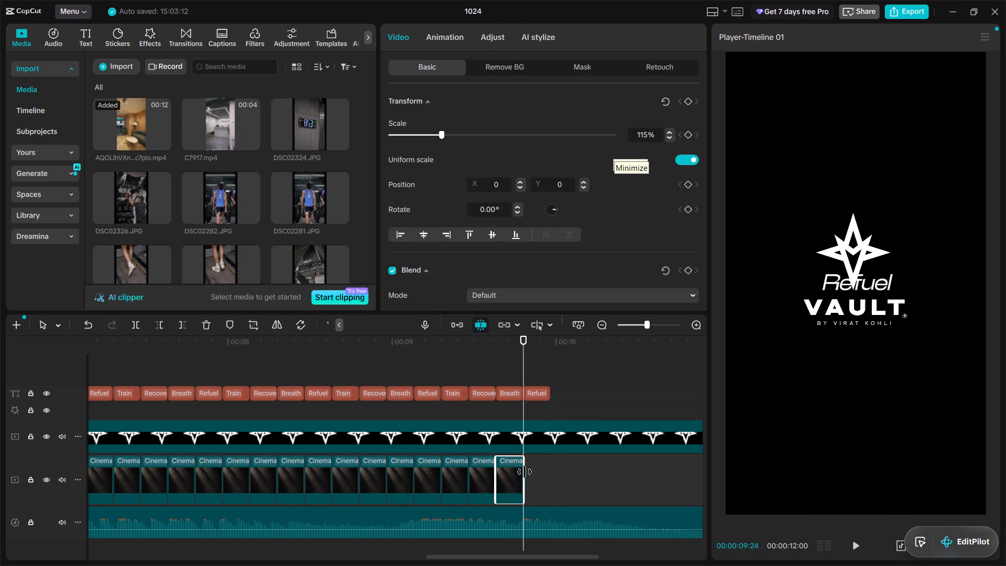
pyautogui.moveTo(524, 473); pyautogui.dragTo(708, 475)
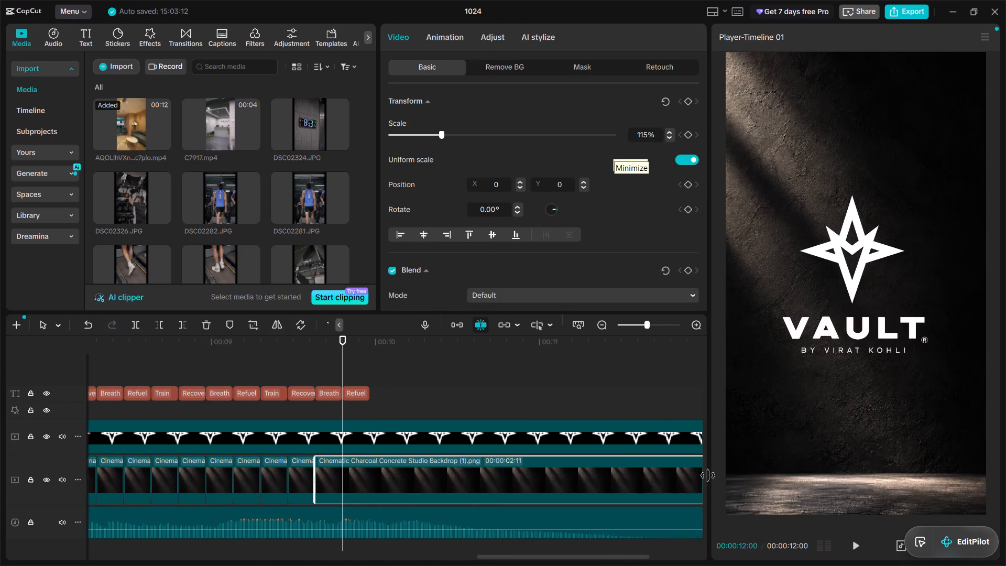
pyautogui.moveTo(708, 475); pyautogui.dragTo(586, 466)
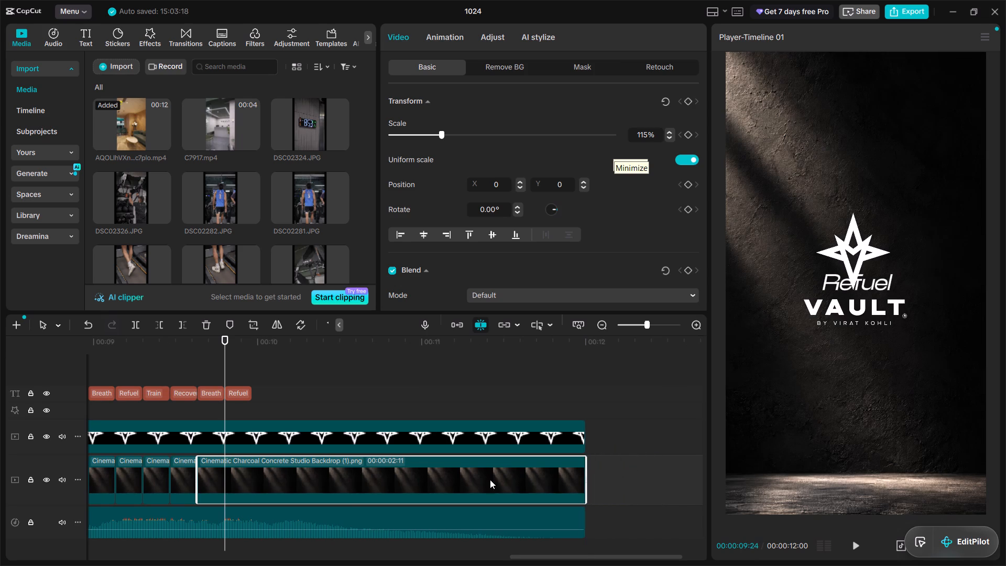
# Play the end card from its first word through the logo's move to centre to check the backdrop zooms.
pyautogui.keyDown('alt'); pyautogui.scroll(2, 453, 476); pyautogui.keyUp('alt')
pyautogui.keyDown('ctrl'); pyautogui.scroll(-14, 482, 462); pyautogui.keyUp('ctrl')
pyautogui.keyDown('alt'); pyautogui.scroll(3, 344, 452); pyautogui.keyUp('alt')
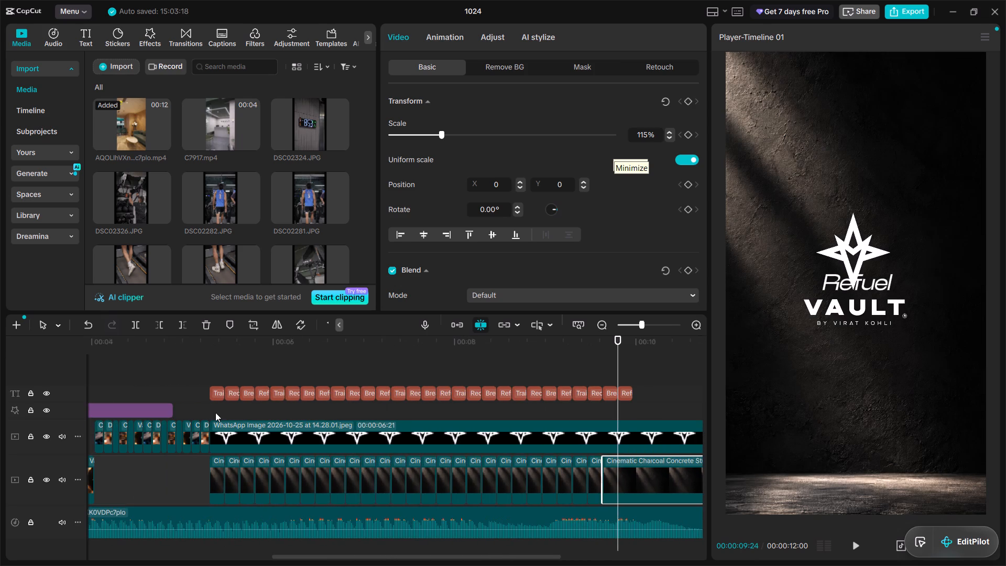
pyautogui.click(211, 411)
pyautogui.press('space')
pyautogui.keyDown('alt'); pyautogui.scroll(-1, 318, 438); pyautogui.keyUp('alt')
pyautogui.keyDown('alt'); pyautogui.scroll(1, 320, 439); pyautogui.keyUp('alt')
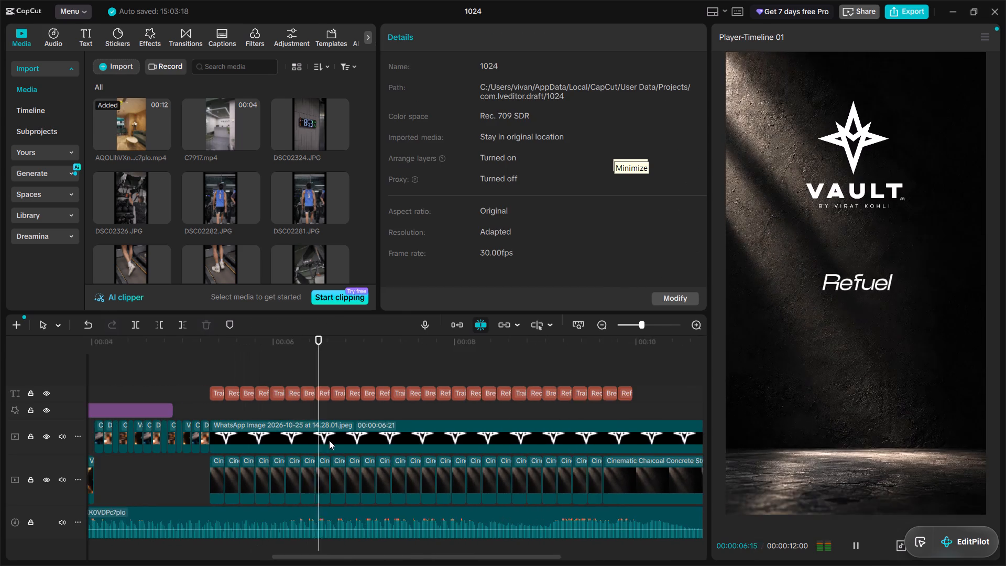
pyautogui.keyDown('alt'); pyautogui.scroll(-1, 331, 440); pyautogui.keyUp('alt')
pyautogui.keyDown('alt'); pyautogui.scroll(-1, 509, 483); pyautogui.keyUp('alt')
pyautogui.keyDown('ctrl'); pyautogui.scroll(4, 505, 467); pyautogui.keyUp('ctrl')
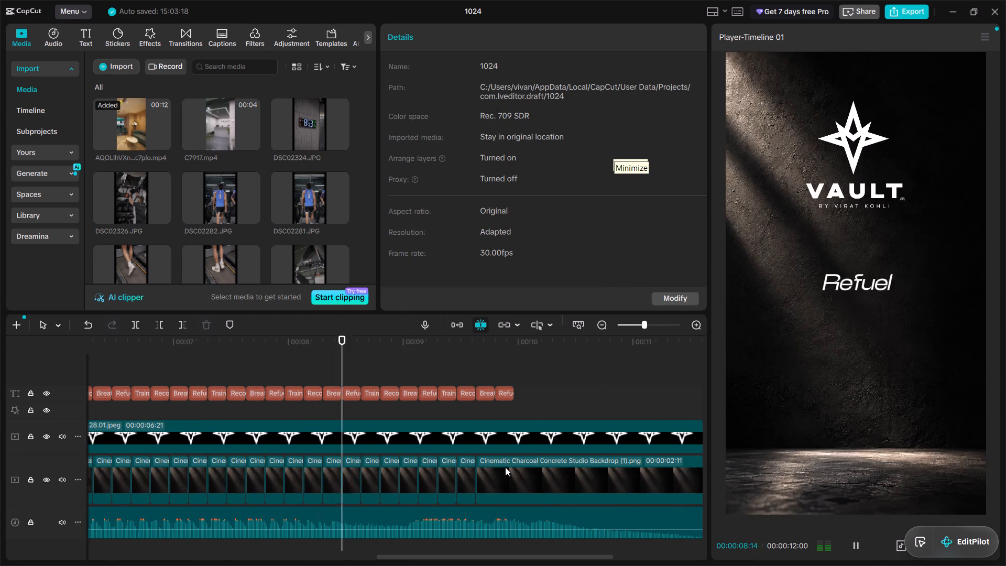
pyautogui.keyDown('alt'); pyautogui.scroll(-1, 486, 454); pyautogui.keyUp('alt')
pyautogui.press('space')
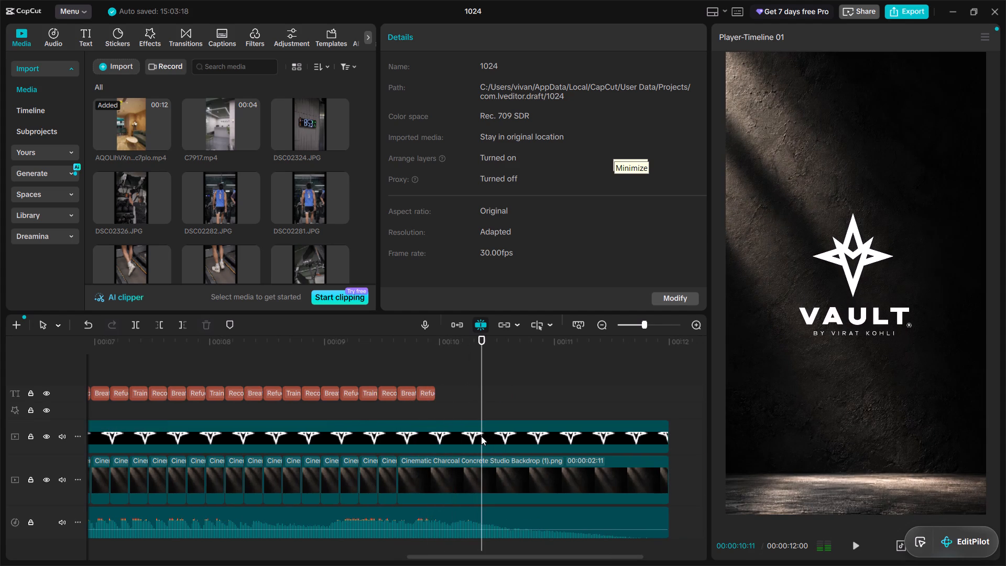
# Combine the last six word clips, from the Breath word at 00:00:08:29 to the final Refuel, into a compound clip.
pyautogui.click(362, 414)
pyautogui.click(357, 412)
pyautogui.press('space')
pyautogui.click(357, 412)
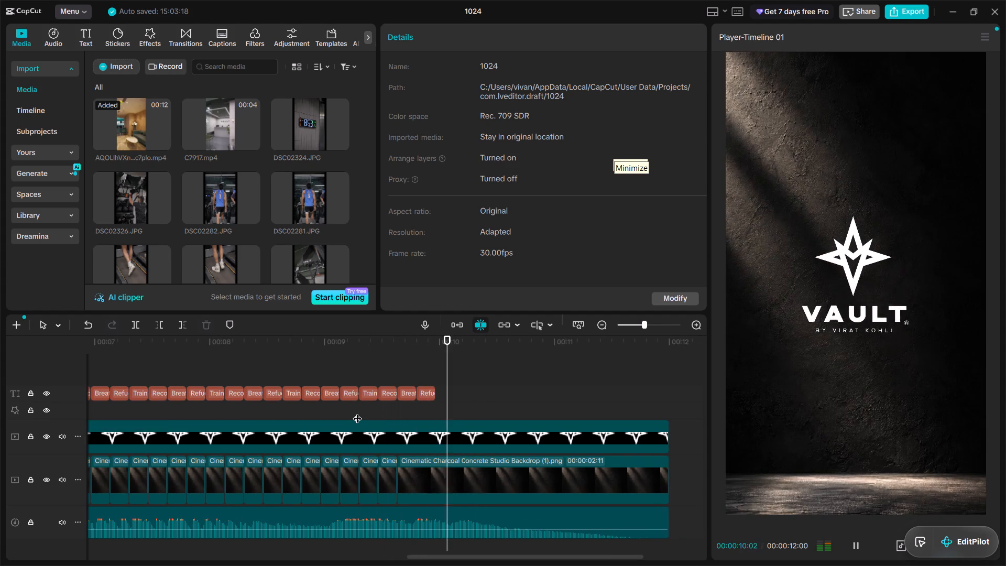
pyautogui.click(341, 410)
pyautogui.press('space')
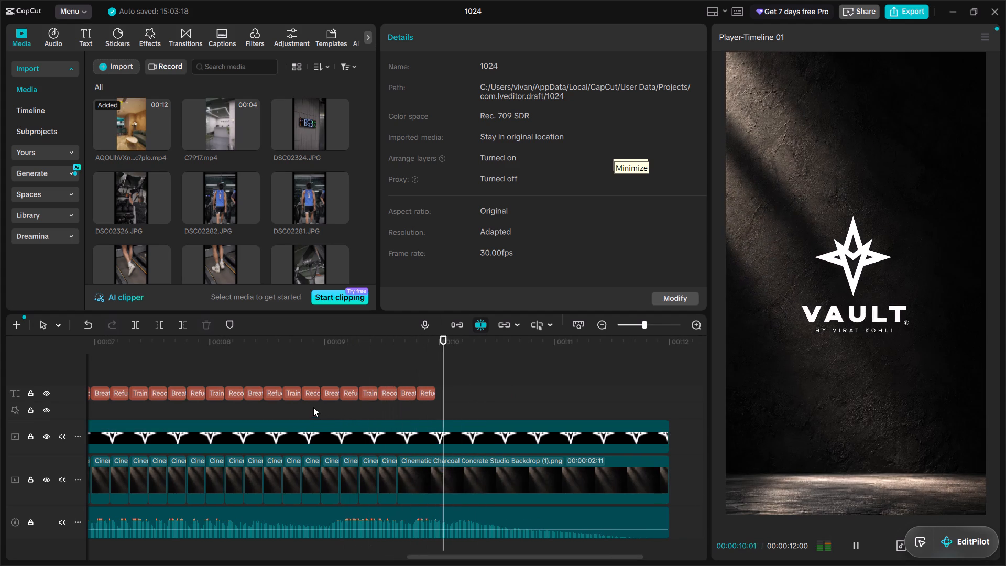
pyautogui.moveTo(333, 416); pyautogui.dragTo(327, 415)
pyautogui.click(320, 414)
pyautogui.moveTo(327, 416); pyautogui.dragTo(480, 388)
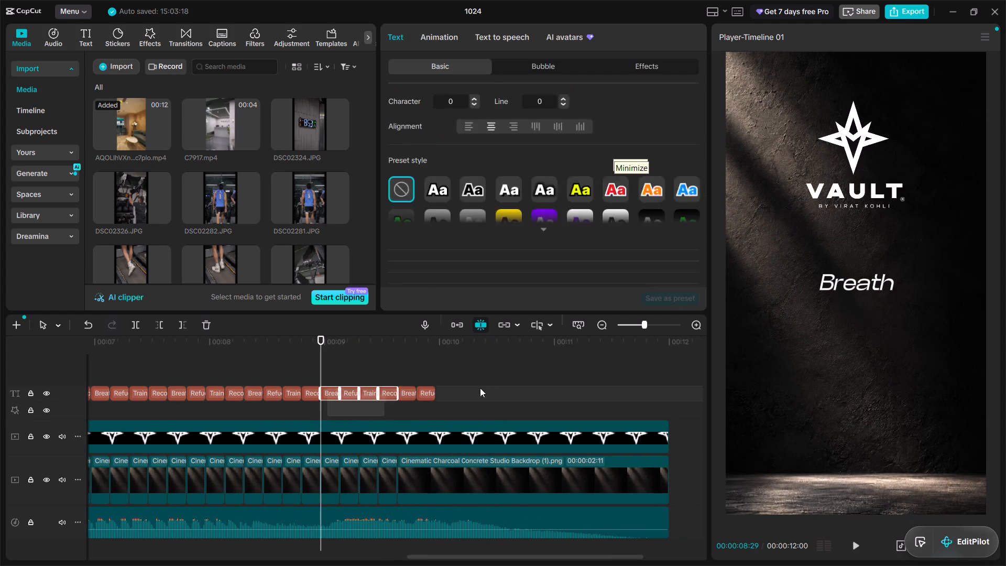
pyautogui.moveTo(480, 388); pyautogui.dragTo(482, 386)
pyautogui.rightClick(427, 394)
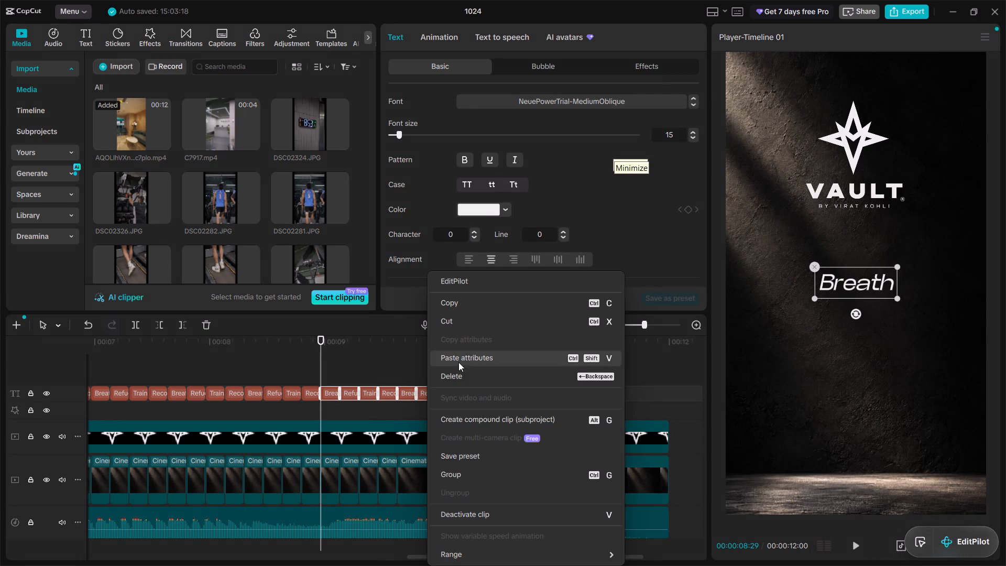
pyautogui.click(478, 418)
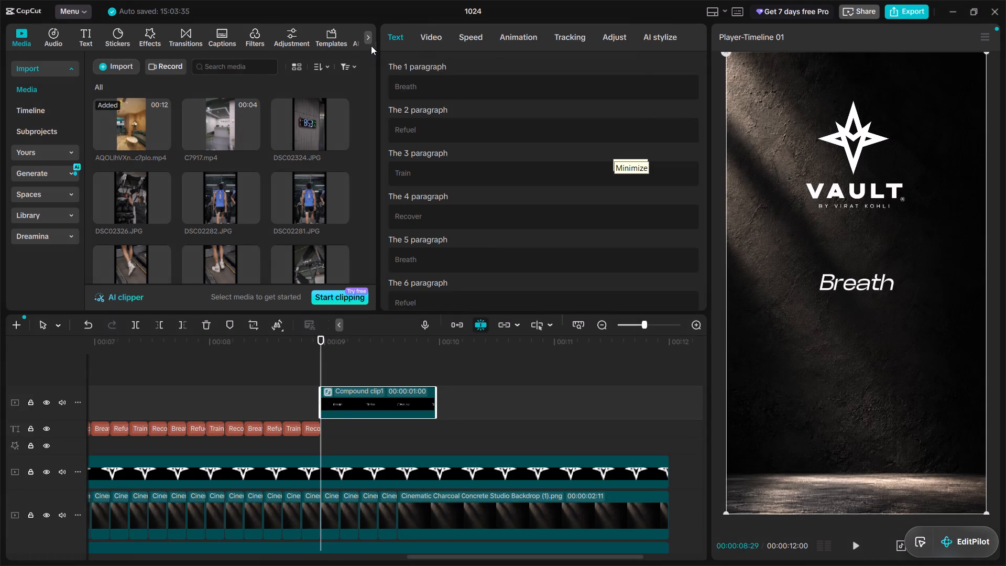
# Keyframe the compound clip's opacity at 100% at 00:00:08:29, fade it out fully at 00:00:09:14, and preview the fade.
pyautogui.click(430, 36)
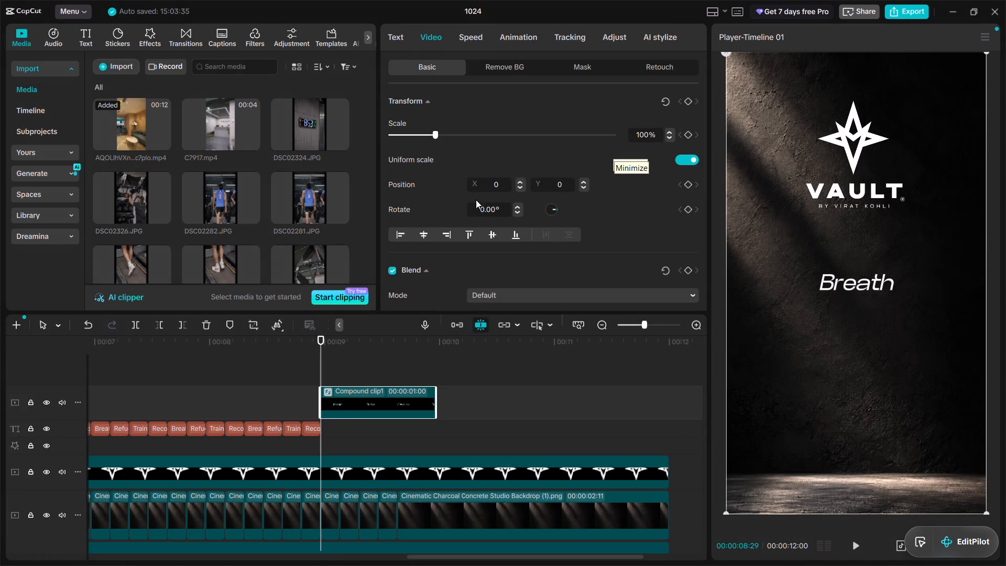
pyautogui.scroll(-1, 454, 198)
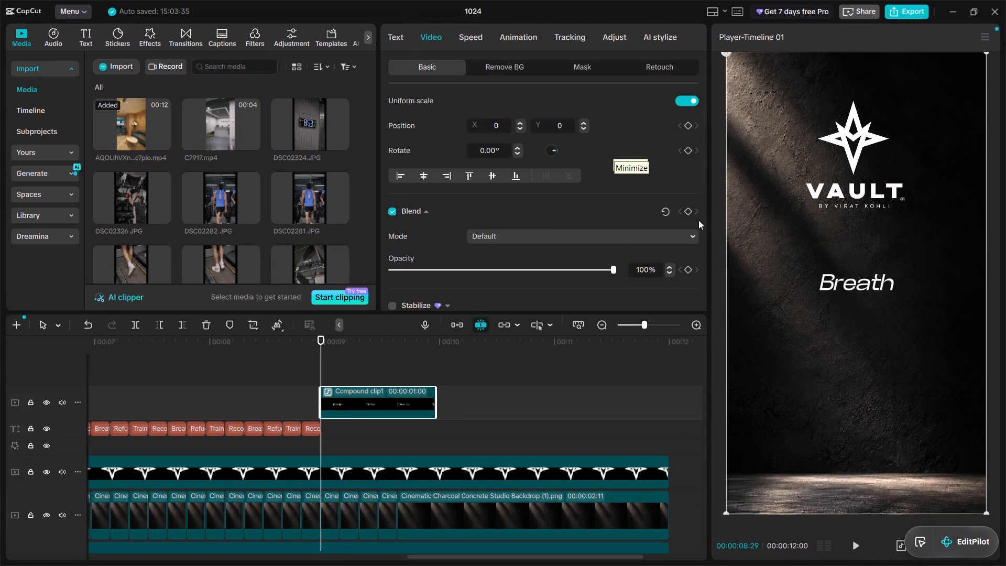
pyautogui.click(683, 208)
pyautogui.click(692, 212)
pyautogui.moveTo(318, 367); pyautogui.dragTo(362, 371)
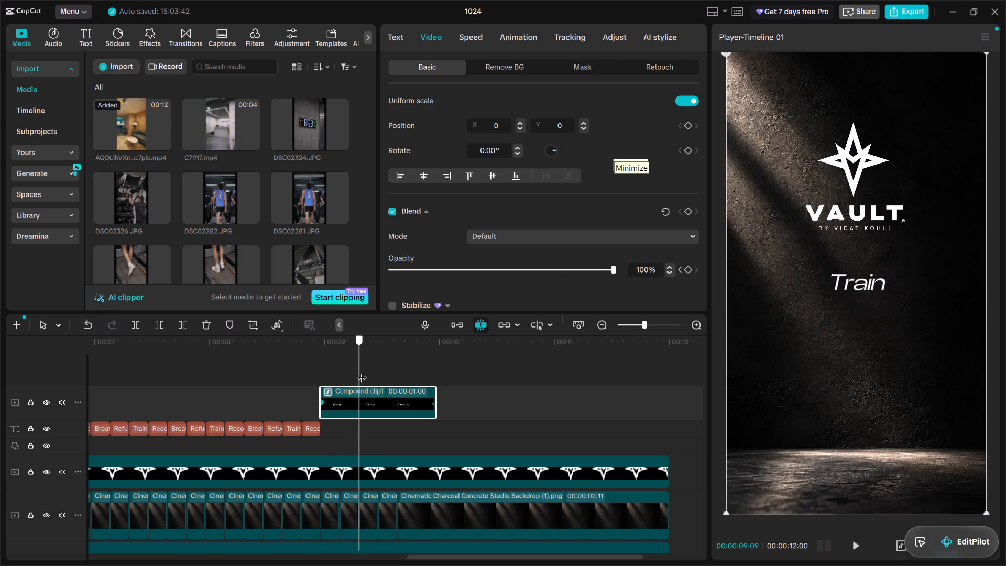
pyautogui.moveTo(362, 371); pyautogui.dragTo(377, 373)
pyautogui.moveTo(478, 265); pyautogui.dragTo(419, 253)
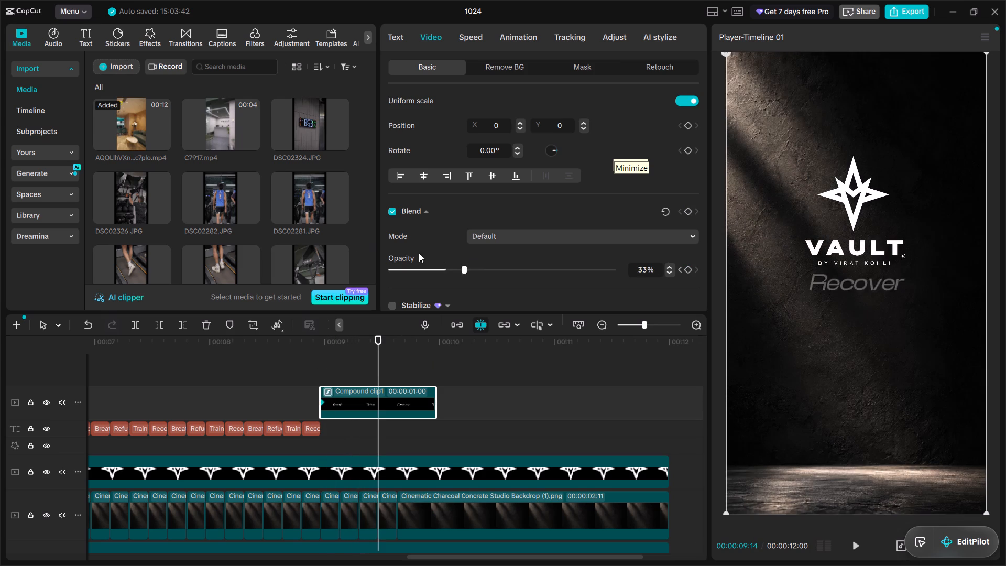
pyautogui.moveTo(419, 253); pyautogui.dragTo(340, 252)
pyautogui.click(297, 365)
pyautogui.press('space')
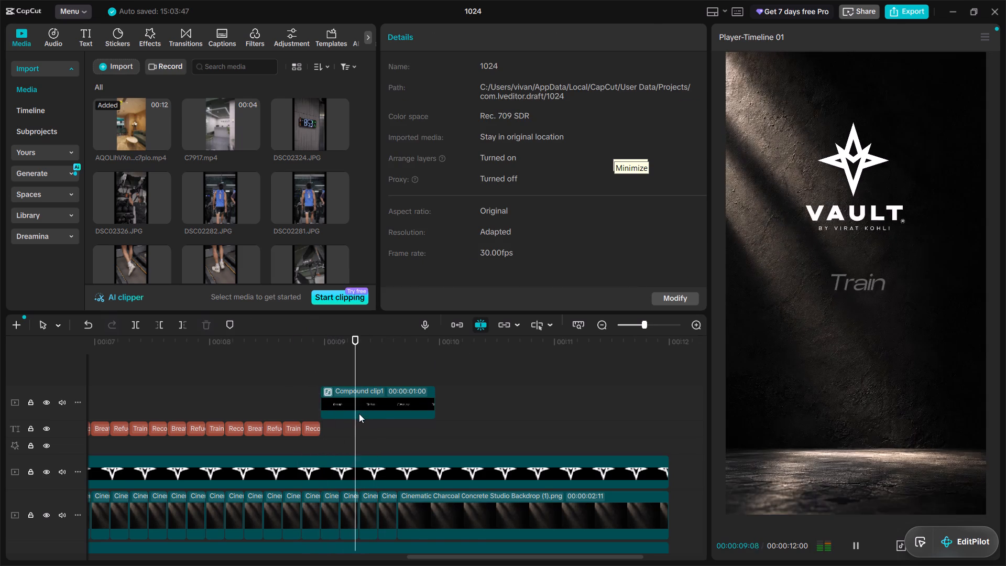
pyautogui.keyDown('alt'); pyautogui.scroll(2, 359, 413); pyautogui.keyUp('alt')
pyautogui.keyDown('alt'); pyautogui.scroll(-1, 389, 415); pyautogui.keyUp('alt')
pyautogui.keyDown('alt'); pyautogui.scroll(-1, 510, 407); pyautogui.keyUp('alt')
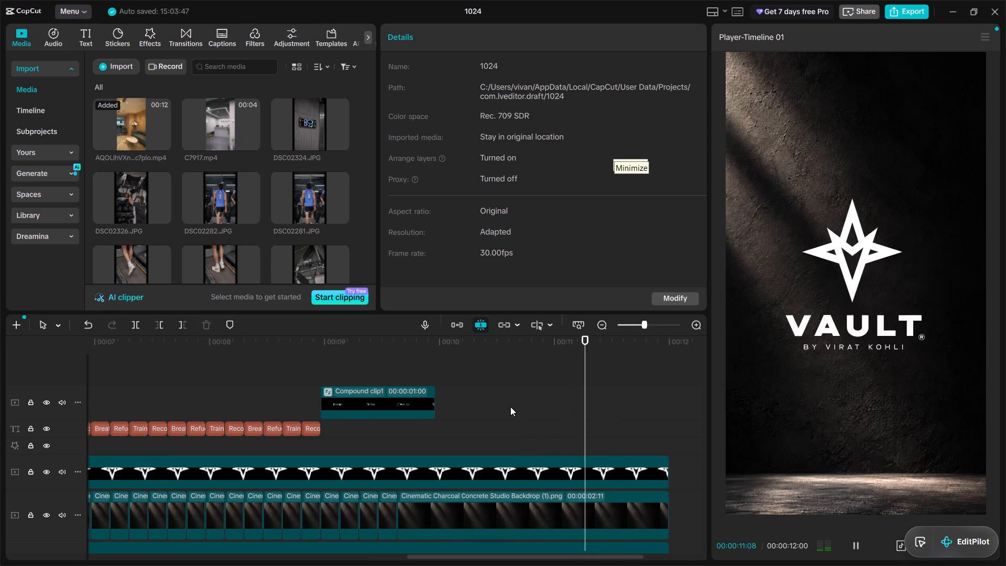
pyautogui.press('space')
# Show the VAULT logo's keyframe graph, try the Ease and Cubic Out curves on its scale-up, and apply Rebound In at the 00:00:11:14 keyframe.
pyautogui.scroll(-6, 560, 390)
pyautogui.click(544, 431)
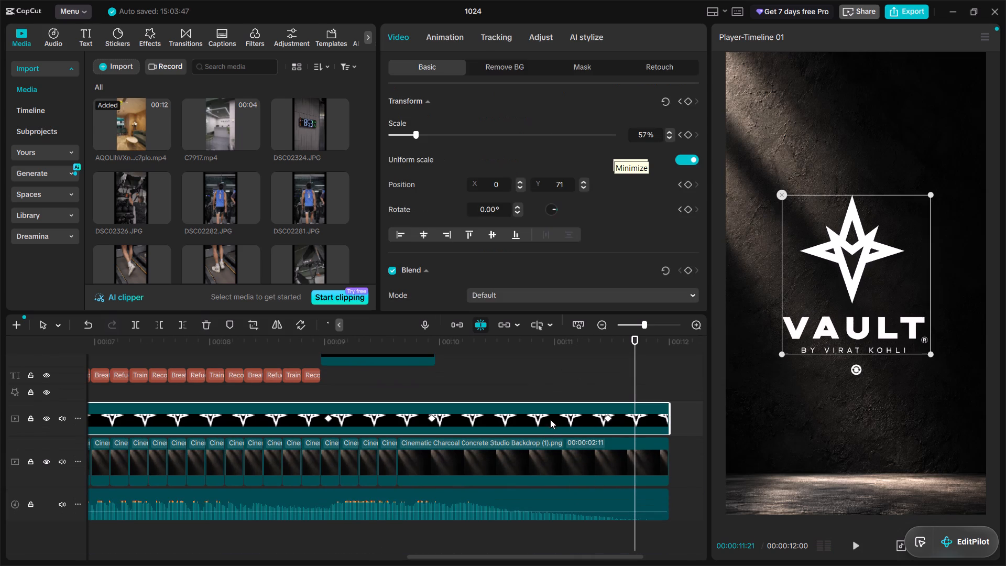
pyautogui.rightClick(584, 423)
pyautogui.click(644, 515)
pyautogui.scroll(5, 594, 431)
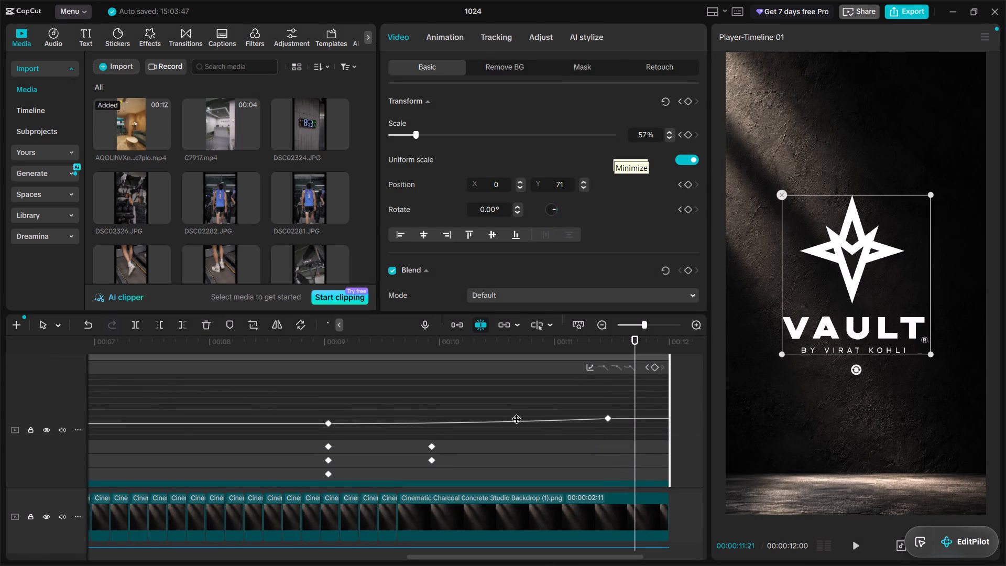
pyautogui.scroll(5, 511, 419)
pyautogui.scroll(-3, 407, 418)
pyautogui.keyDown('ctrl'); pyautogui.scroll(-14, 479, 418); pyautogui.keyUp('ctrl')
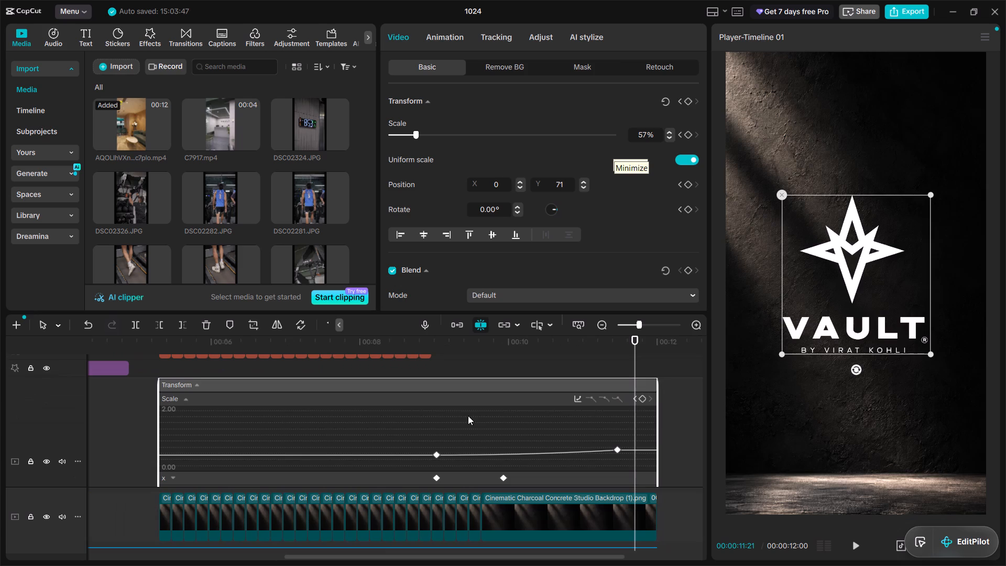
pyautogui.click(617, 450)
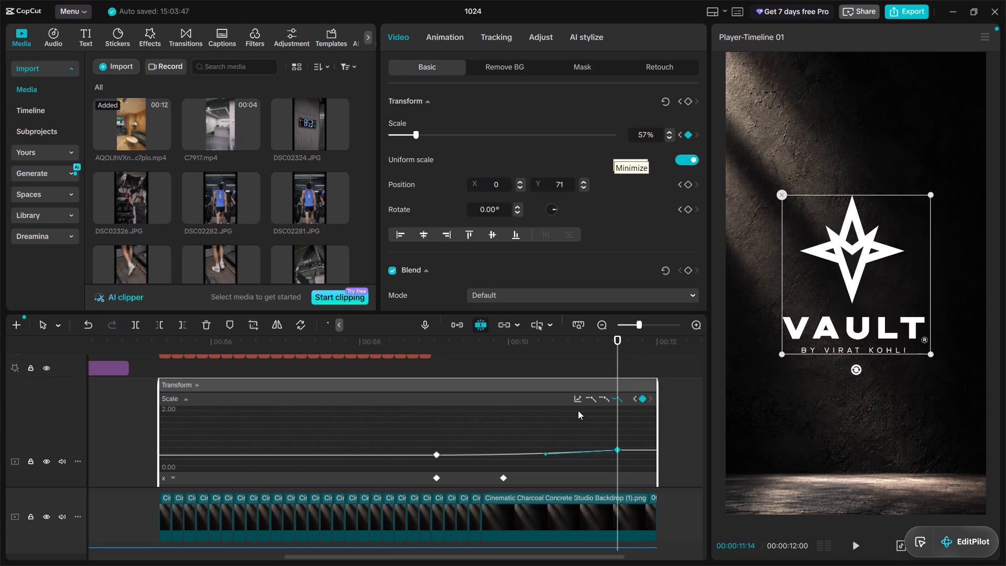
pyautogui.click(579, 399)
pyautogui.click(763, 449)
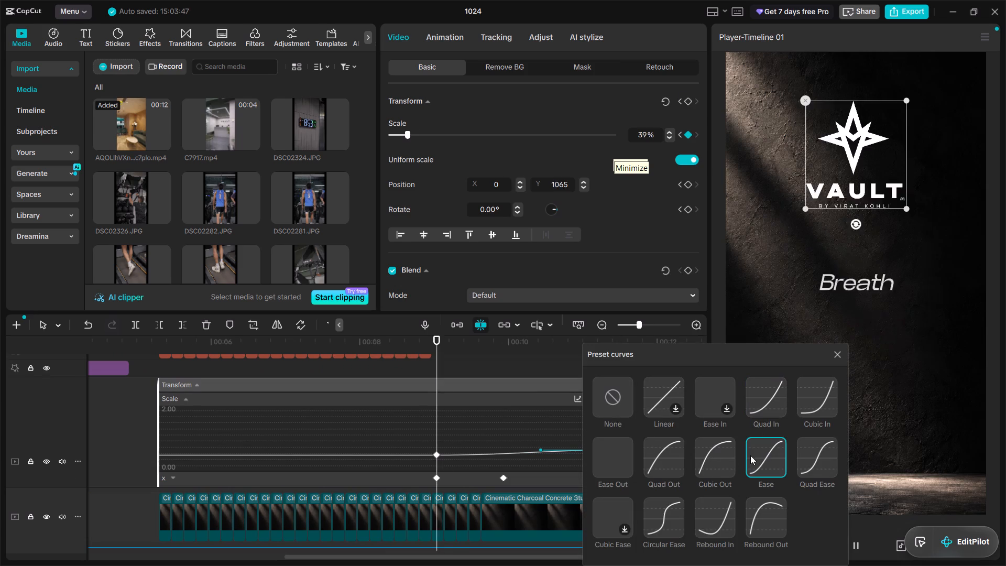
pyautogui.click(719, 459)
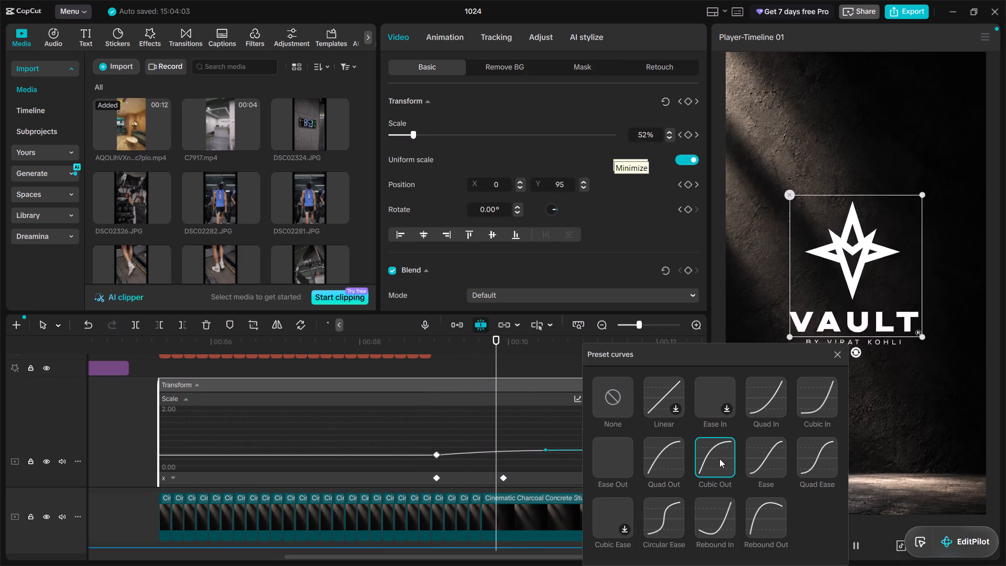
pyautogui.click(726, 507)
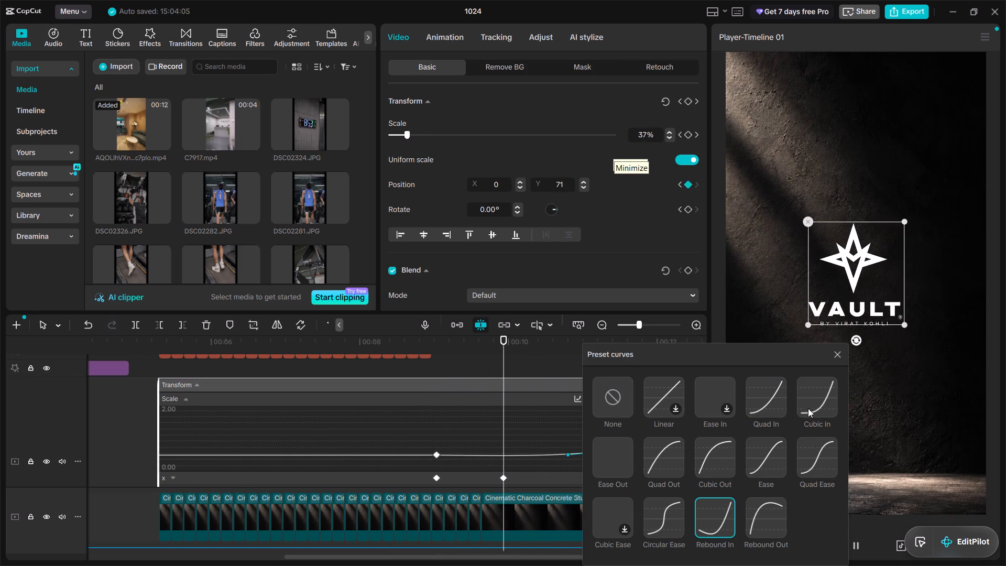
pyautogui.click(838, 346)
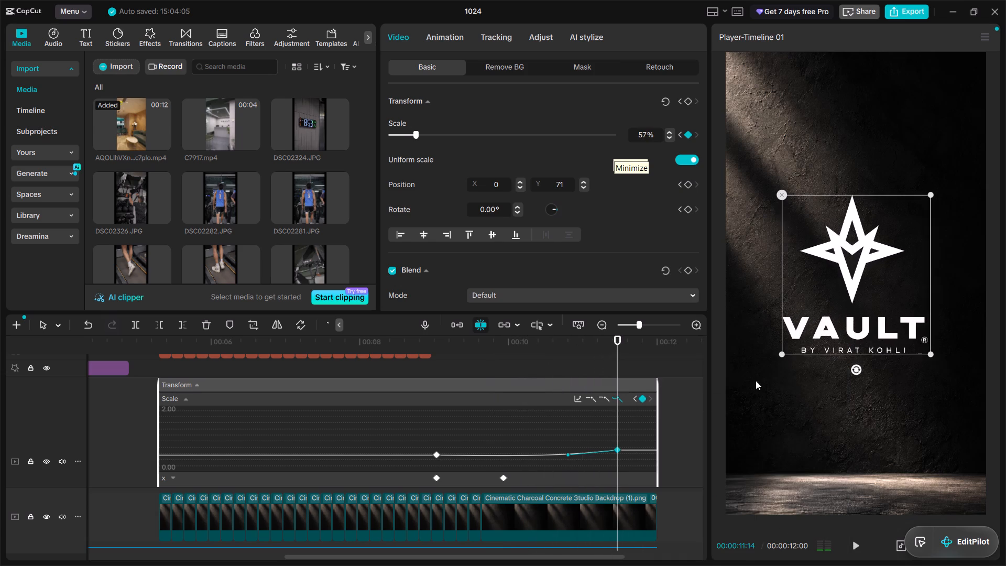
# Examine the logo's position and scale keyframes, scrubbing its move to centre from 00:00:09:01 to 00:00:09:28.
pyautogui.scroll(-3, 581, 445)
pyautogui.scroll(2, 495, 420)
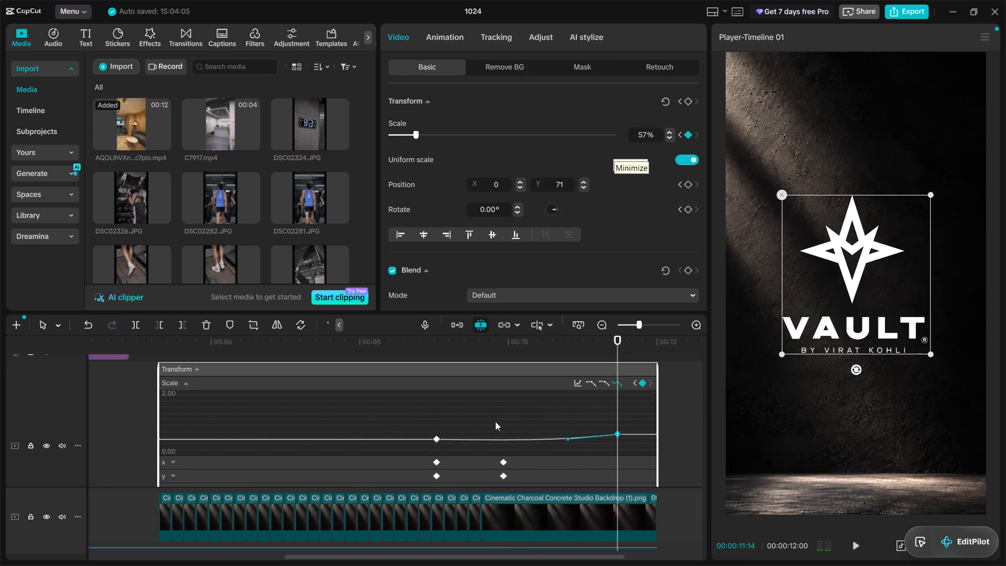
pyautogui.scroll(-2, 507, 436)
pyautogui.scroll(-2, 526, 495)
pyautogui.click(529, 452)
pyautogui.click(505, 452)
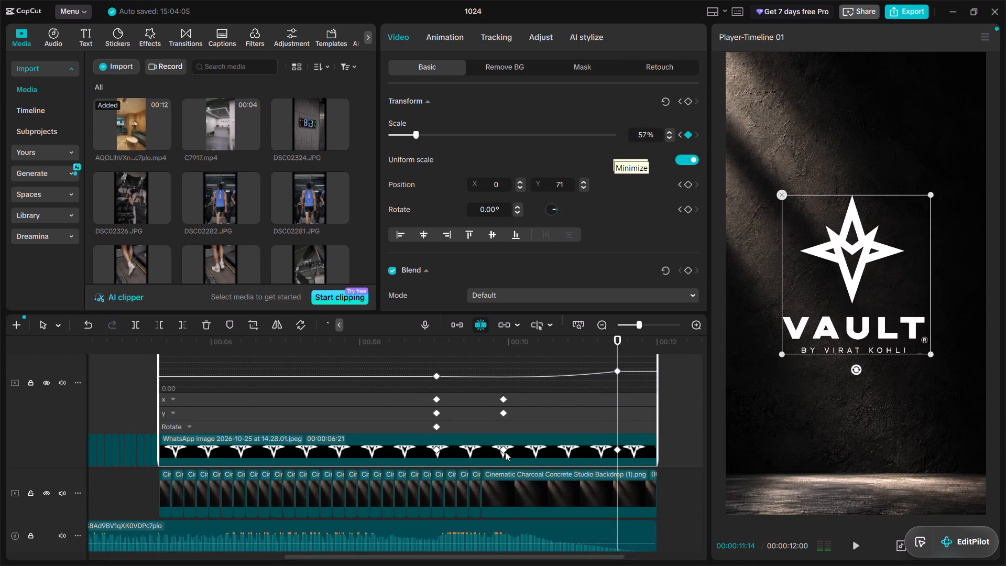
pyautogui.click(439, 450)
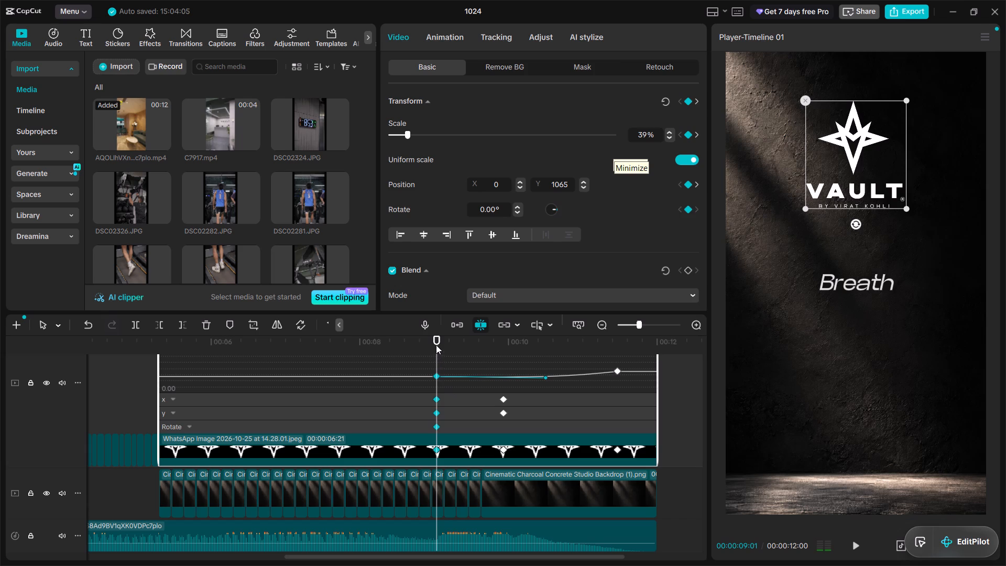
pyautogui.moveTo(436, 345); pyautogui.dragTo(472, 350)
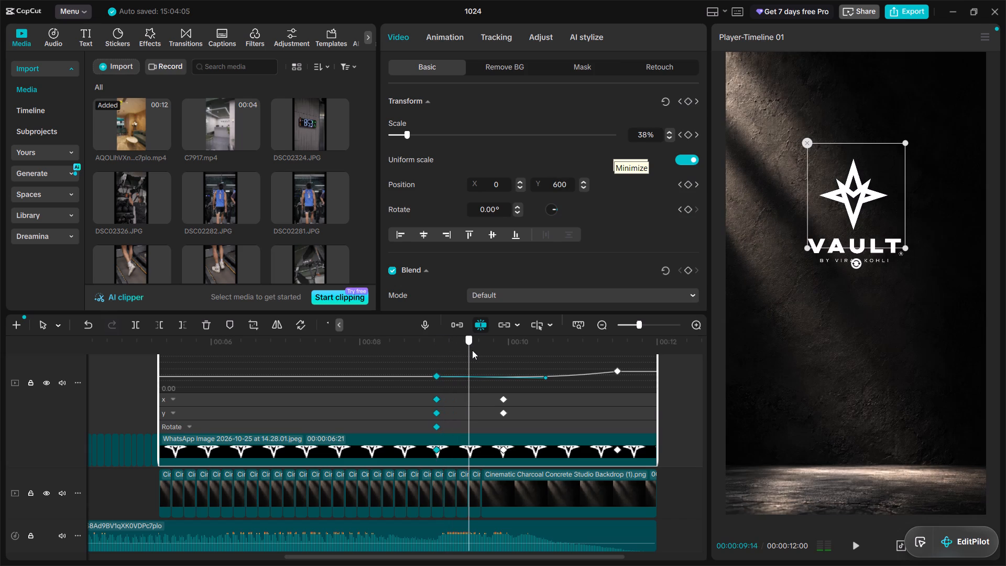
pyautogui.moveTo(472, 350); pyautogui.dragTo(489, 353)
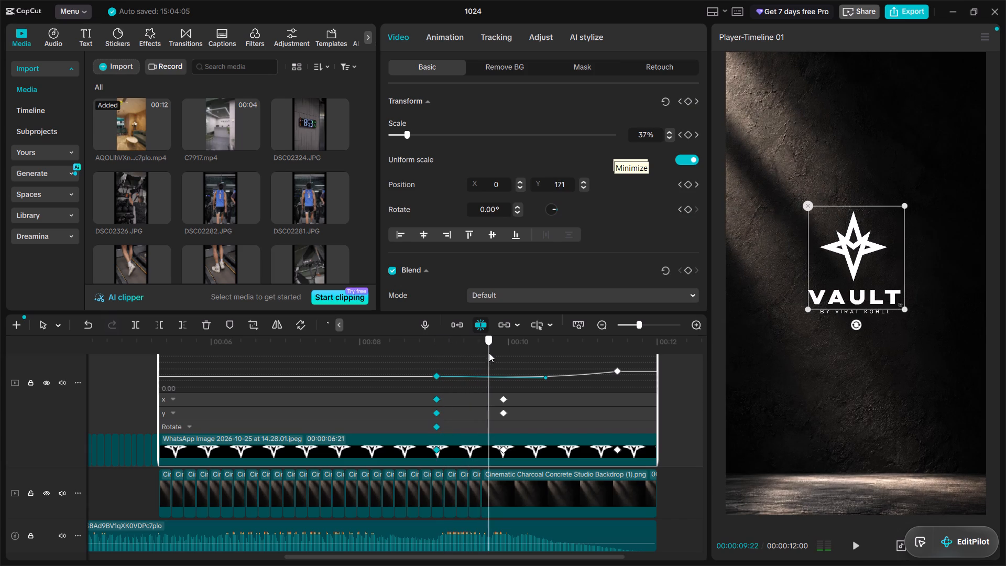
pyautogui.moveTo(489, 353); pyautogui.dragTo(502, 355)
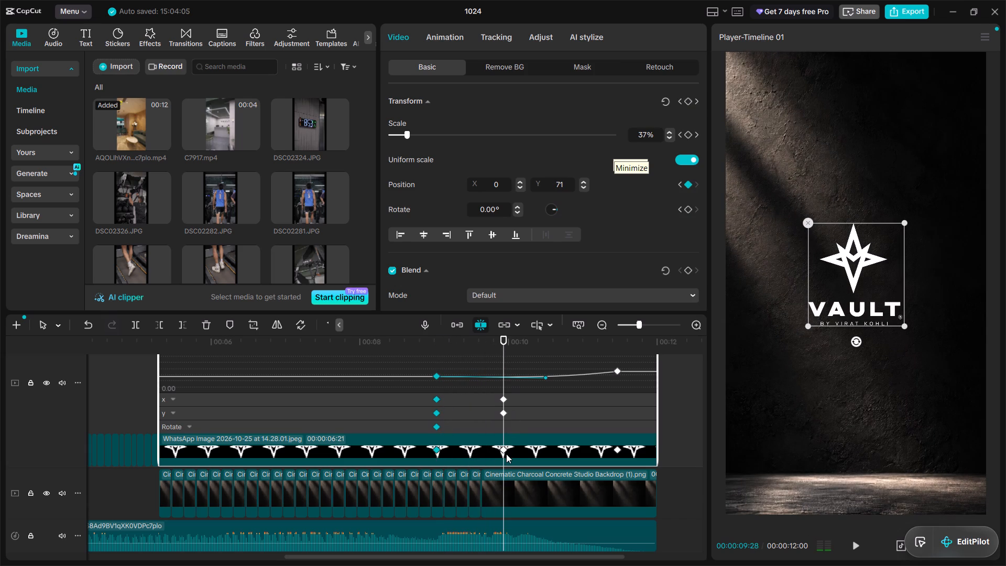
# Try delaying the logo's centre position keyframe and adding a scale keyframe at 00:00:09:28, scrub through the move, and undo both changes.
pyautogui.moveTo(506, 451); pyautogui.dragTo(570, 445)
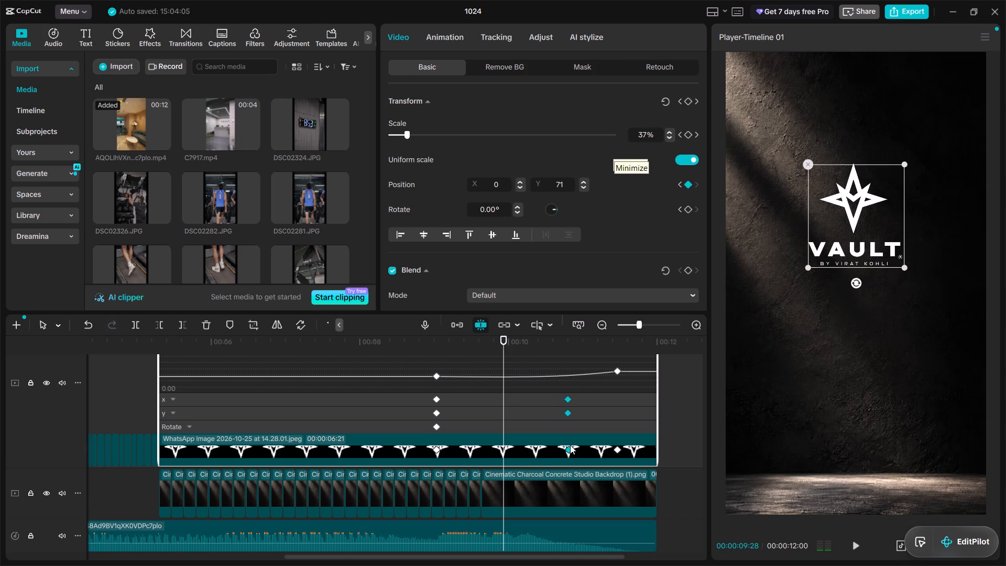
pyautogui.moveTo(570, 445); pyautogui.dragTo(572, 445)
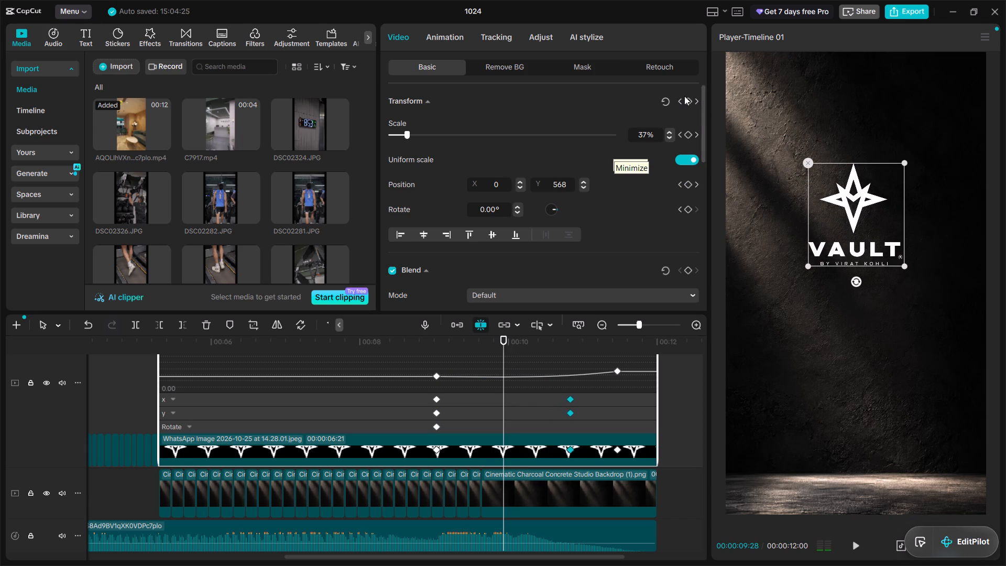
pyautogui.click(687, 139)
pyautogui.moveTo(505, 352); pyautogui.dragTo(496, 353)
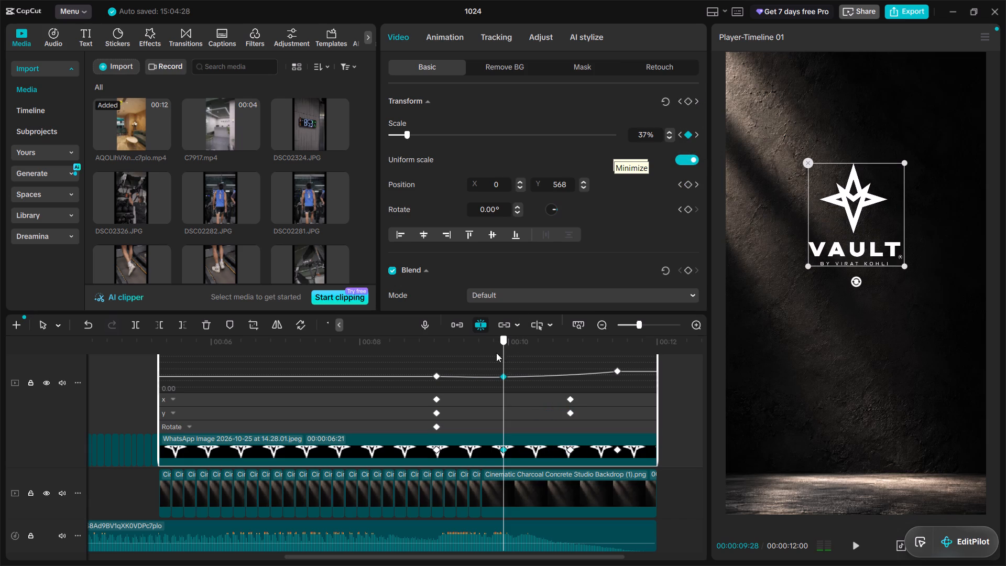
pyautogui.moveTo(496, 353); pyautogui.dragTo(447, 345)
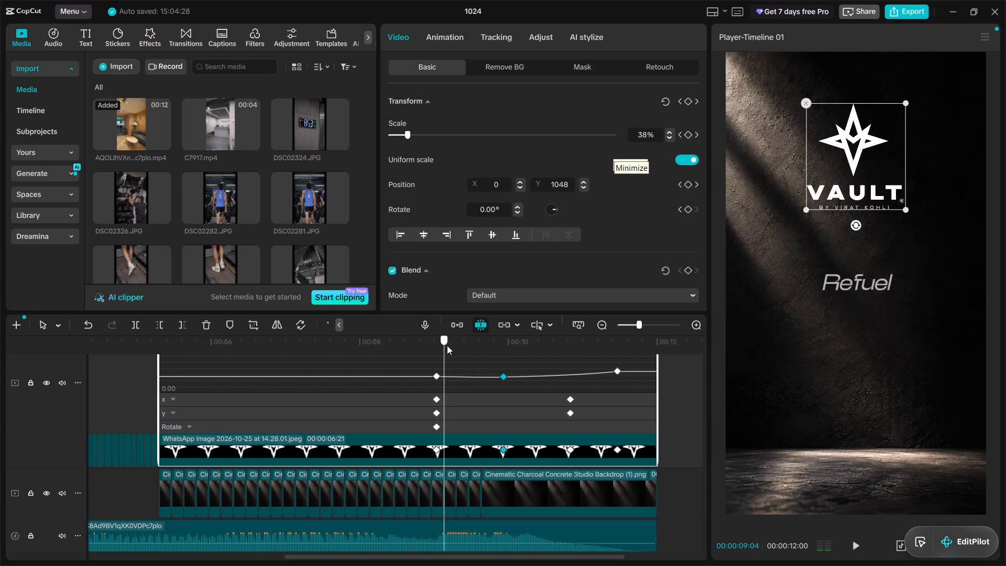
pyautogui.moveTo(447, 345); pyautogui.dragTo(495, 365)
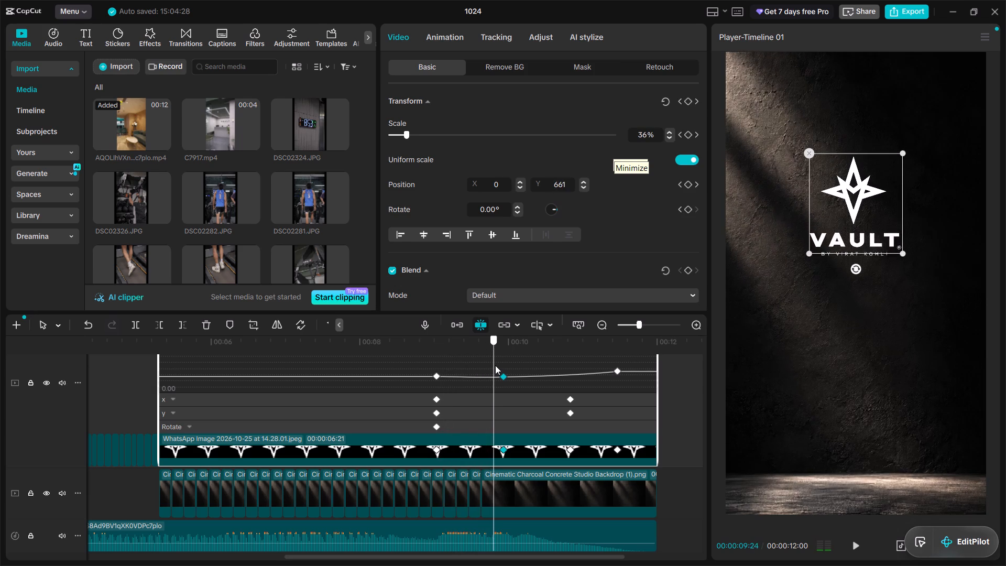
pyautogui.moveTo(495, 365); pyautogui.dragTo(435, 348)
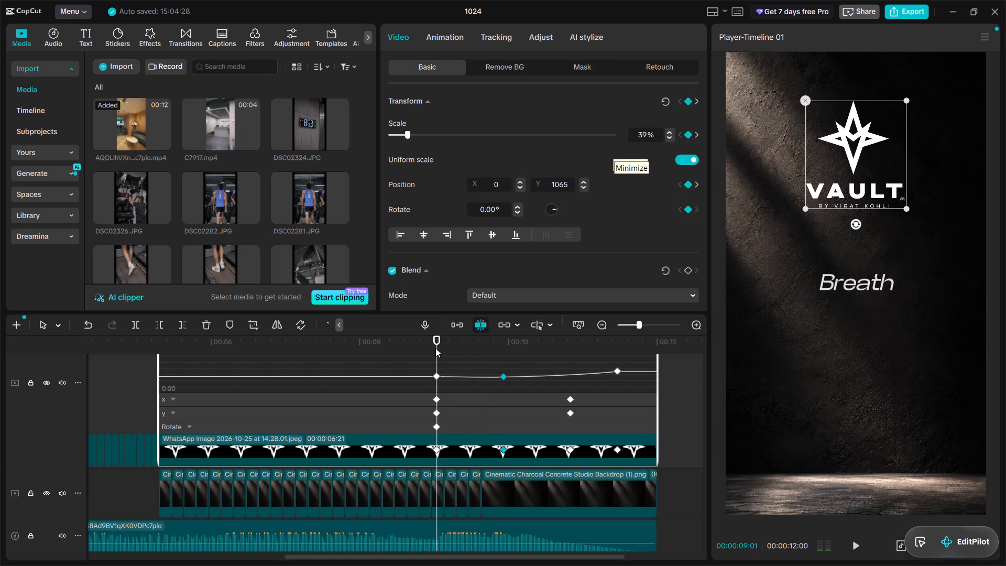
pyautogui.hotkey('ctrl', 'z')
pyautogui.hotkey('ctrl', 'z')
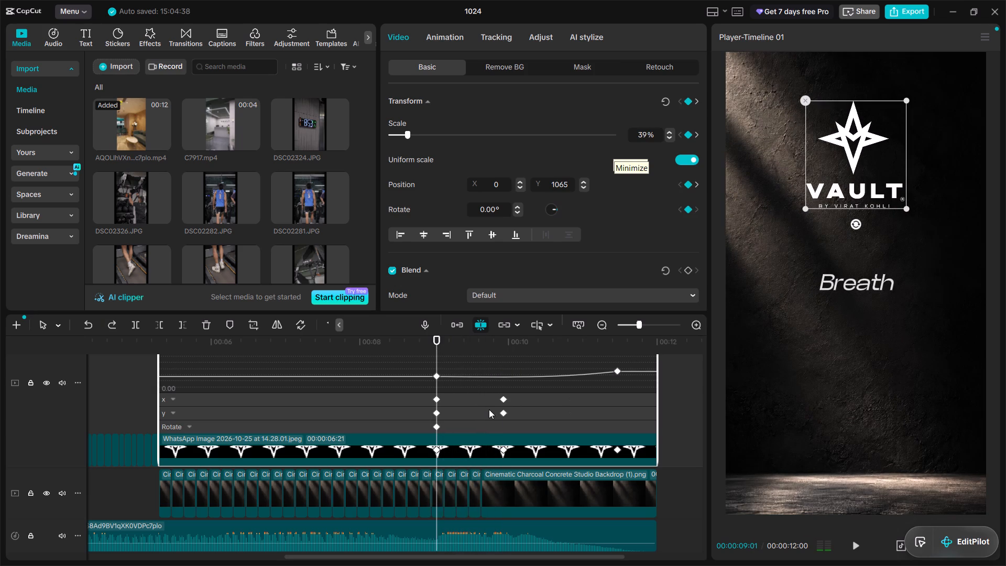
# Compare the logo's keyframes at 00:00:09:01 and 00:00:09:28, and keyframe its scale at 39% on the 00:00:09:28 one.
pyautogui.click(502, 450)
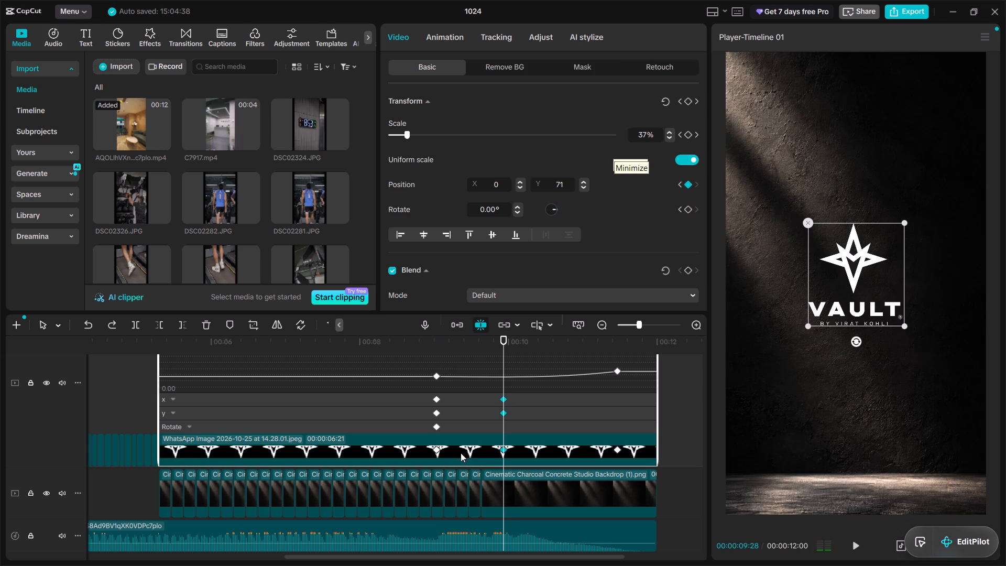
pyautogui.click(436, 448)
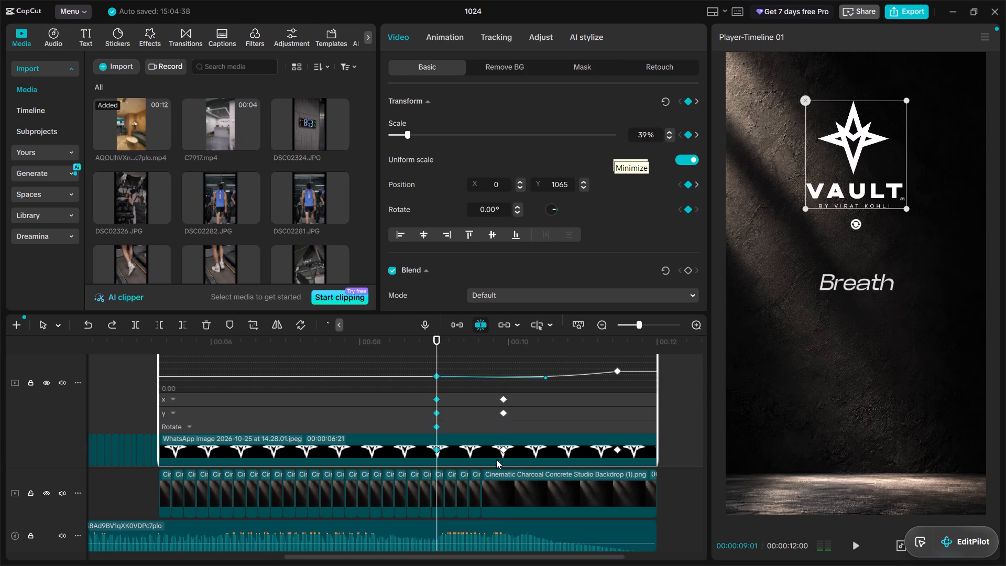
pyautogui.click(505, 449)
pyautogui.click(643, 133)
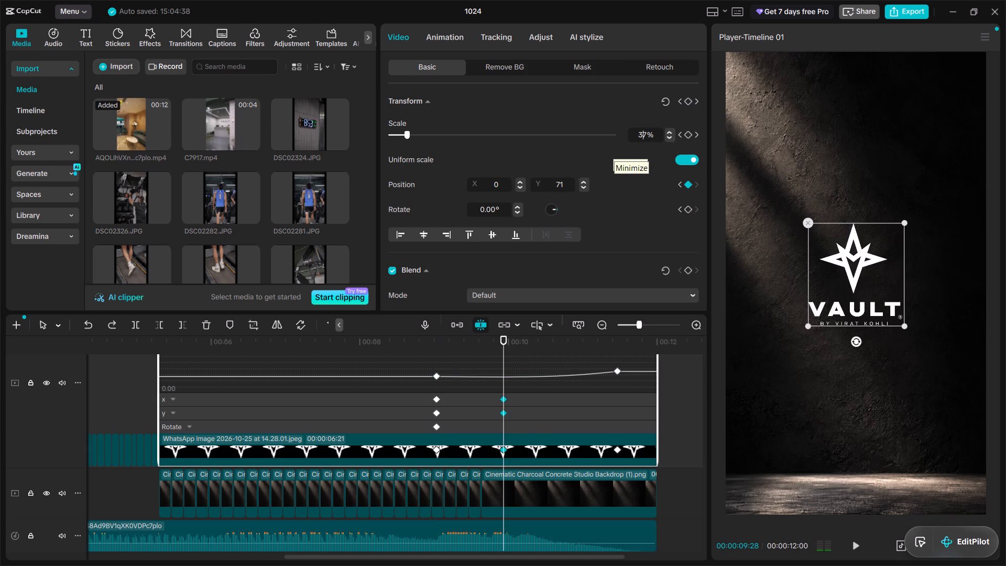
pyautogui.press('Right')
pyautogui.press('BackSpace')
pyautogui.press('9')
pyautogui.press('Return')
# Play the logo's move to centre and scale-up from about 00:00:09:01, and scrub the move again up to 00:00:09:28.
pyautogui.click(436, 367)
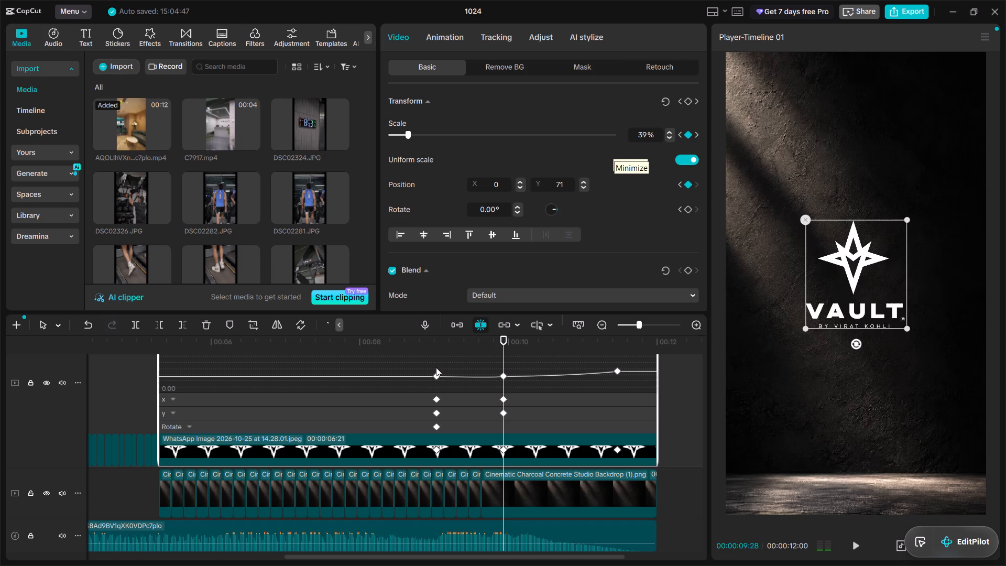
pyautogui.click(428, 350)
pyautogui.moveTo(428, 350); pyautogui.dragTo(435, 351)
pyautogui.press('space')
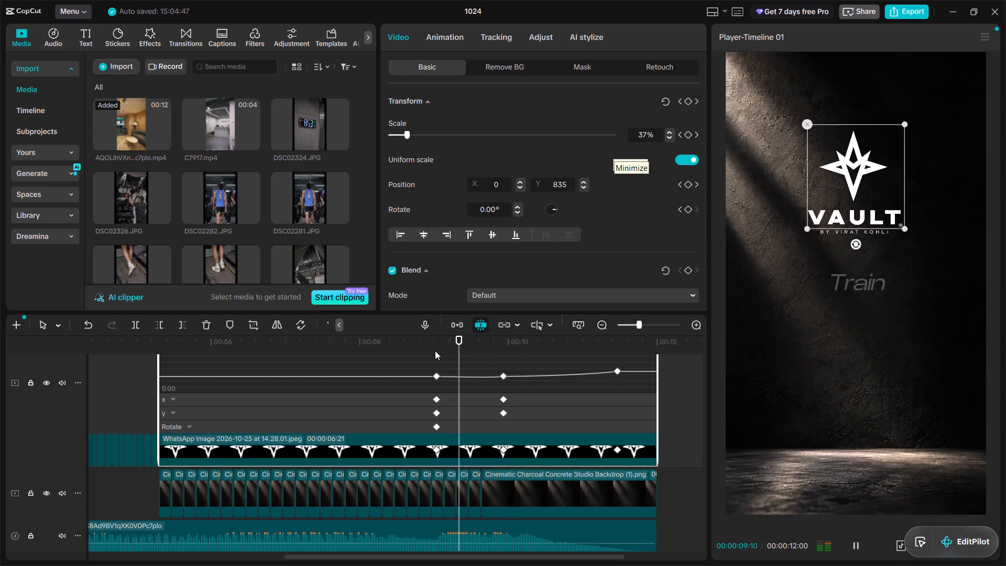
pyautogui.press('space')
pyautogui.press('space')
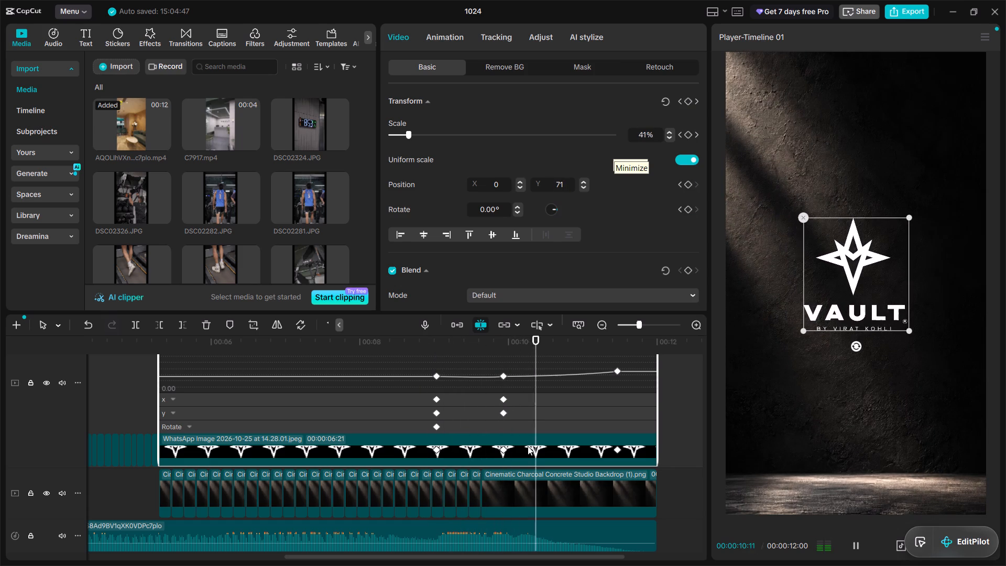
pyautogui.press('space')
pyautogui.press('space')
pyautogui.press('space')
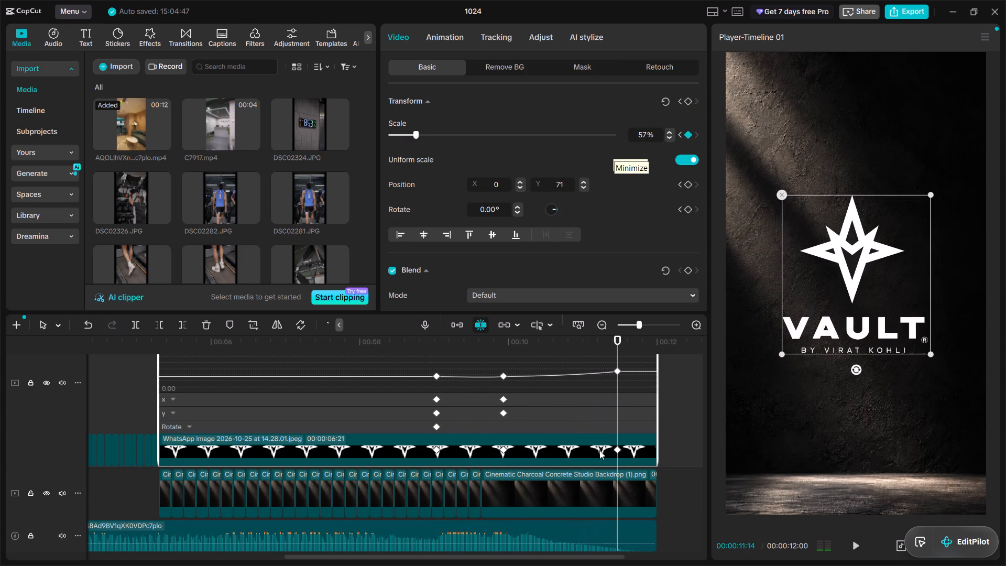
pyautogui.moveTo(461, 342); pyautogui.dragTo(463, 346)
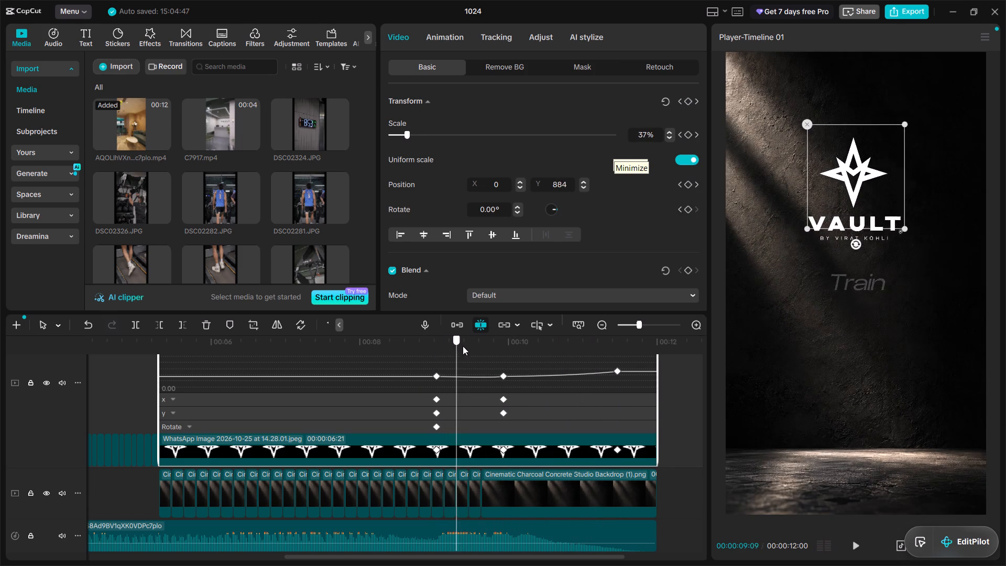
pyautogui.moveTo(463, 346); pyautogui.dragTo(502, 361)
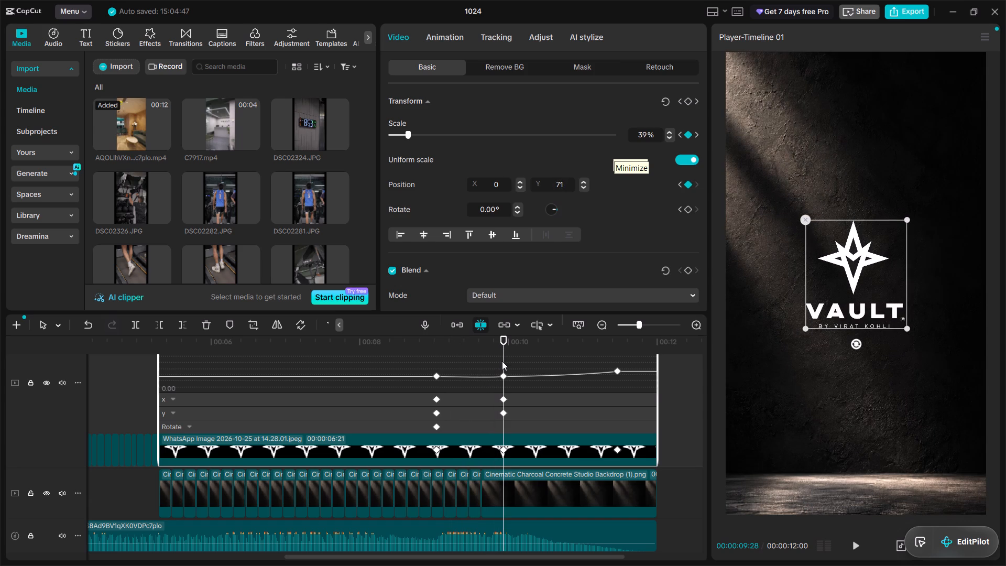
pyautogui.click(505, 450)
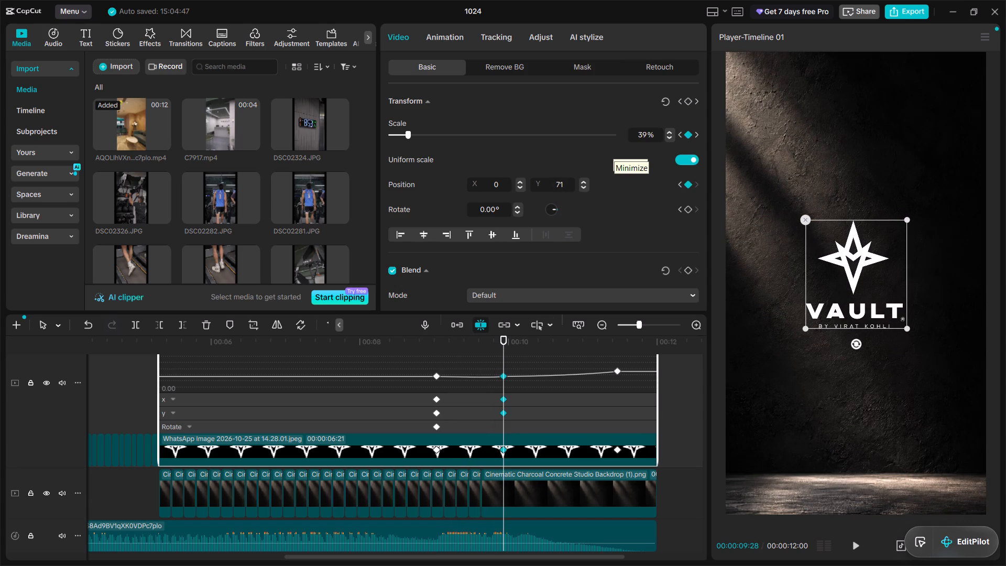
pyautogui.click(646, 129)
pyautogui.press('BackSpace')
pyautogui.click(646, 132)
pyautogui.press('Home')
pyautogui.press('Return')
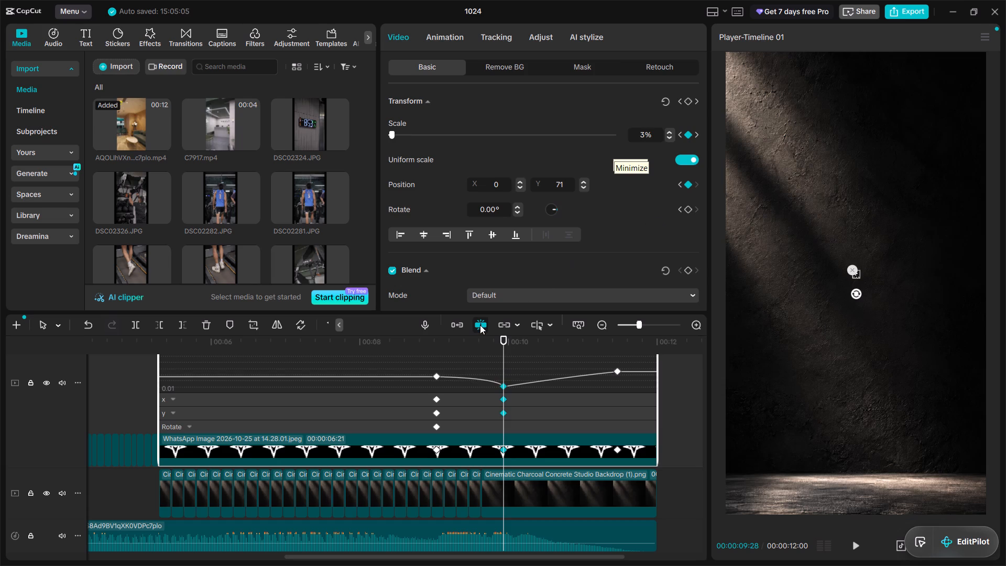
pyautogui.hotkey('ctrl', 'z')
# Set the logo's scale to 37% at the 00:00:09:28 keyframe and preview the animation from 00:00:08:22.
pyautogui.click(647, 136)
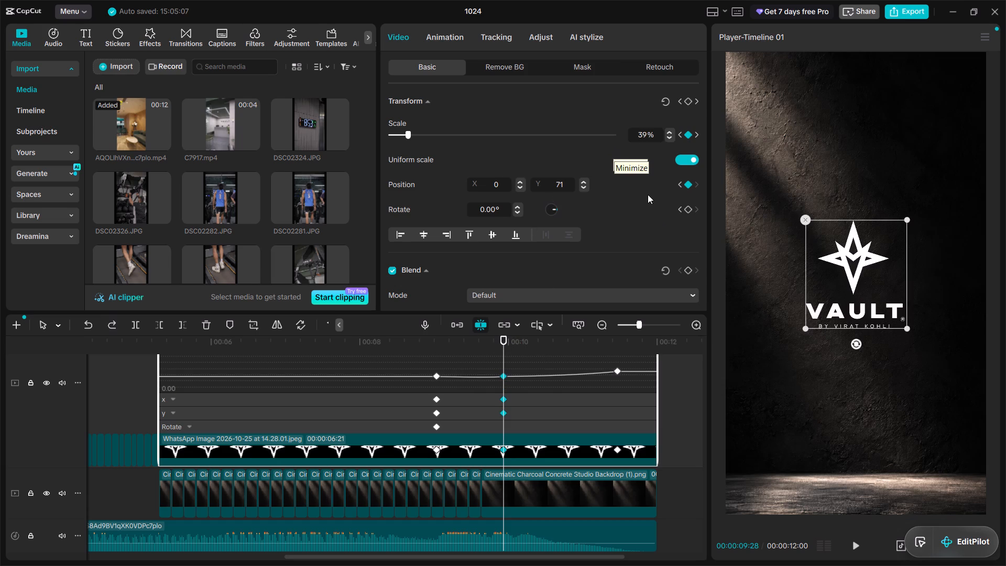
pyautogui.press('BackSpace')
pyautogui.press('7')
pyautogui.press('Return')
pyautogui.click(414, 360)
pyautogui.click(414, 335)
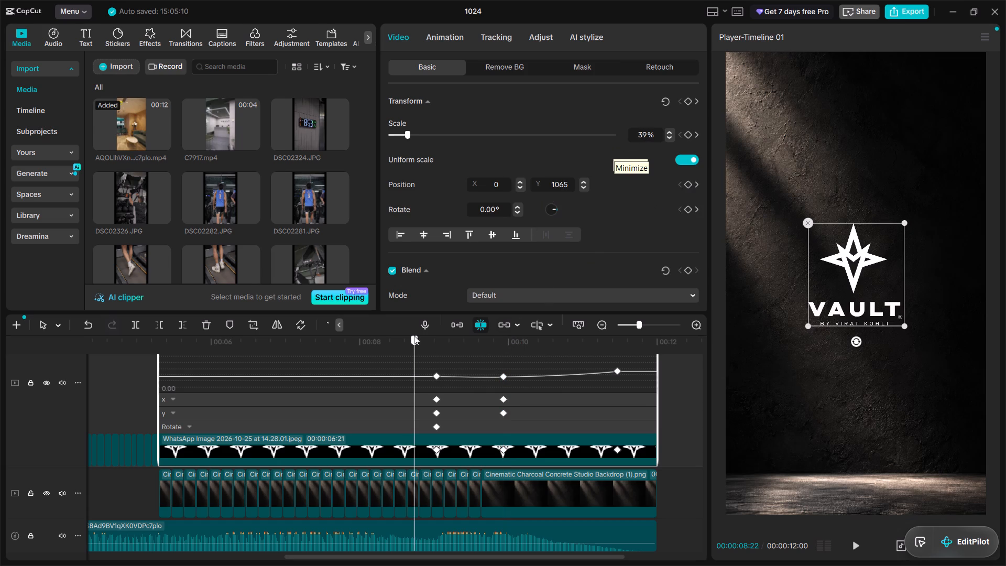
pyautogui.press('space')
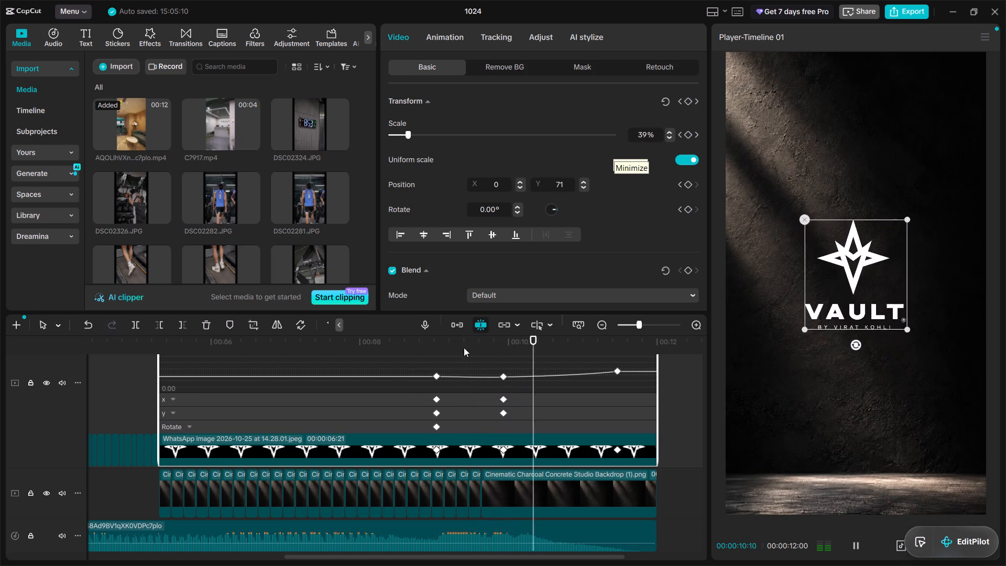
pyautogui.keyDown('alt'); pyautogui.scroll(-2, 517, 353); pyautogui.keyUp('alt')
pyautogui.press('space')
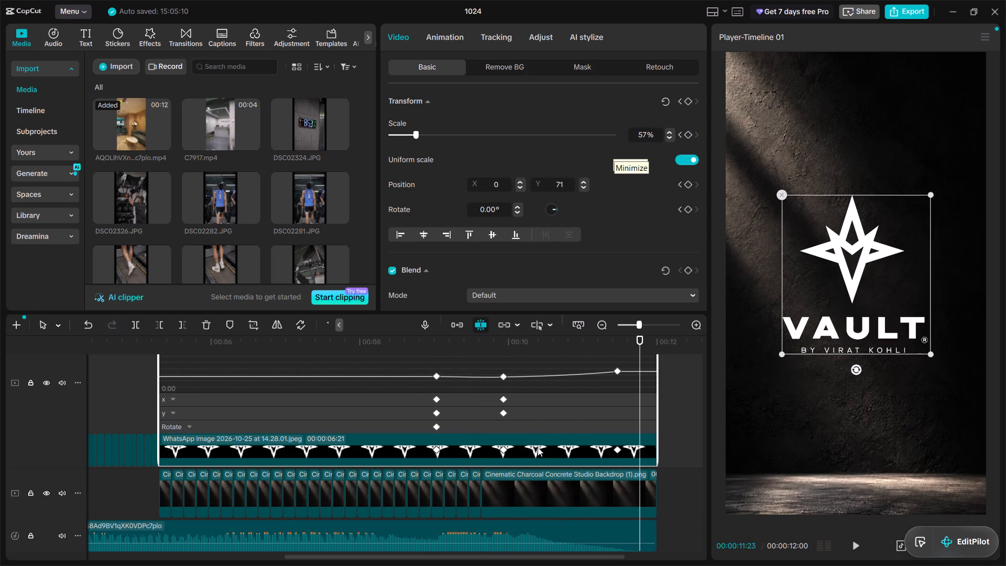
# Shift the logo's 00:00:09:28 position and scale keyframes earlier to about 00:00:09:21, and play the faster move to centre.
pyautogui.moveTo(503, 451); pyautogui.dragTo(488, 450)
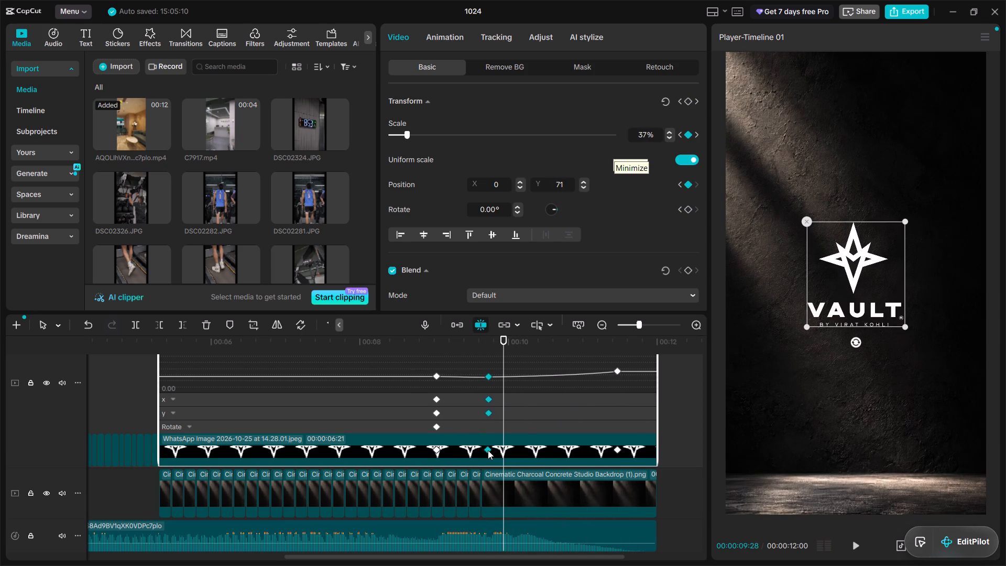
pyautogui.moveTo(488, 450); pyautogui.dragTo(487, 451)
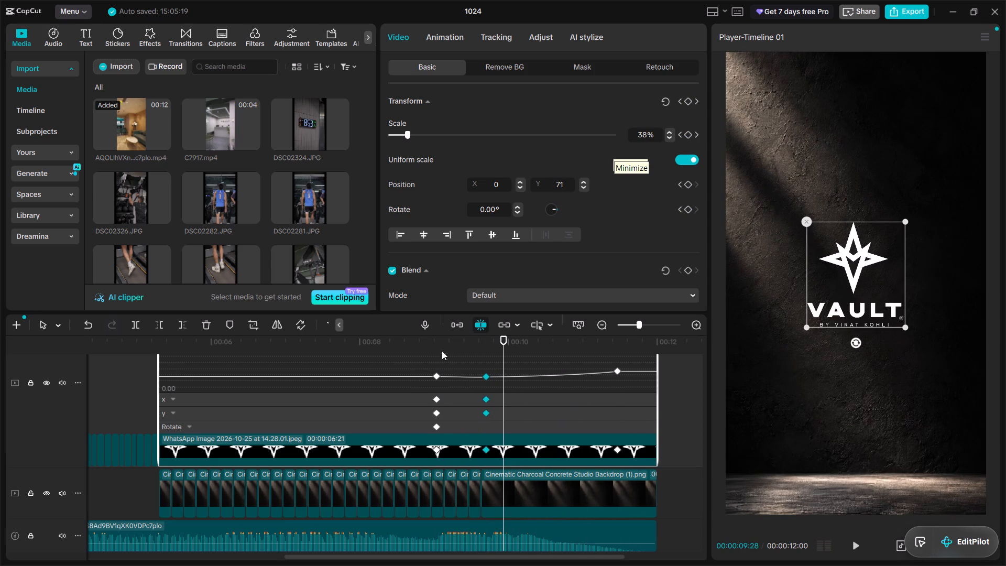
pyautogui.moveTo(432, 345); pyautogui.dragTo(408, 345)
pyautogui.press('space')
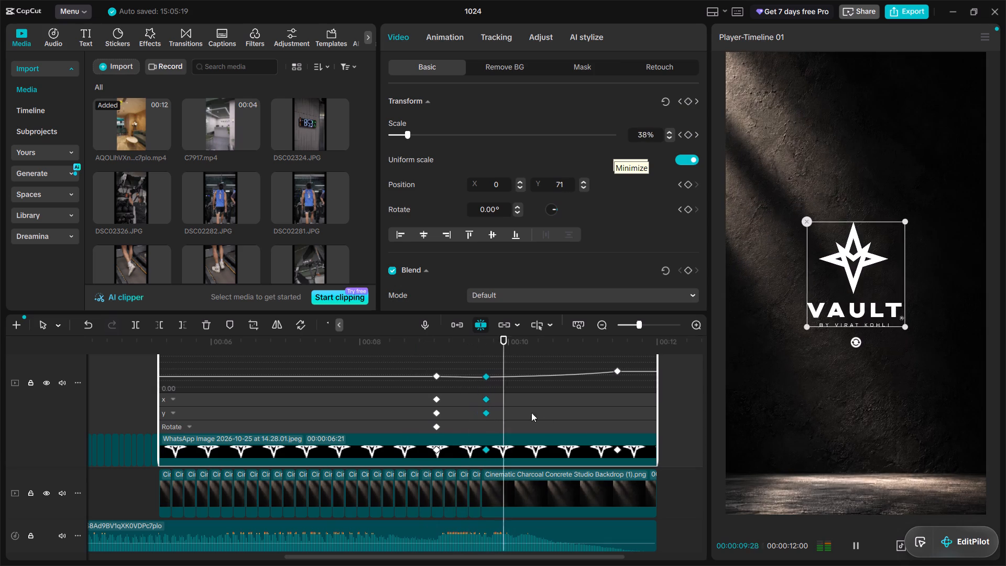
# Move the logo's last scale keyframe to the clip's end at about 00:00:12:00, and play the slower scale-up.
pyautogui.press('space')
pyautogui.press('space')
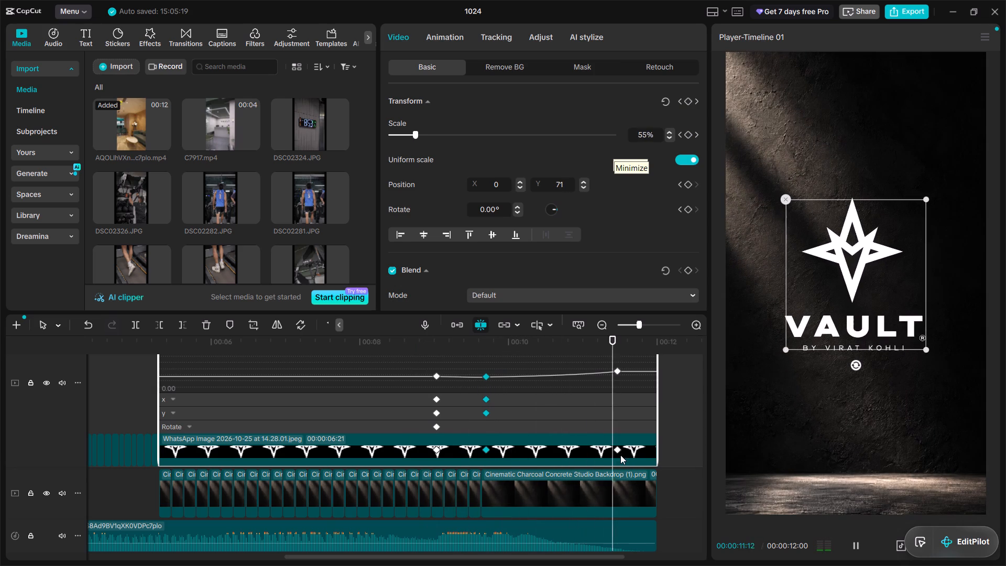
pyautogui.press('space')
pyautogui.moveTo(617, 452); pyautogui.dragTo(665, 441)
pyautogui.press('space')
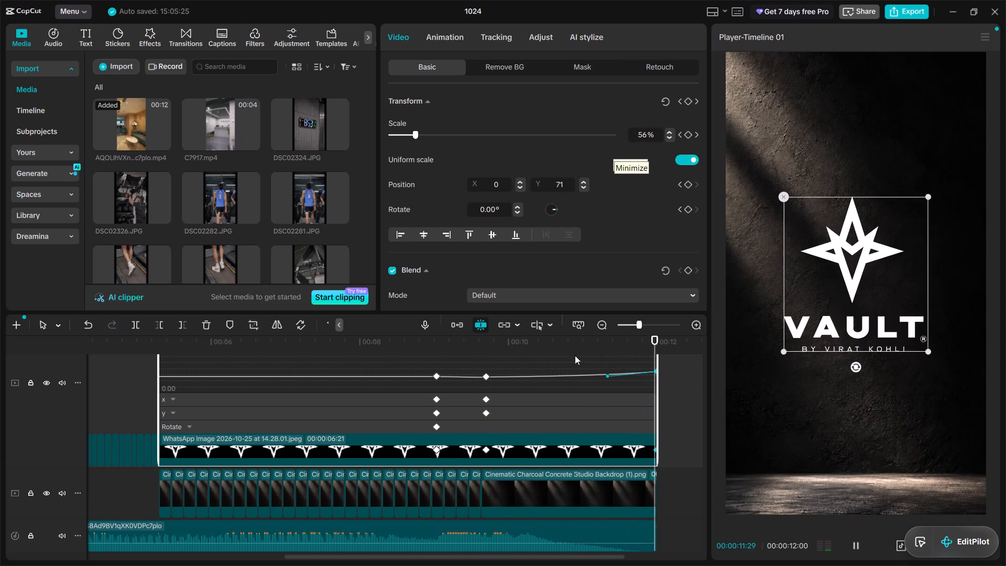
# Hide the logo clip's variable speed animation graph in the timeline.
pyautogui.rightClick(560, 446)
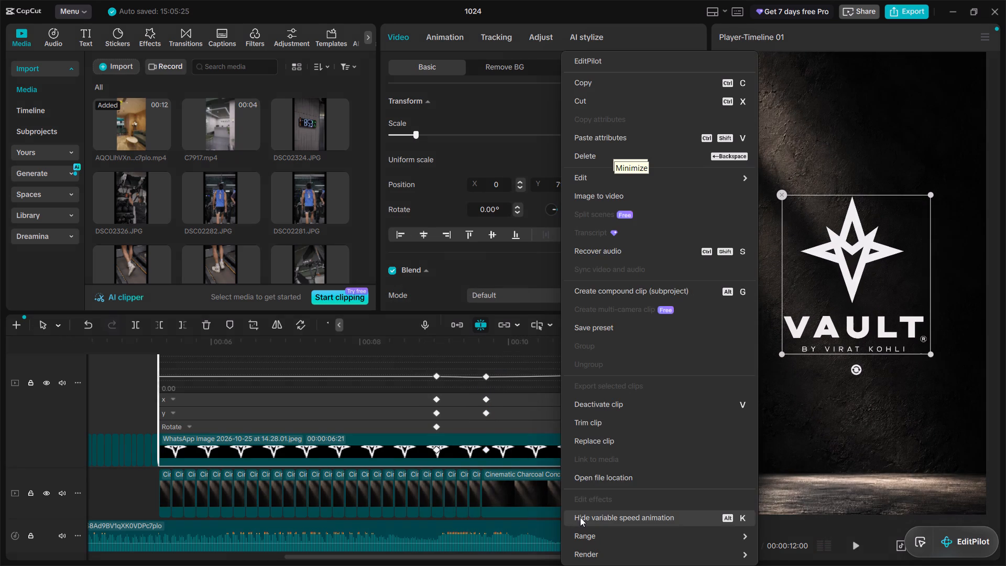
pyautogui.click(580, 517)
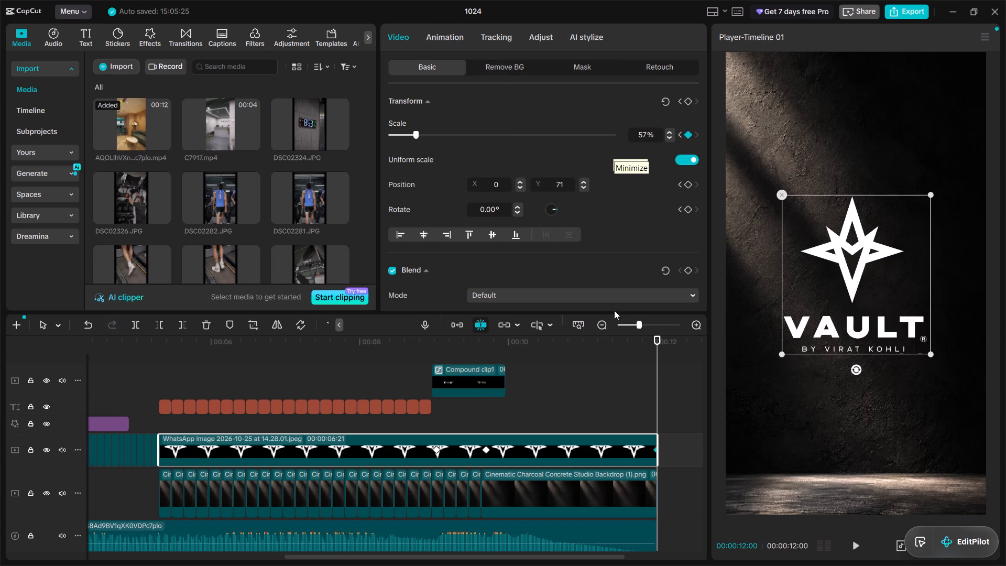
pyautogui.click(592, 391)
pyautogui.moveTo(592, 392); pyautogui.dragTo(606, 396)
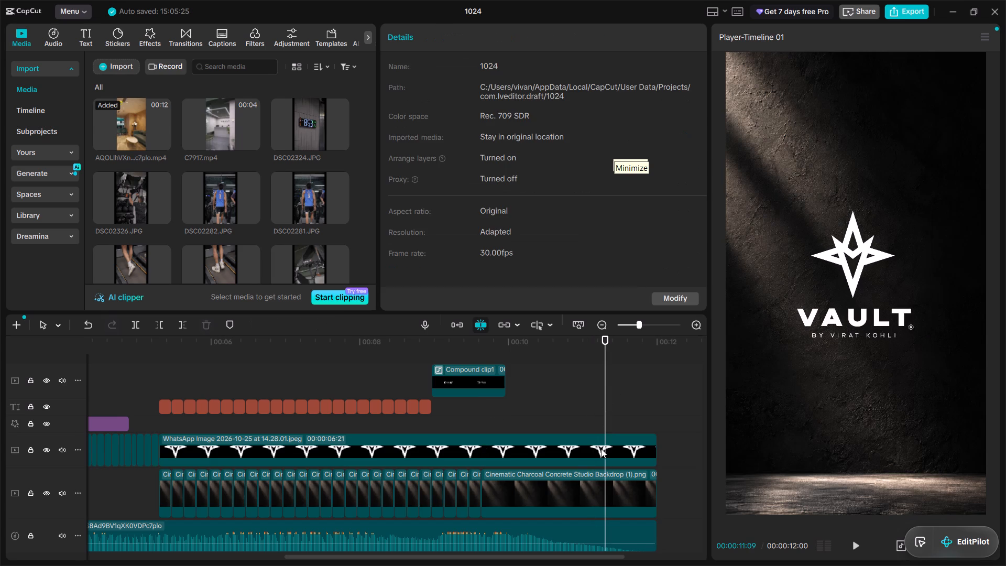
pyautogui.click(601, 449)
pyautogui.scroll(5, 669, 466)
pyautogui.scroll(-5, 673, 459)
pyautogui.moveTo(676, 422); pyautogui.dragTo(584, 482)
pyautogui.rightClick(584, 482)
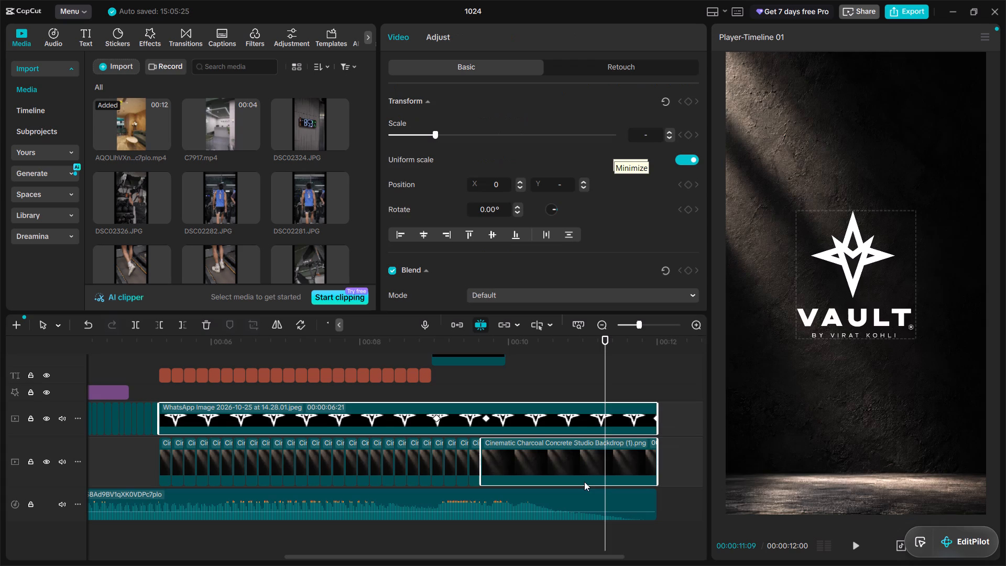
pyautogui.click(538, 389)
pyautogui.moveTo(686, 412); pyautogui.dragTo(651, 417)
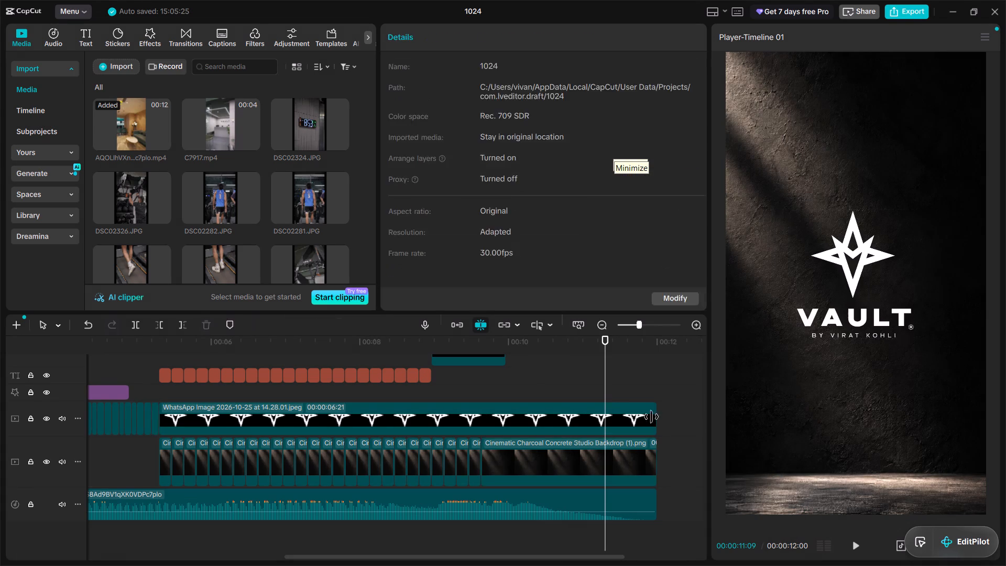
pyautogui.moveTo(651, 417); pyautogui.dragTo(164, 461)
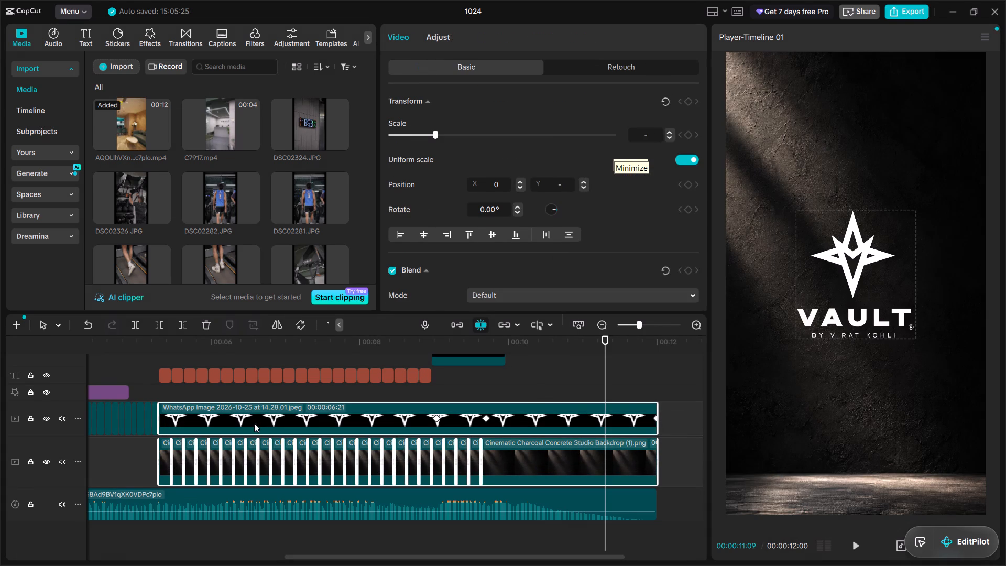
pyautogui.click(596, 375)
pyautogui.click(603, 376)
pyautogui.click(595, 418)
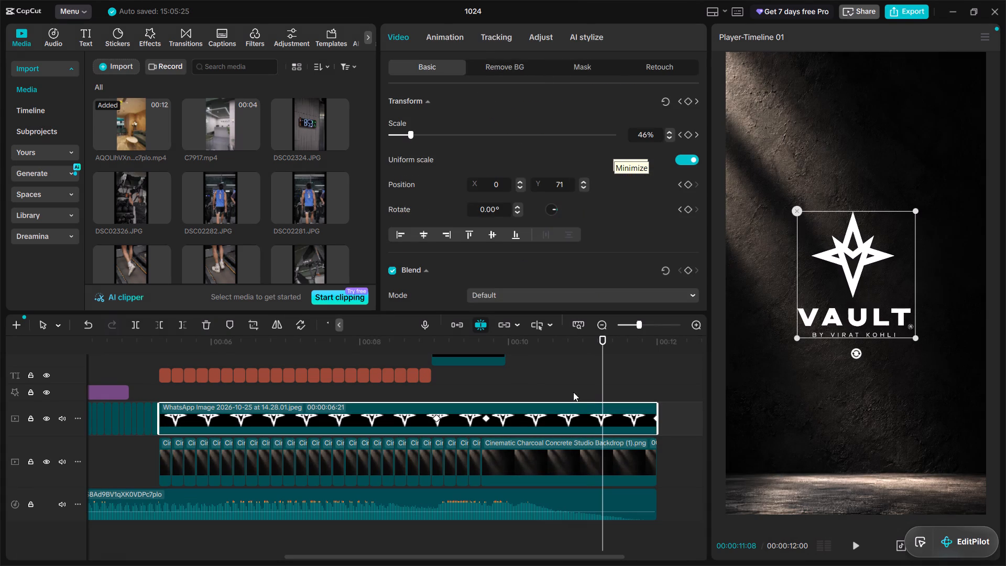
# Split the logo clip and the last backdrop clip together at 00:00:10:13.
pyautogui.click(540, 375)
pyautogui.keyDown('ctrl'); pyautogui.click(537, 426); pyautogui.keyUp('ctrl')
pyautogui.keyDown('ctrl'); pyautogui.click(538, 462); pyautogui.keyUp('ctrl')
pyautogui.hotkey('ctrl', 'b')
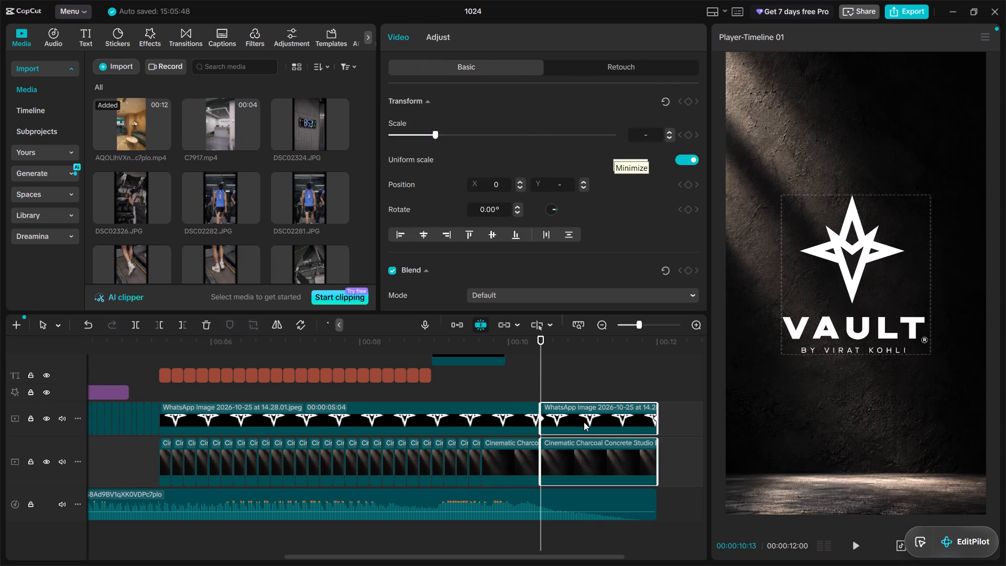
# Combine the logo and backdrop pieces after 00:00:10:13 into one compound clip.
pyautogui.click(585, 386)
pyautogui.moveTo(602, 366); pyautogui.dragTo(644, 471)
pyautogui.rightClick(644, 471)
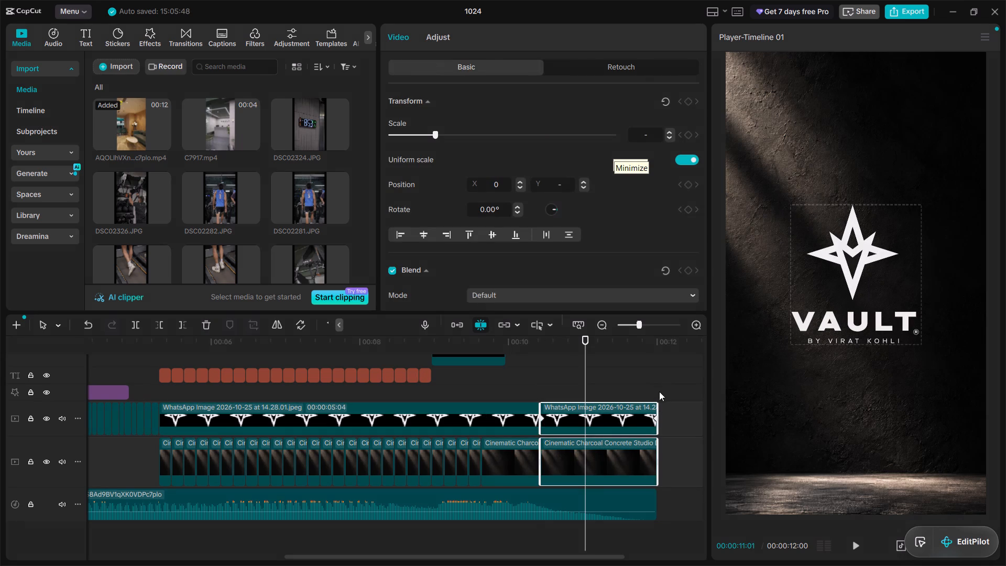
pyautogui.click(668, 317)
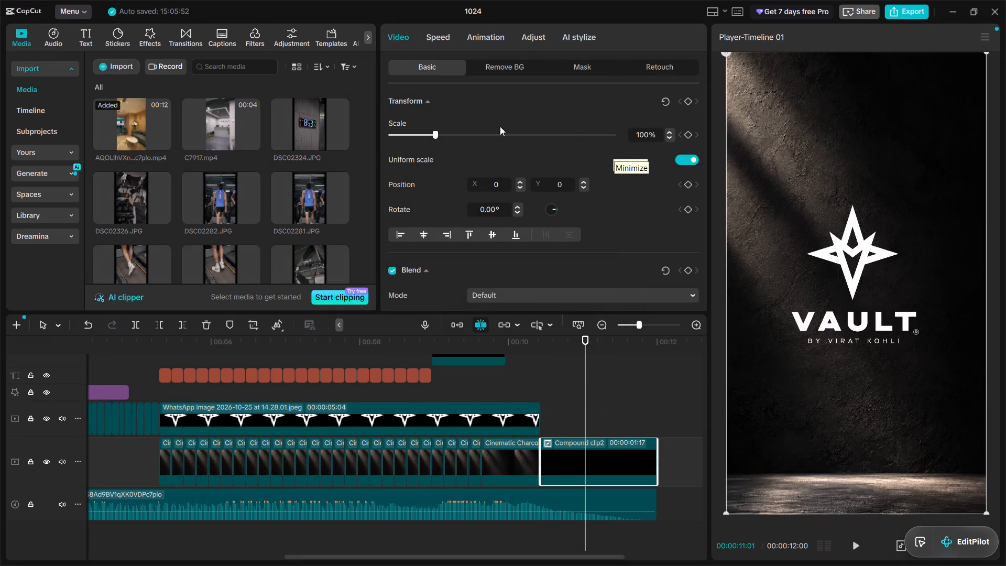
# Apply the Fade Out exit animation to the new compound clip with a duration of 1.6 s.
pyautogui.click(478, 38)
pyautogui.click(539, 60)
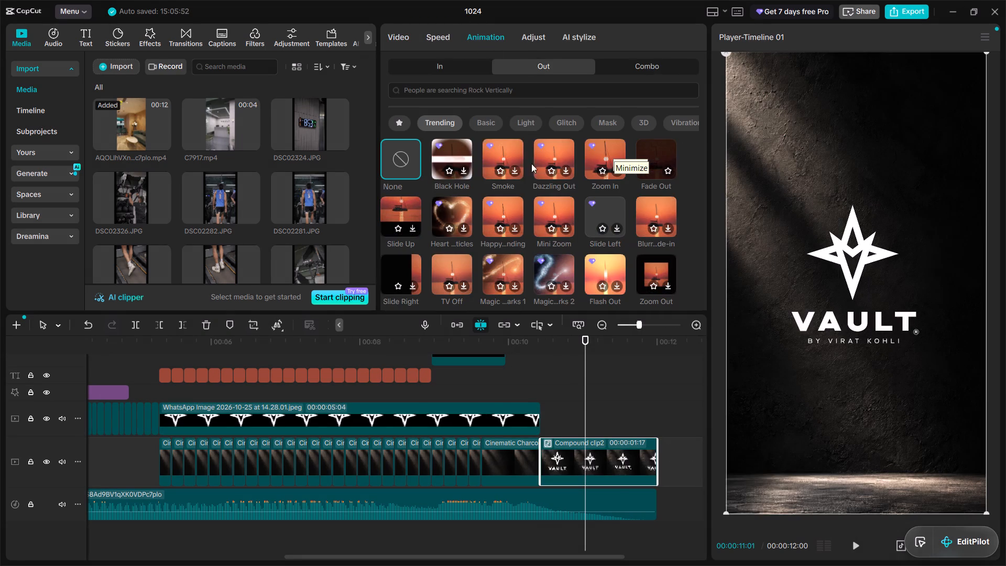
pyautogui.click(665, 155)
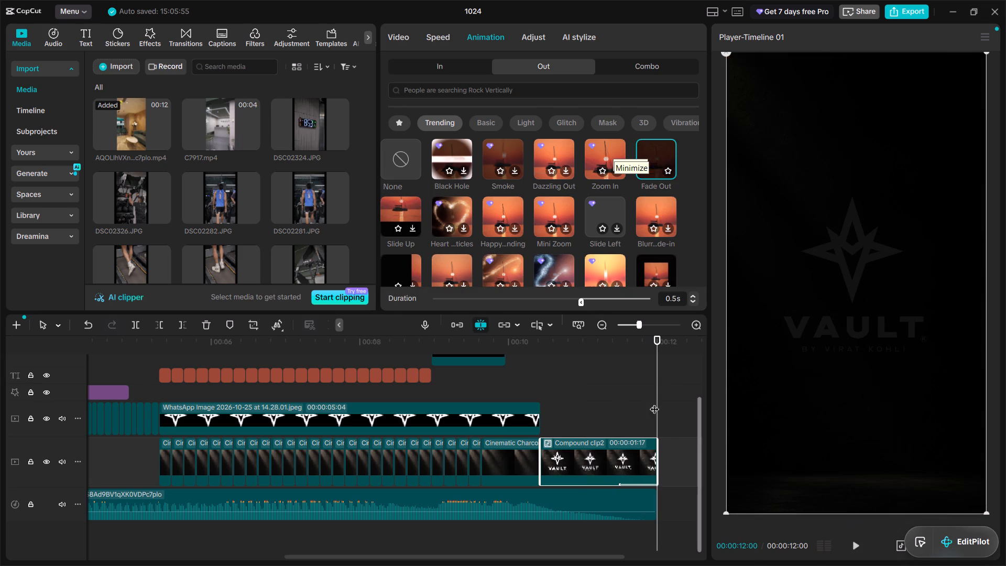
pyautogui.moveTo(595, 300); pyautogui.dragTo(366, 291)
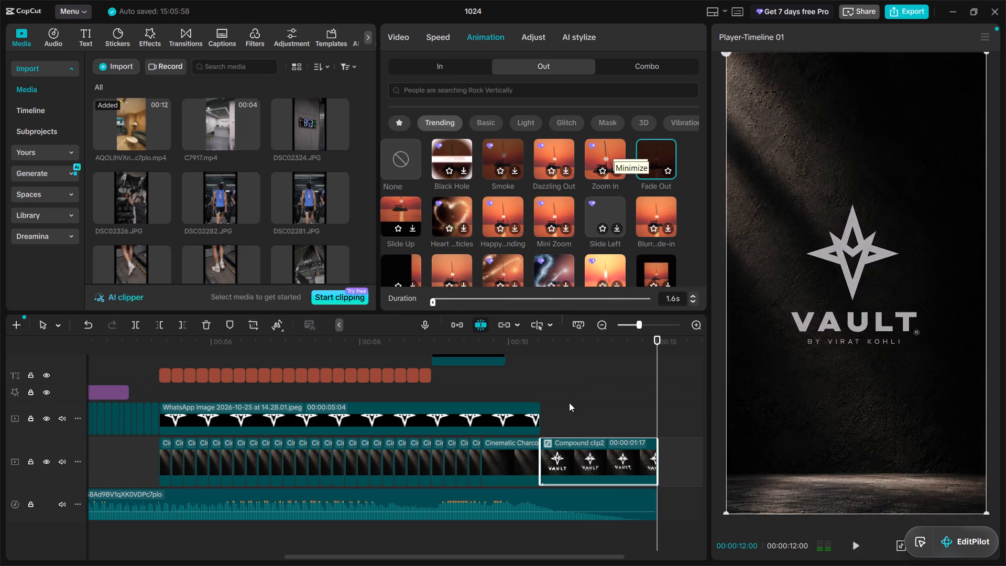
# Play the end card's fade-out, and replay from the last cycling words through the logo's move to centre.
pyautogui.click(507, 378)
pyautogui.press('space')
pyautogui.keyDown('alt'); pyautogui.scroll(-2, 546, 402); pyautogui.keyUp('alt')
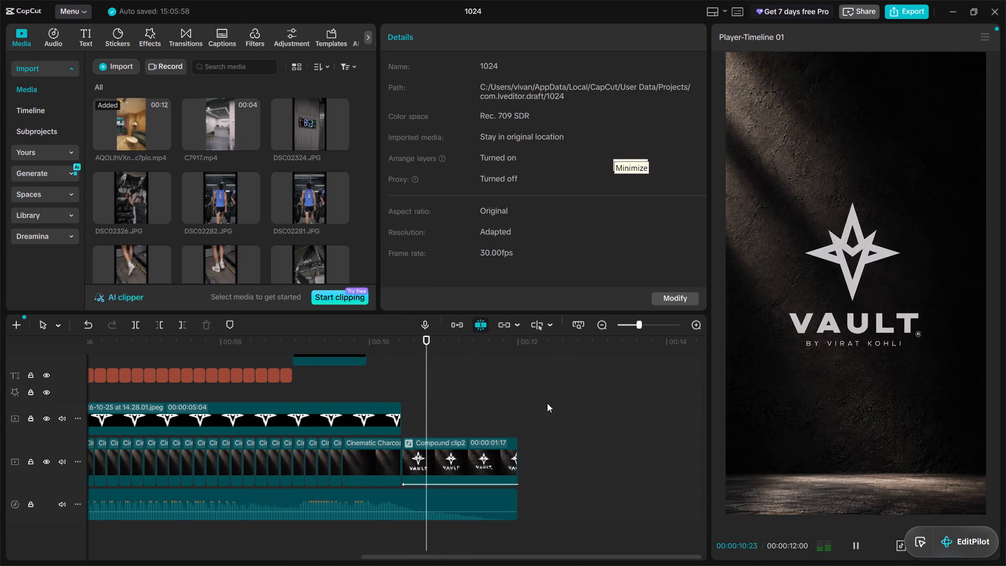
pyautogui.click(451, 406)
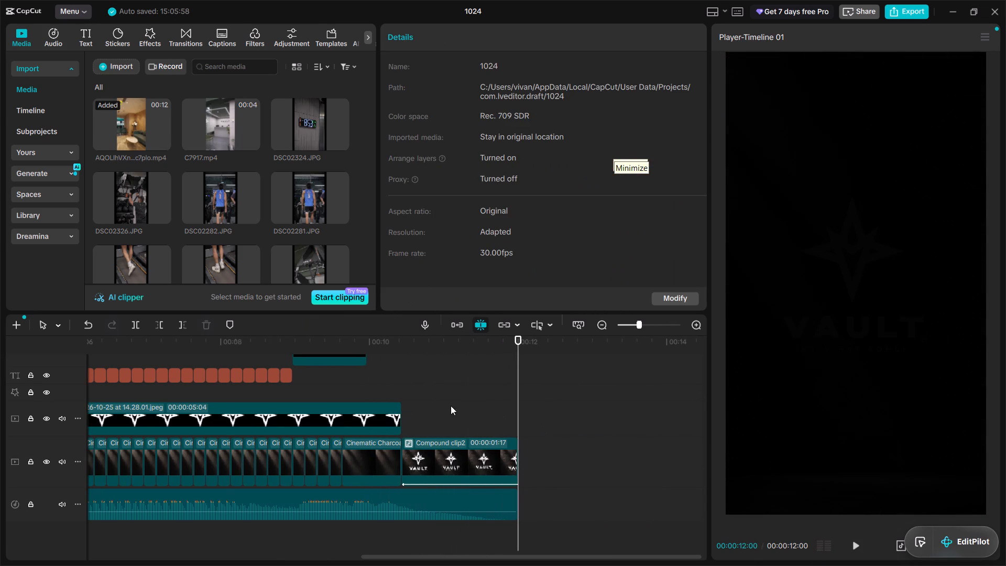
pyautogui.moveTo(450, 406); pyautogui.dragTo(226, 386)
pyautogui.press('space')
pyautogui.keyDown('ctrl'); pyautogui.scroll(-12, 329, 415); pyautogui.keyUp('ctrl')
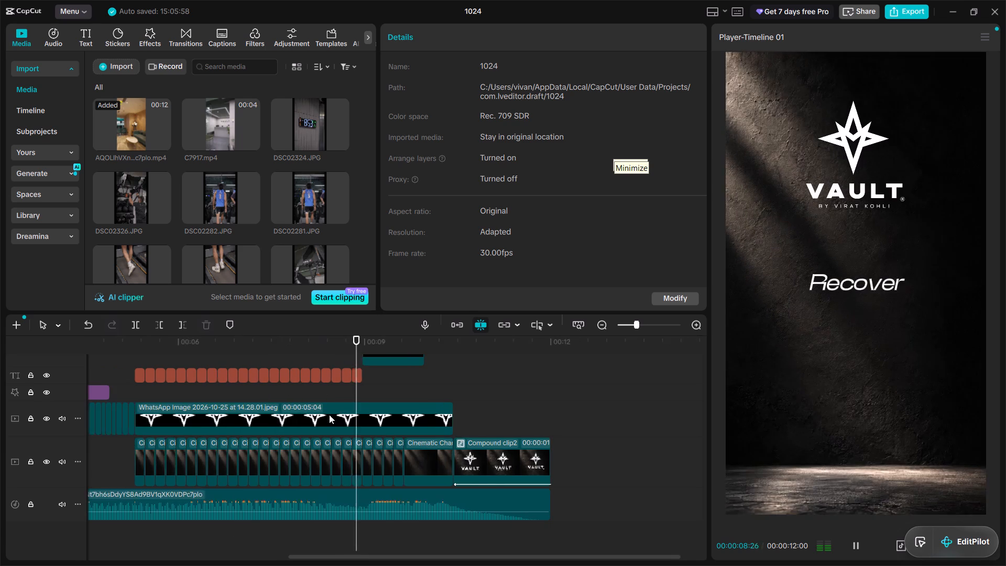
pyautogui.keyDown('ctrl'); pyautogui.scroll(-2, 329, 415); pyautogui.keyUp('ctrl')
pyautogui.keyDown('alt'); pyautogui.scroll(2, 329, 415); pyautogui.keyUp('alt')
pyautogui.press('space')
pyautogui.scroll(6, 495, 415)
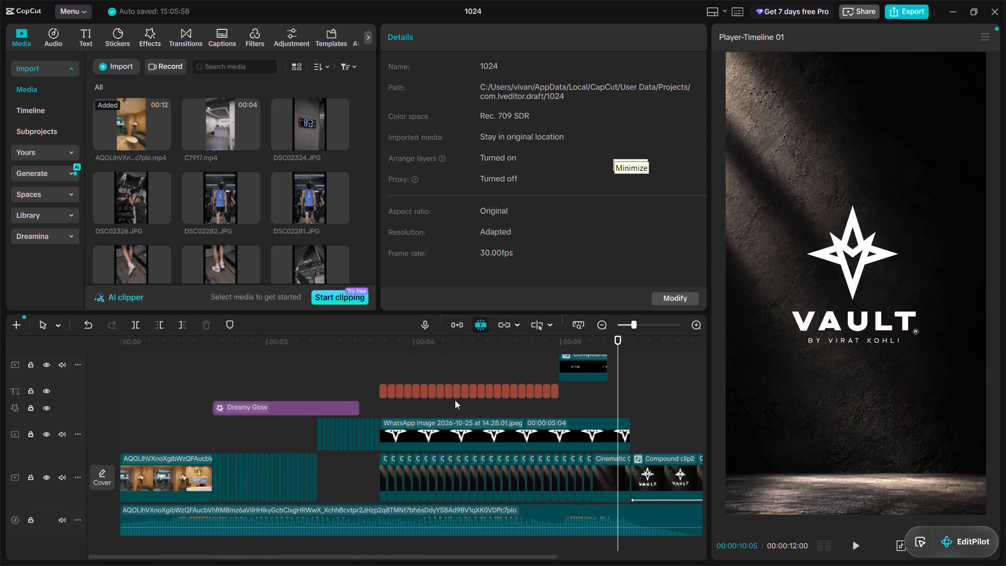
# Preview the glow effects, add Glow above the closing compound clip from its start, and play the result.
pyautogui.scroll(-2, 407, 387)
pyautogui.click(149, 31)
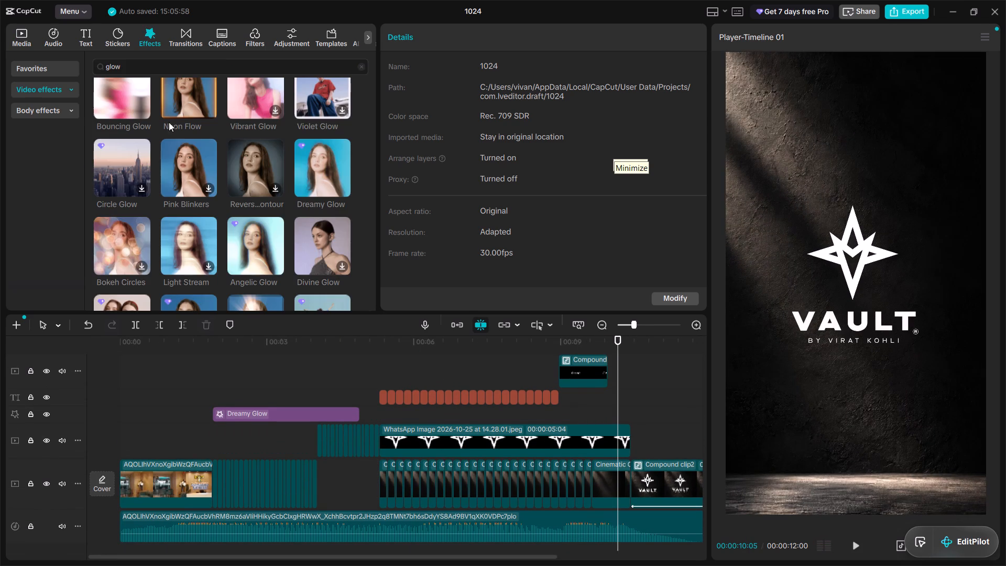
pyautogui.scroll(5, 267, 166)
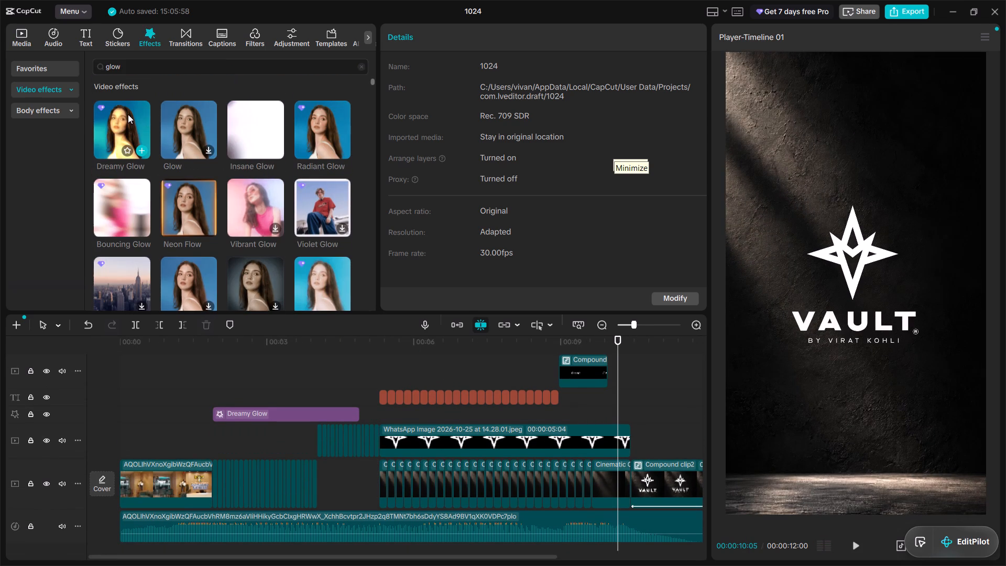
pyautogui.click(128, 114)
pyautogui.click(166, 129)
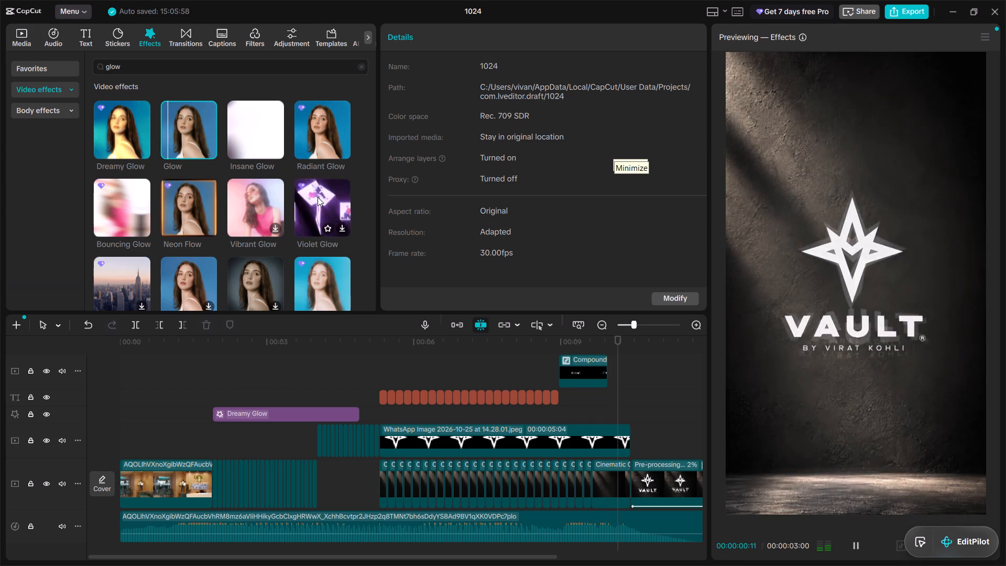
pyautogui.moveTo(179, 121); pyautogui.dragTo(591, 400)
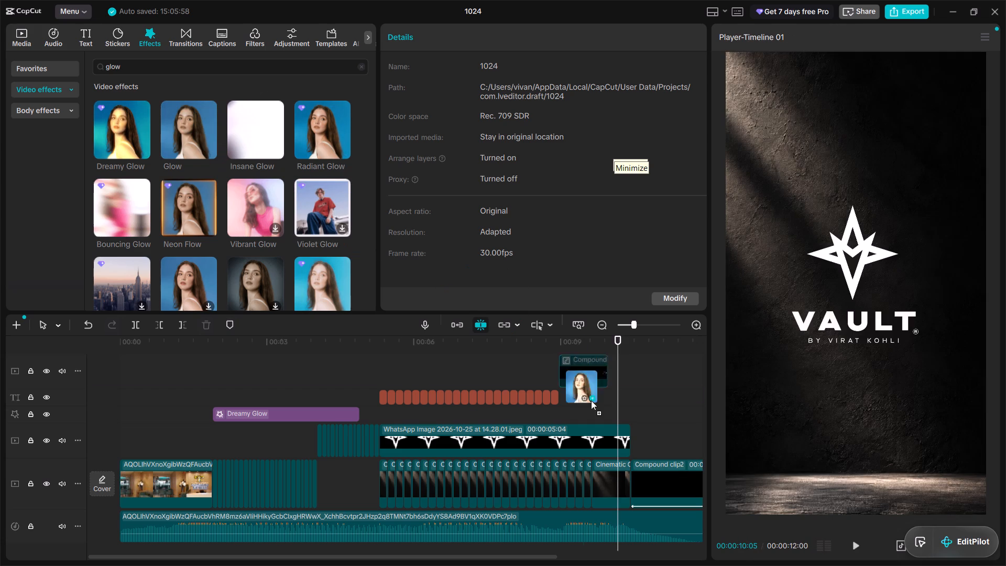
pyautogui.moveTo(591, 400); pyautogui.dragTo(633, 409)
pyautogui.press('space')
pyautogui.keyDown('alt'); pyautogui.scroll(-1, 633, 409); pyautogui.keyUp('alt')
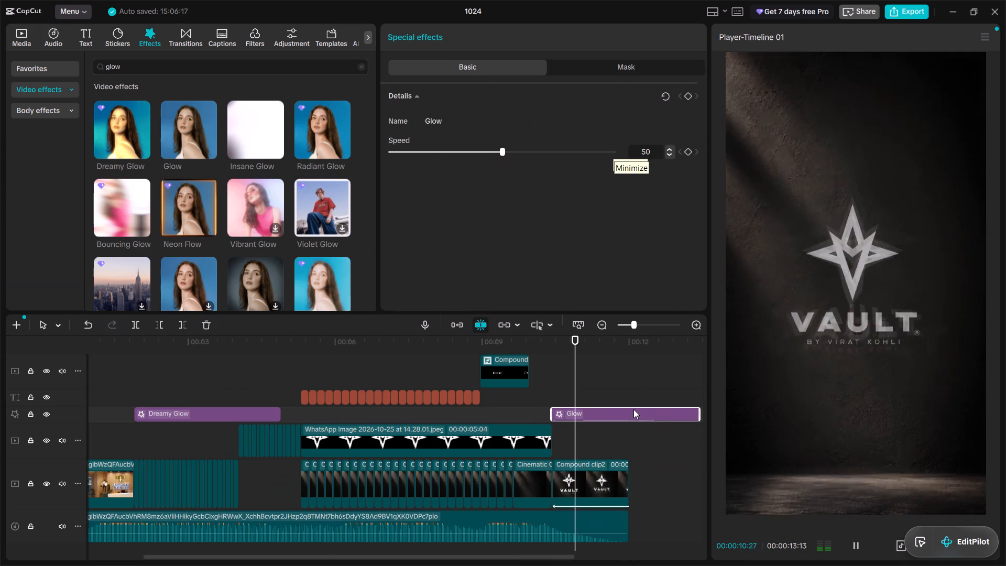
pyautogui.keyDown('alt'); pyautogui.scroll(-1, 620, 404); pyautogui.keyUp('alt')
pyautogui.click(562, 393)
# Trim the Glow effect to end with the compound clip at 00:00:12:00, and check its look near the start.
pyautogui.click(551, 388)
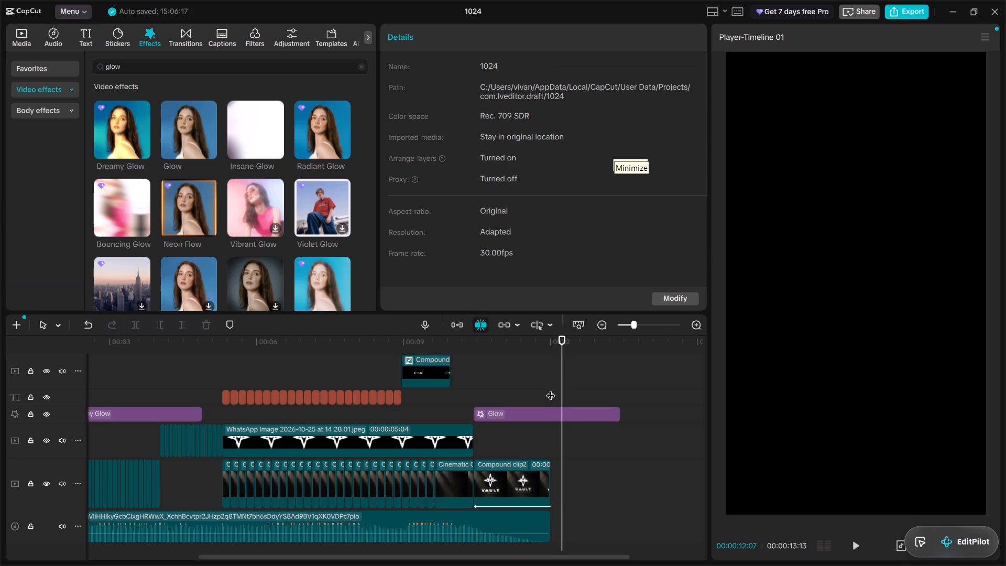
pyautogui.keyDown('ctrl'); pyautogui.click(557, 411); pyautogui.keyUp('ctrl')
pyautogui.hotkey('ctrl', 'b')
pyautogui.press('BackSpace')
pyautogui.click(464, 389)
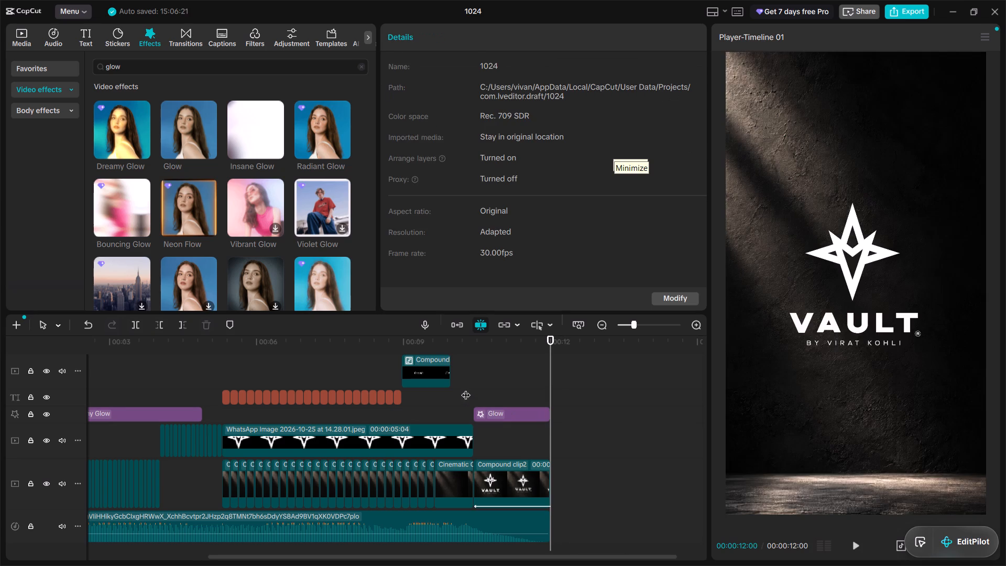
pyautogui.doubleClick(466, 388)
pyautogui.click(476, 393)
pyautogui.click(494, 407)
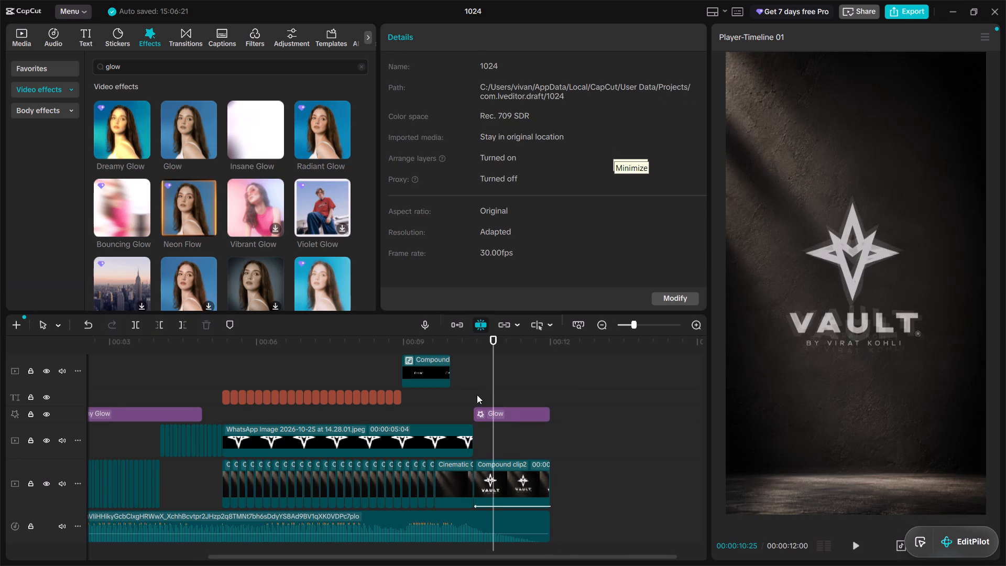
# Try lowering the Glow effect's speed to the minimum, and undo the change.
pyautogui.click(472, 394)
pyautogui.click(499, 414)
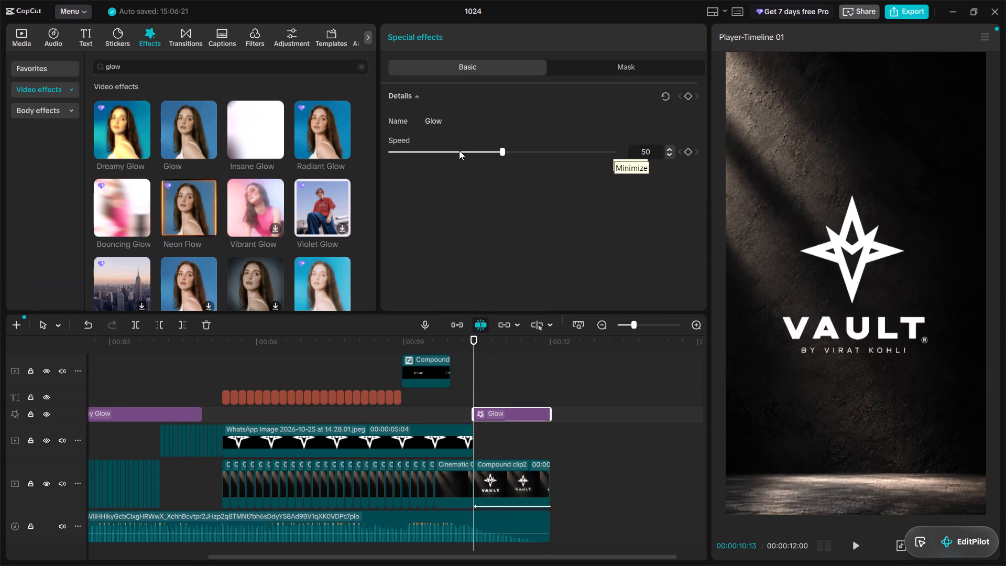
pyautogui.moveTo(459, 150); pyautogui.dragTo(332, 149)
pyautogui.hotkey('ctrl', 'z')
# Play the end of the video to review the Glow effect over the fading logo.
pyautogui.click(452, 412)
pyautogui.press('space')
pyautogui.keyDown('alt'); pyautogui.scroll(2, 454, 413); pyautogui.keyUp('alt')
pyautogui.keyDown('alt'); pyautogui.scroll(-3, 454, 413); pyautogui.keyUp('alt')
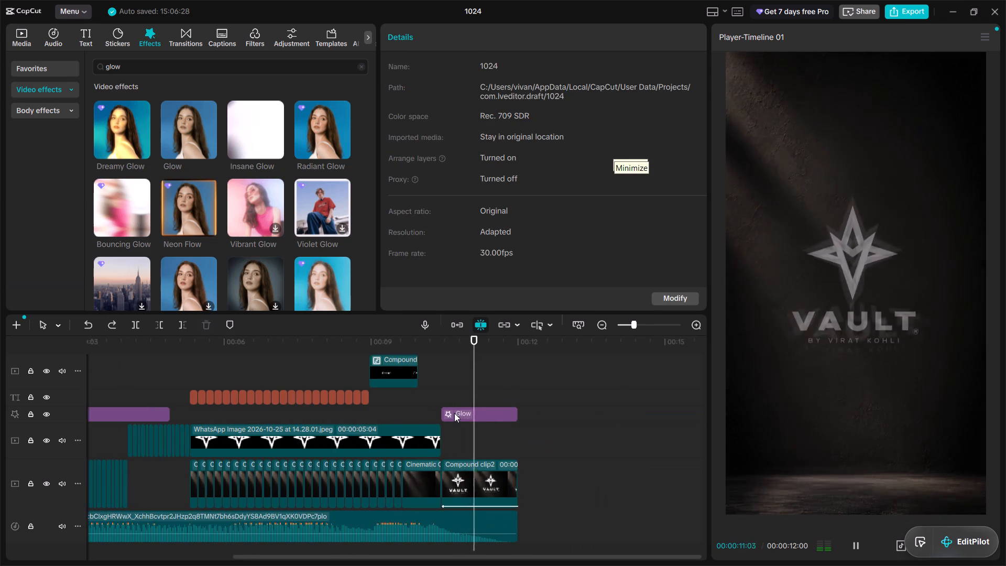
pyautogui.keyDown('alt'); pyautogui.scroll(2, 454, 413); pyautogui.keyUp('alt')
pyautogui.press('space')
# Add the Video Cam effect from the Hits category over the cycling words from 00:00:05:09, and play it.
pyautogui.click(557, 404)
pyautogui.moveTo(557, 404); pyautogui.dragTo(338, 398)
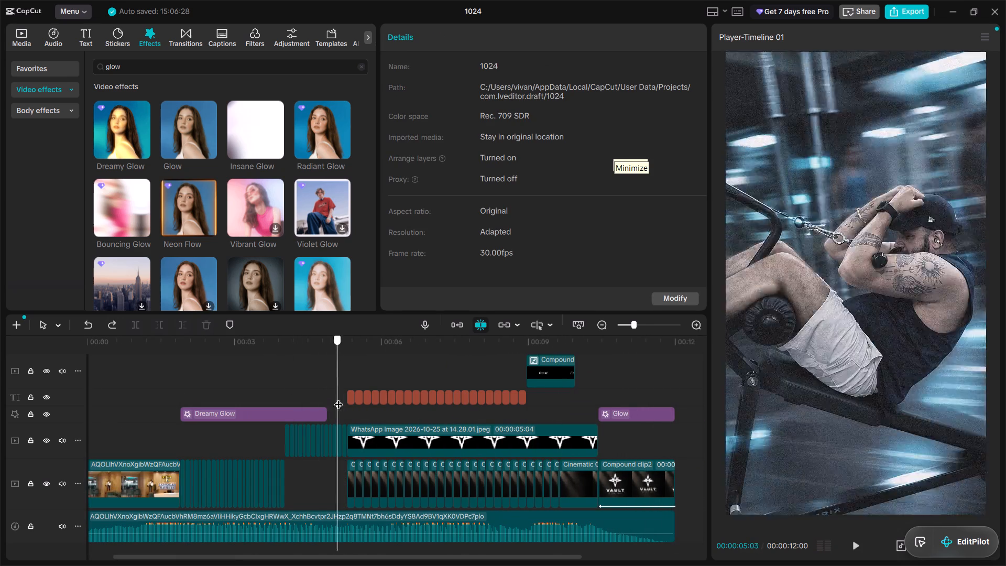
pyautogui.moveTo(338, 398); pyautogui.dragTo(350, 399)
pyautogui.click(362, 67)
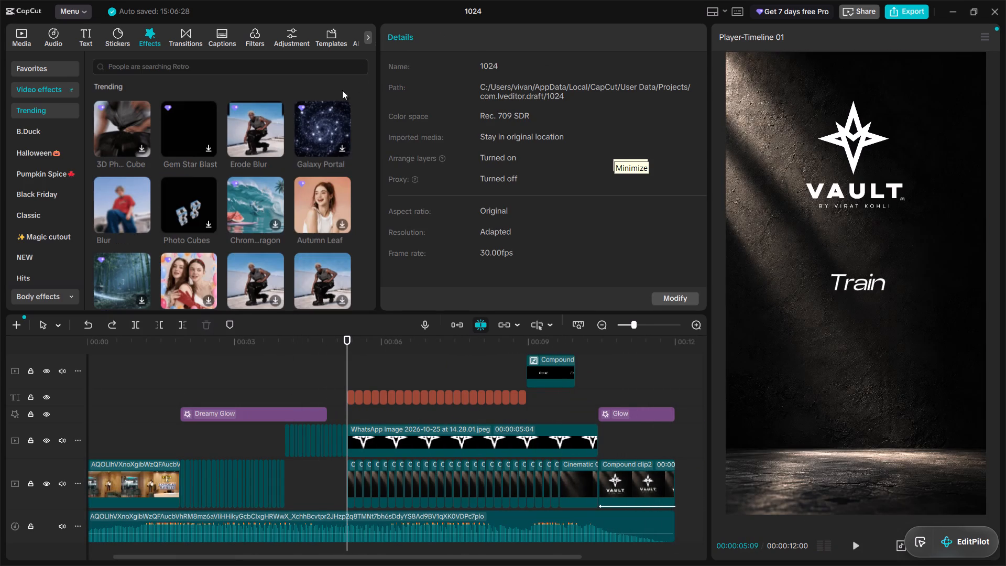
pyautogui.click(38, 274)
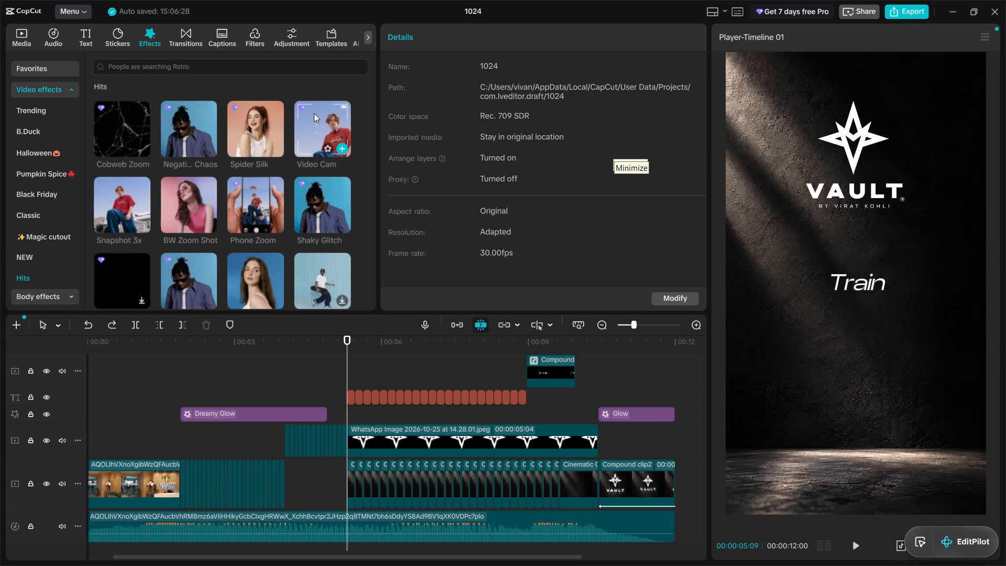
pyautogui.moveTo(314, 113); pyautogui.dragTo(347, 357)
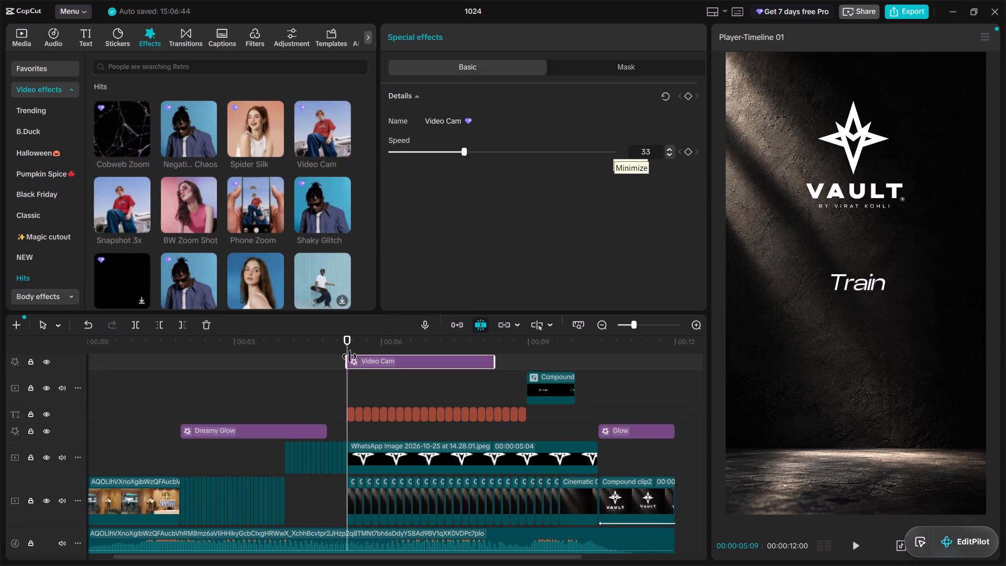
pyautogui.press('space')
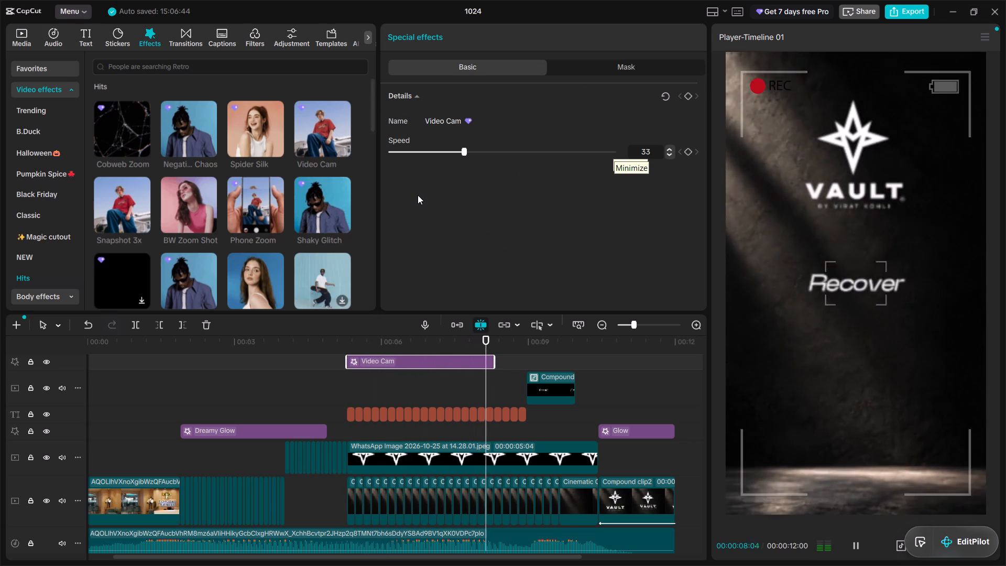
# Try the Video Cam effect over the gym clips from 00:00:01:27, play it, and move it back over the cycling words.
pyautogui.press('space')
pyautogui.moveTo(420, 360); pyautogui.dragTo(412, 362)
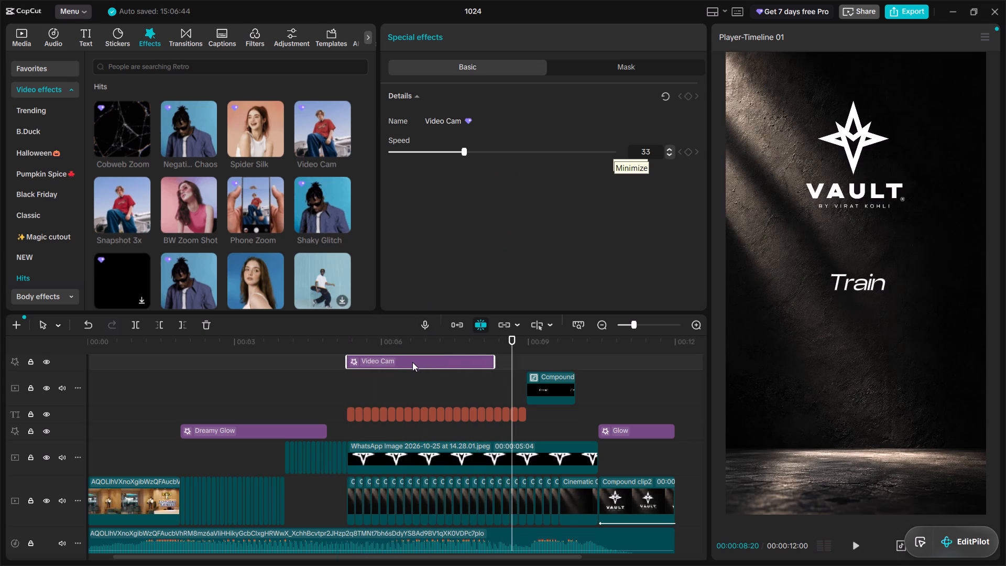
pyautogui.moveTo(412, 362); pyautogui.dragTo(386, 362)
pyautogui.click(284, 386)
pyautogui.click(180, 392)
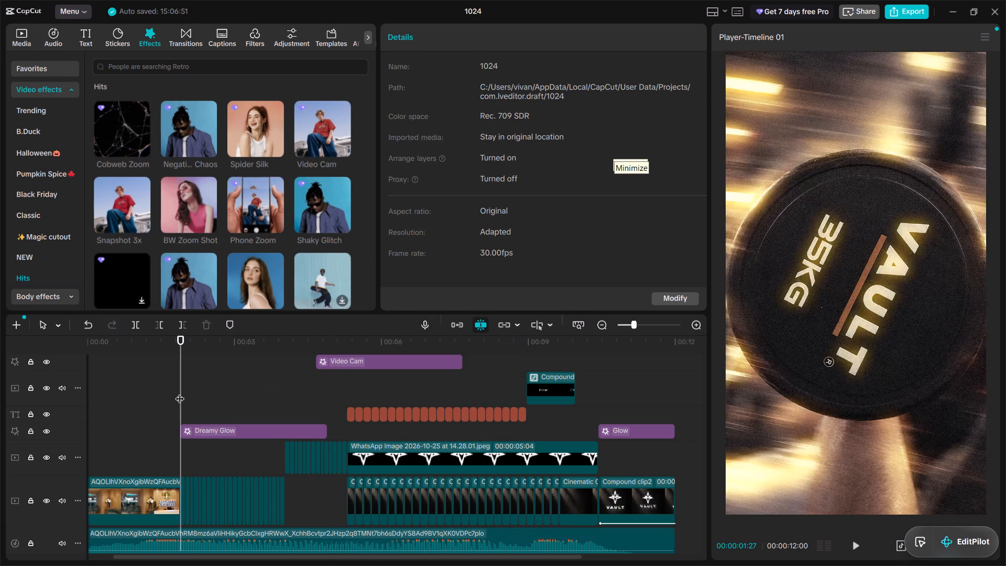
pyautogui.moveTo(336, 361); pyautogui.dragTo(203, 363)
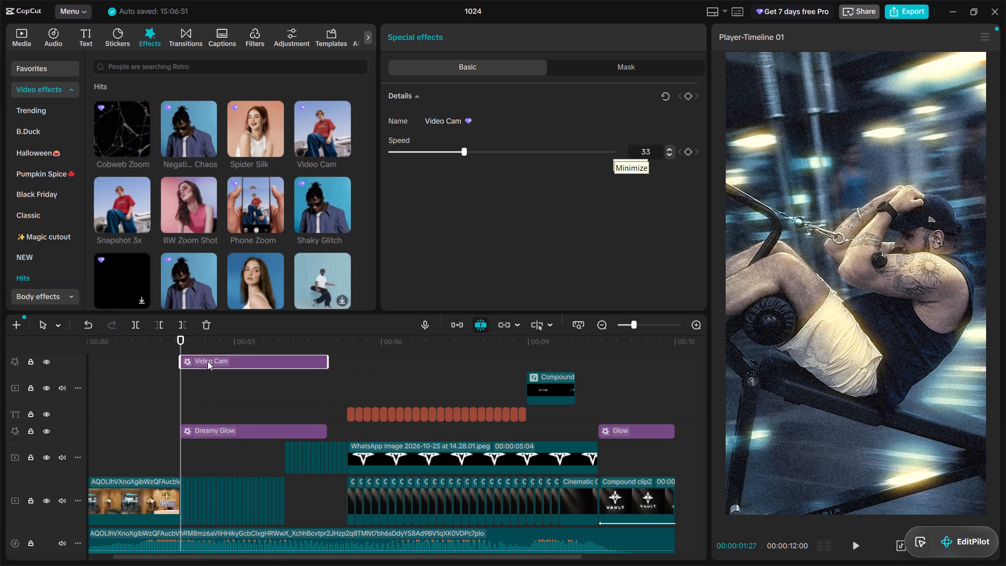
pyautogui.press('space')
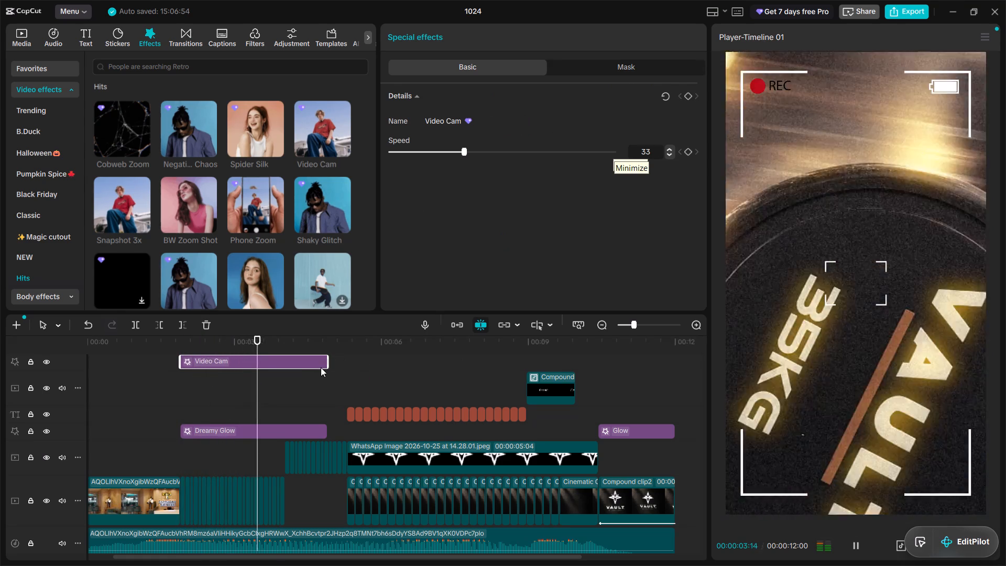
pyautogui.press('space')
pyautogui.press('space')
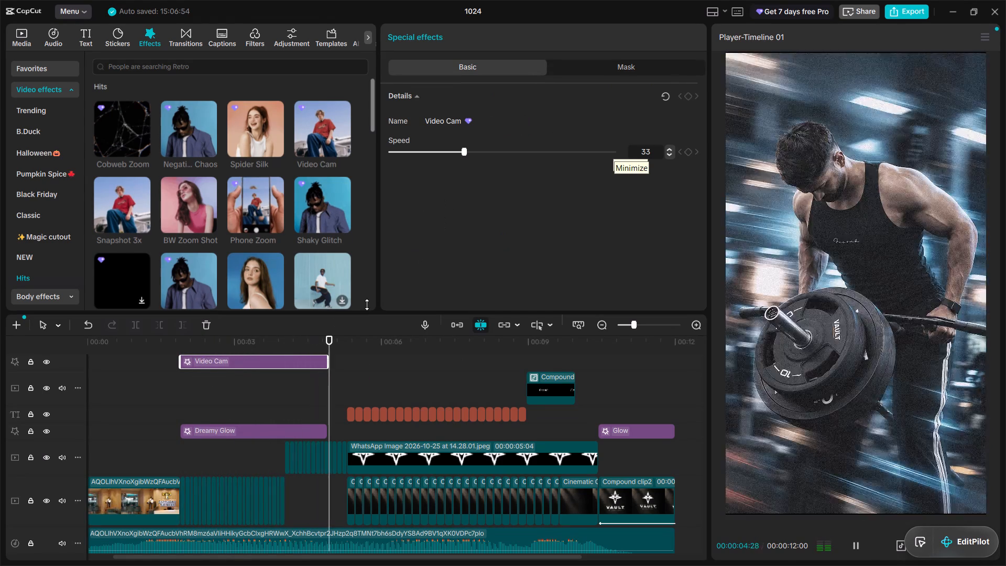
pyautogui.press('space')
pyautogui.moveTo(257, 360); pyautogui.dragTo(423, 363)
# Lower the Video Cam effect's speed to 10 and play it over the cycling words.
pyautogui.click(341, 368)
pyautogui.press('space')
pyautogui.click(378, 368)
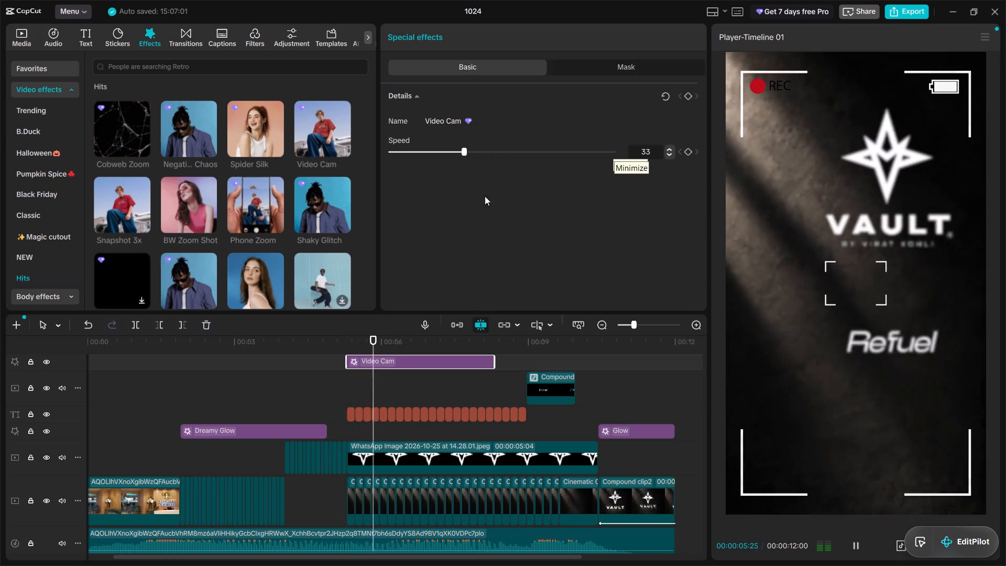
pyautogui.press('space')
pyautogui.press('space')
pyautogui.press('space')
pyautogui.moveTo(469, 155); pyautogui.dragTo(513, 155)
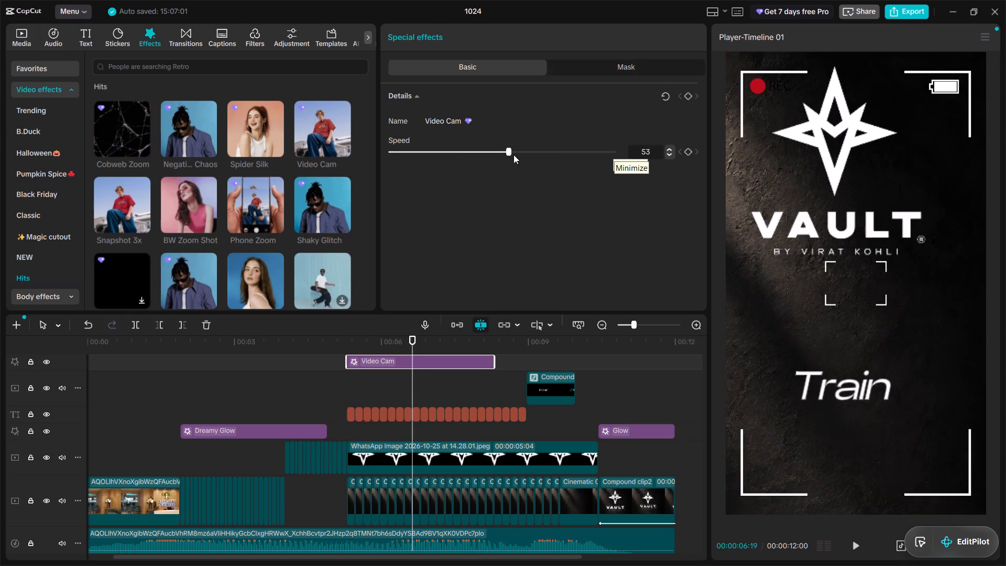
pyautogui.moveTo(513, 155); pyautogui.dragTo(370, 142)
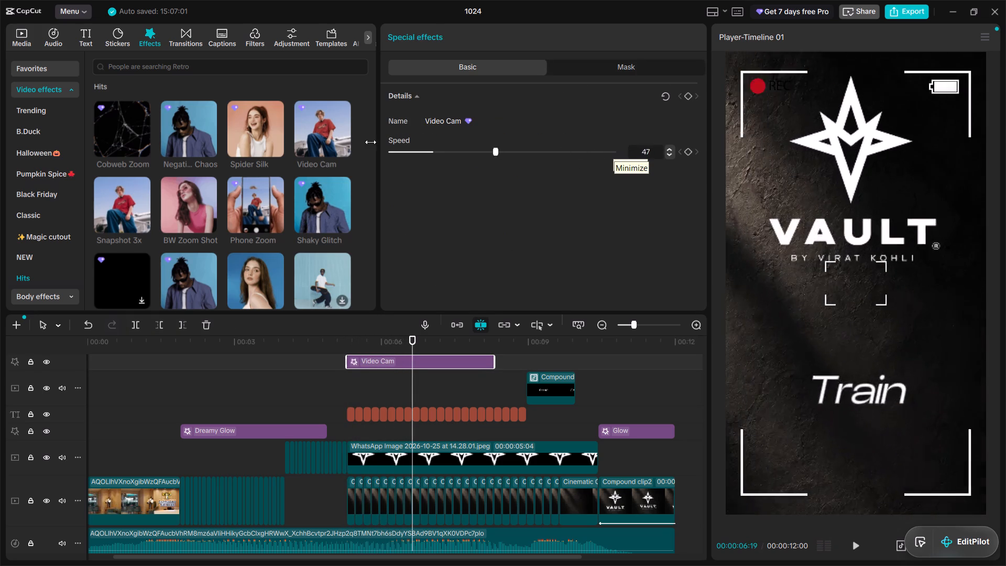
pyautogui.moveTo(370, 142); pyautogui.dragTo(412, 156)
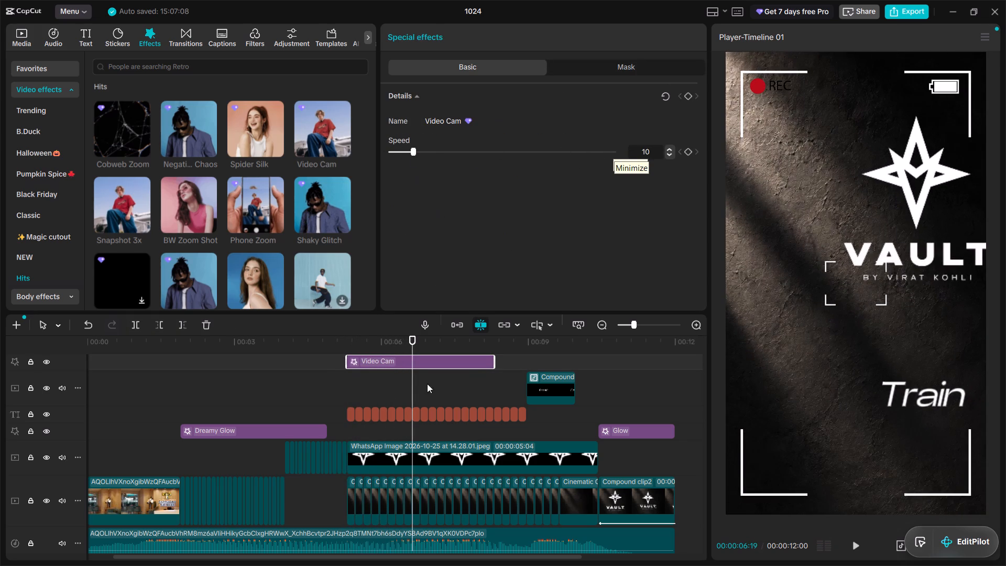
pyautogui.click(349, 343)
pyautogui.press('space')
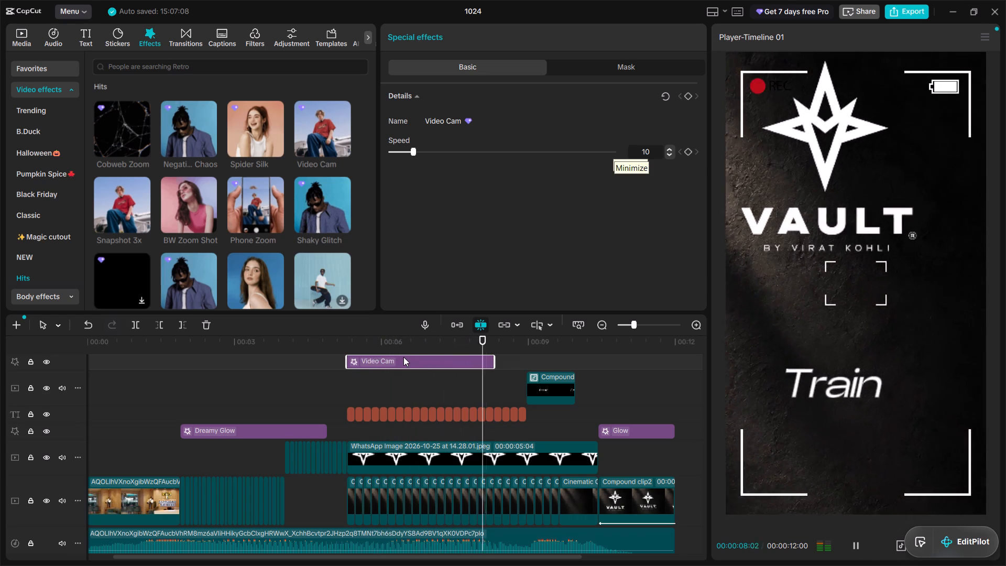
pyautogui.press('space')
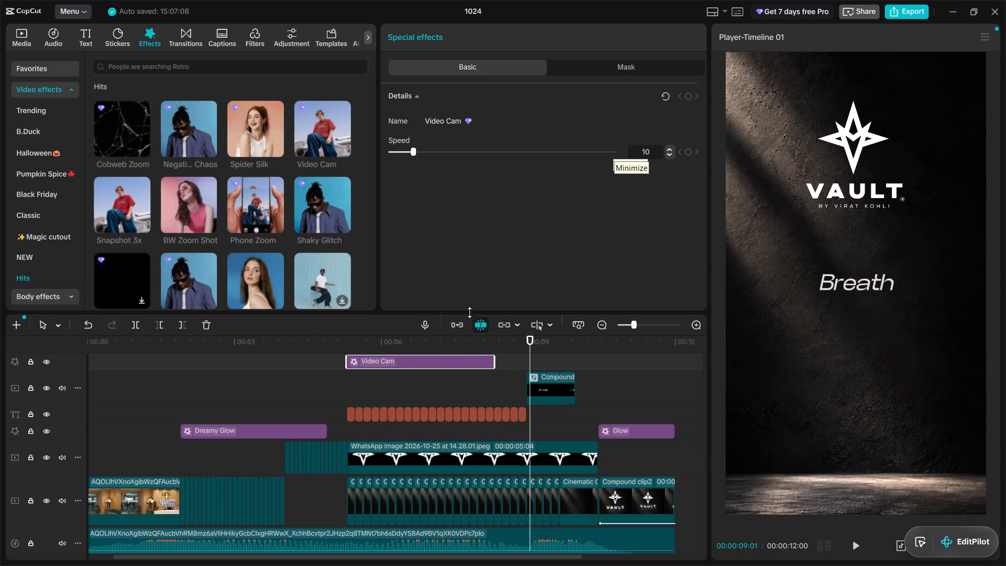
# Lengthen the Video Cam effect so it ends together with the cycling word texts at about 00:00:08:29.
pyautogui.click(455, 346)
pyautogui.moveTo(455, 346); pyautogui.dragTo(486, 351)
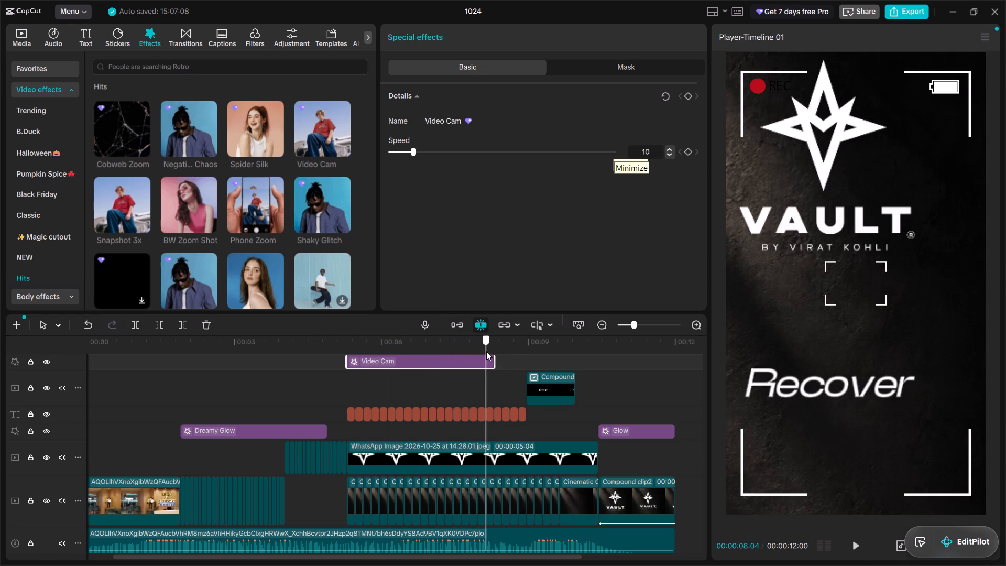
pyautogui.moveTo(486, 351); pyautogui.dragTo(487, 352)
pyautogui.moveTo(496, 366); pyautogui.dragTo(575, 353)
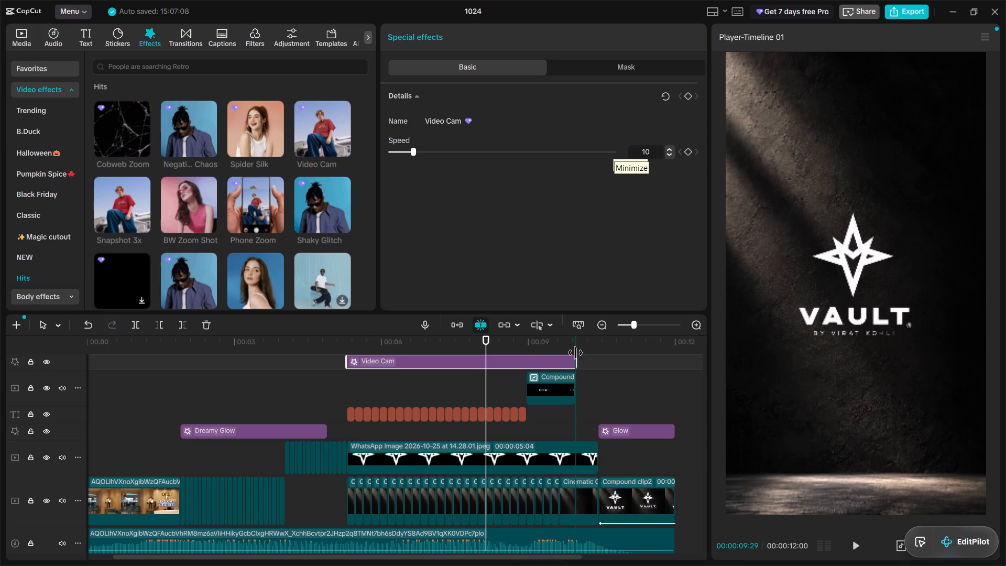
pyautogui.moveTo(575, 353); pyautogui.dragTo(603, 357)
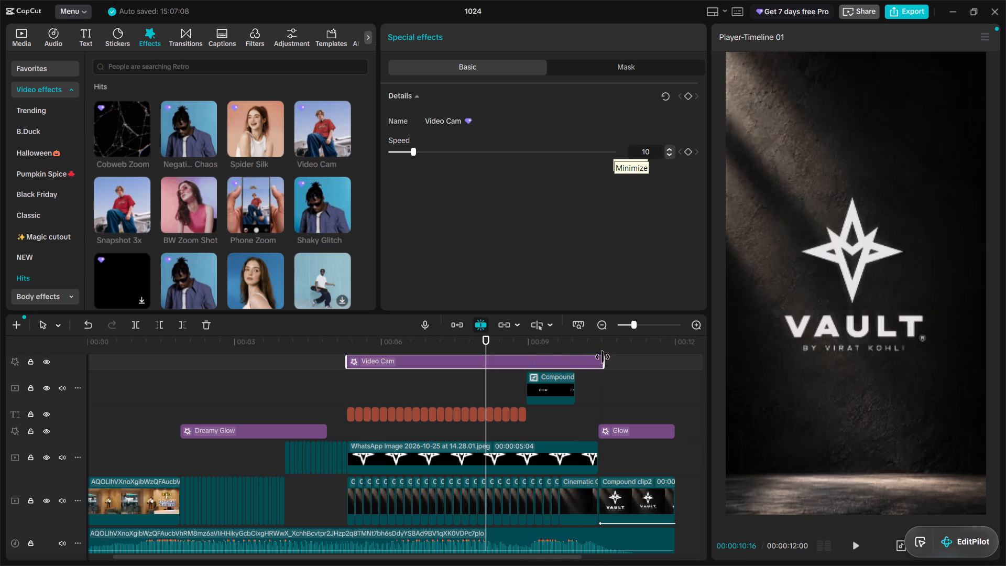
pyautogui.moveTo(603, 357); pyautogui.dragTo(548, 349)
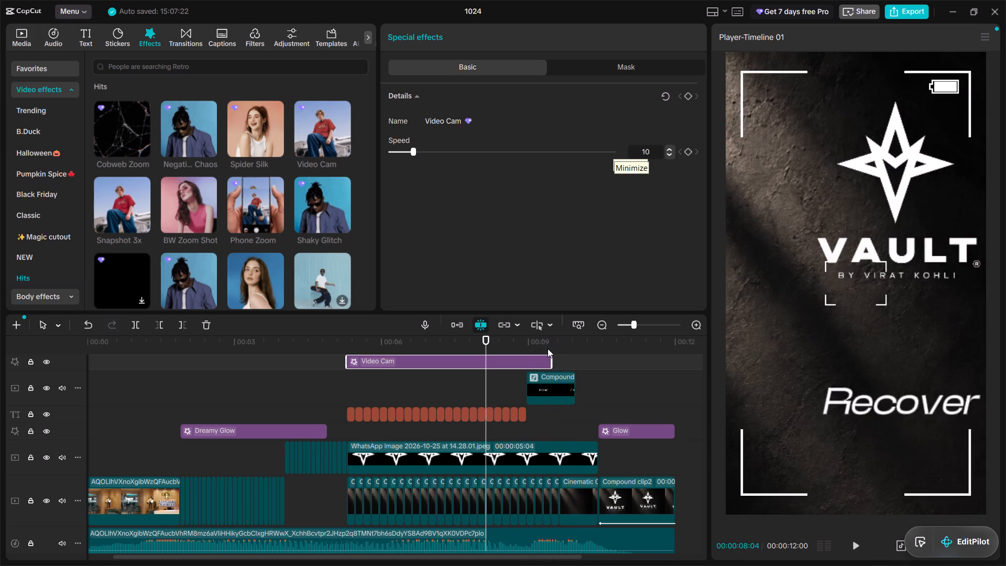
pyautogui.press('space')
pyautogui.keyDown('alt'); pyautogui.scroll(2, 512, 378); pyautogui.keyUp('alt')
pyautogui.keyDown('alt'); pyautogui.scroll(-2, 511, 378); pyautogui.keyUp('alt')
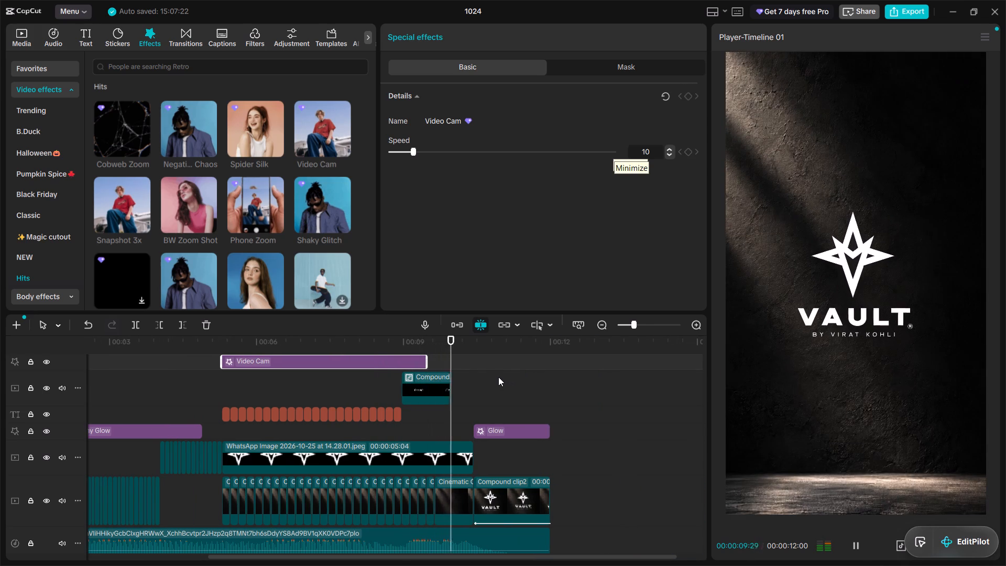
pyautogui.press('space')
pyautogui.doubleClick(399, 347)
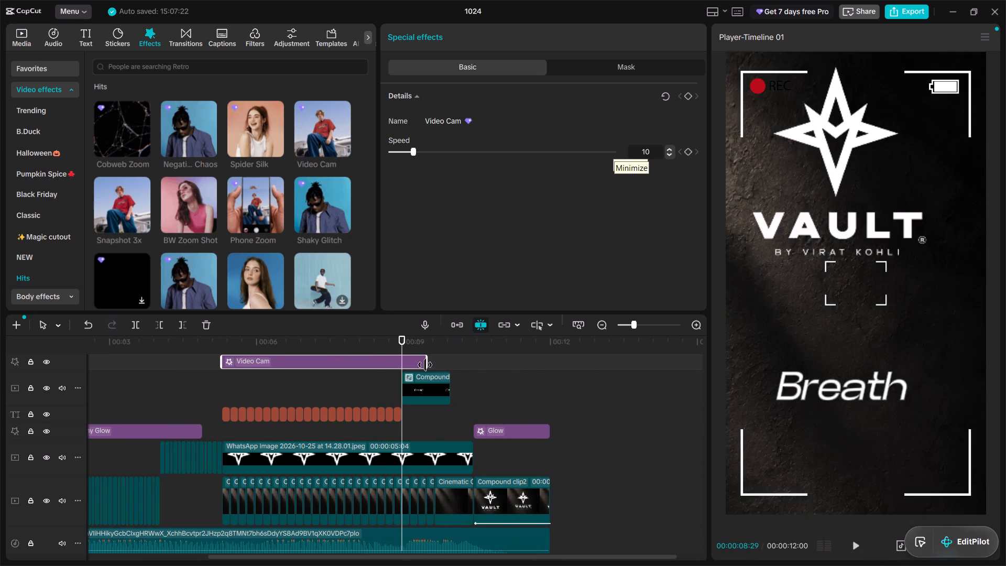
pyautogui.moveTo(425, 365); pyautogui.dragTo(400, 360)
# Play the cycling words and examine how the Video Cam effect ends before the logo centres.
pyautogui.click(351, 349)
pyautogui.press('space')
pyautogui.keyDown('alt'); pyautogui.scroll(2, 366, 354); pyautogui.keyUp('alt')
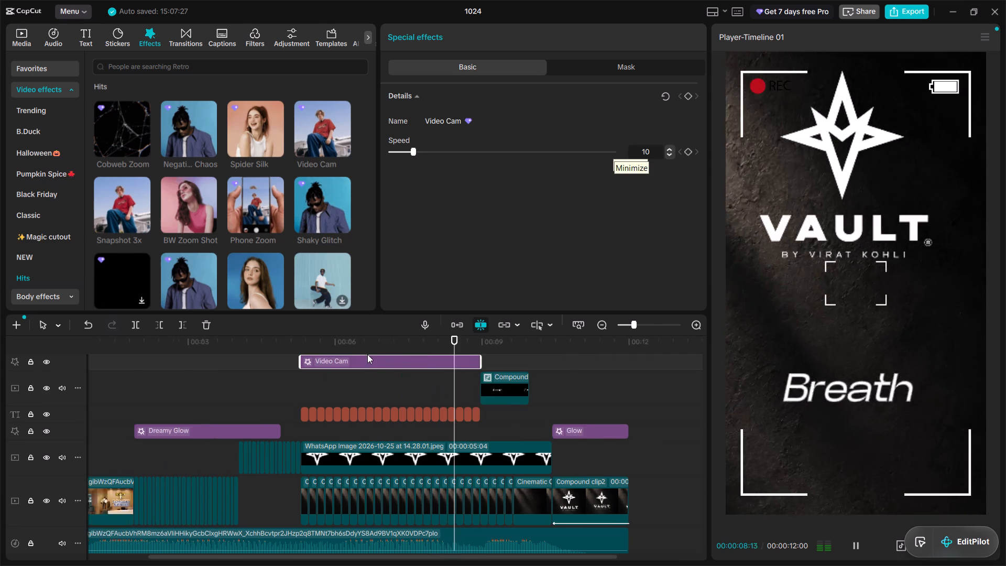
pyautogui.keyDown('alt'); pyautogui.scroll(-1, 433, 366); pyautogui.keyUp('alt')
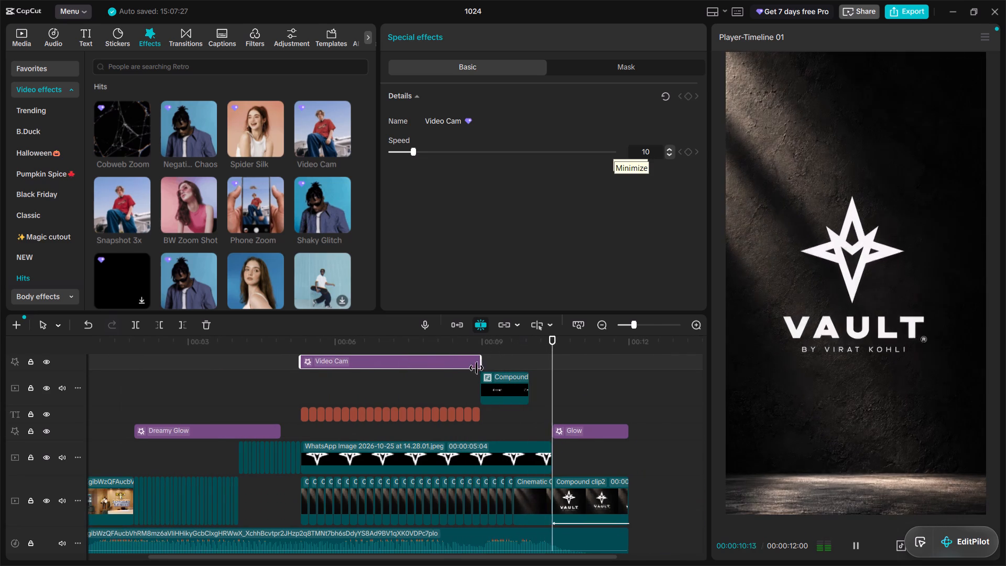
pyautogui.press('space')
pyautogui.click(454, 382)
pyautogui.press('space')
pyautogui.press('space')
pyautogui.click(469, 357)
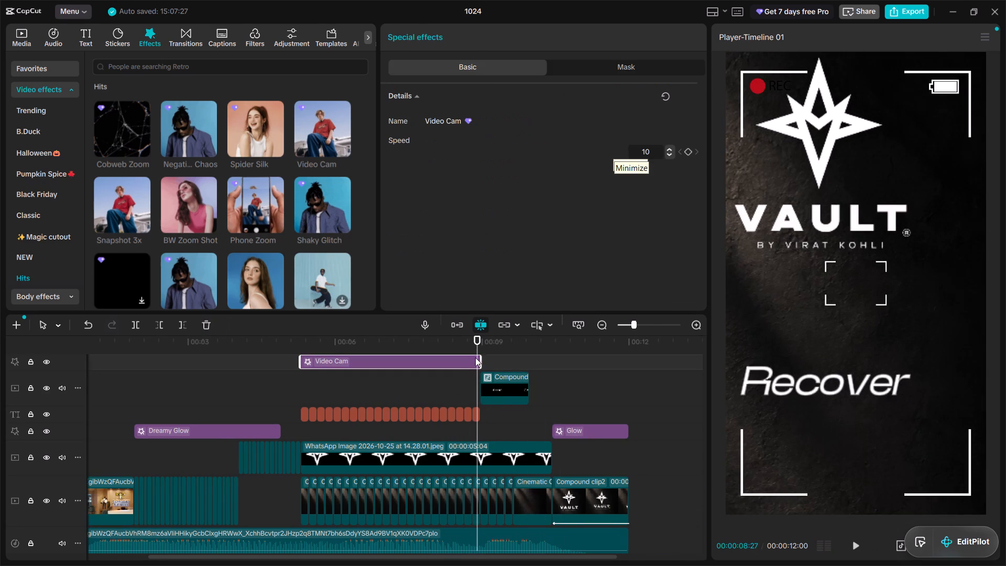
pyautogui.press('space')
pyautogui.press('space')
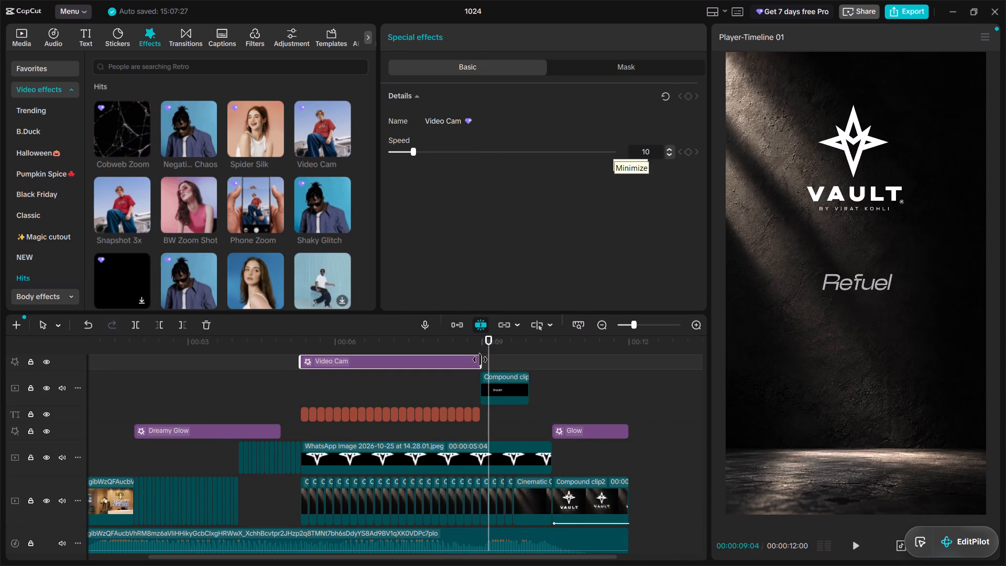
pyautogui.rightClick(469, 360)
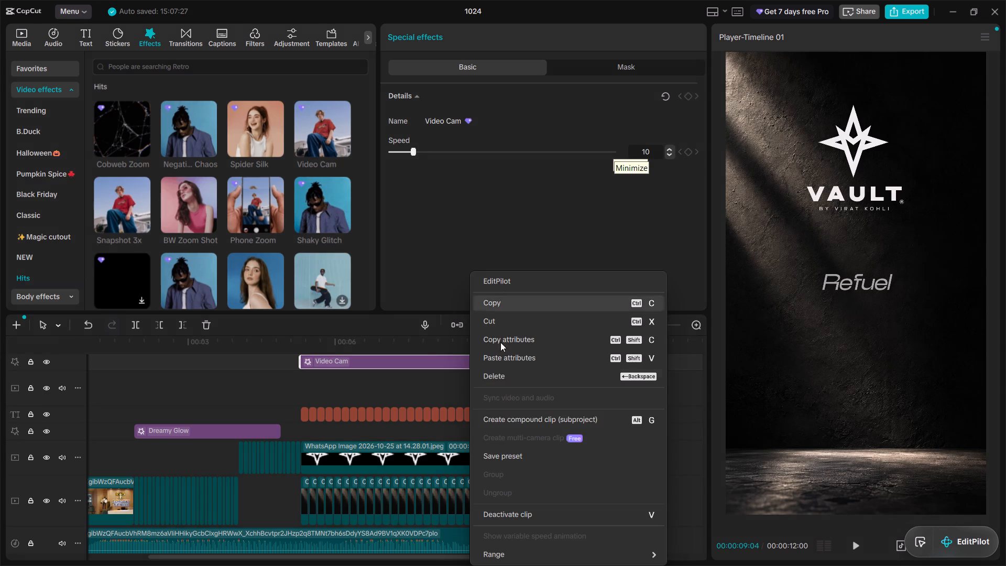
pyautogui.click(422, 386)
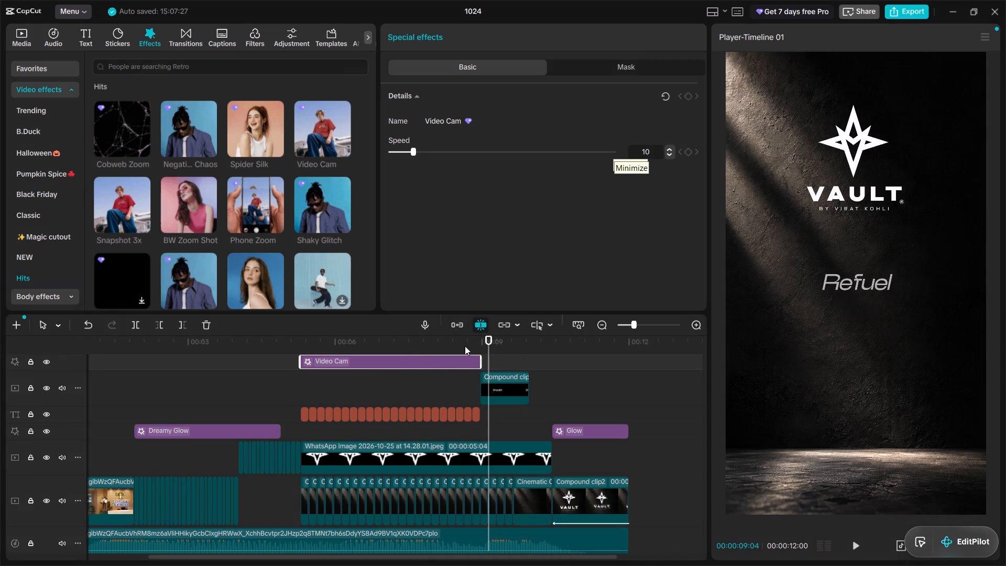
# Extend the Video Cam effect to end at 00:00:09:09 and turn it into a compound clip.
pyautogui.click(478, 351)
pyautogui.moveTo(478, 363); pyautogui.dragTo(491, 362)
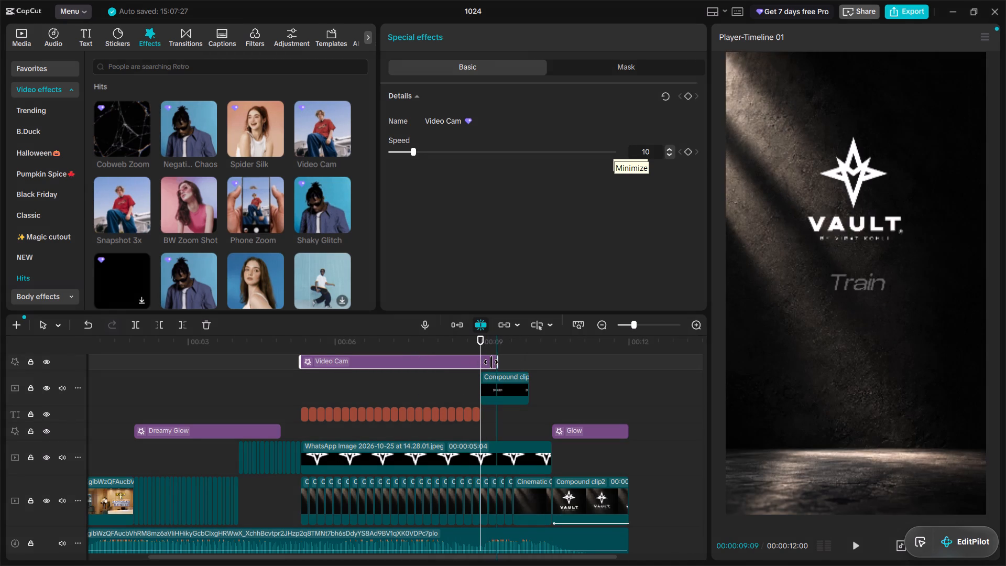
pyautogui.moveTo(491, 362); pyautogui.dragTo(495, 362)
pyautogui.rightClick(468, 364)
pyautogui.click(539, 418)
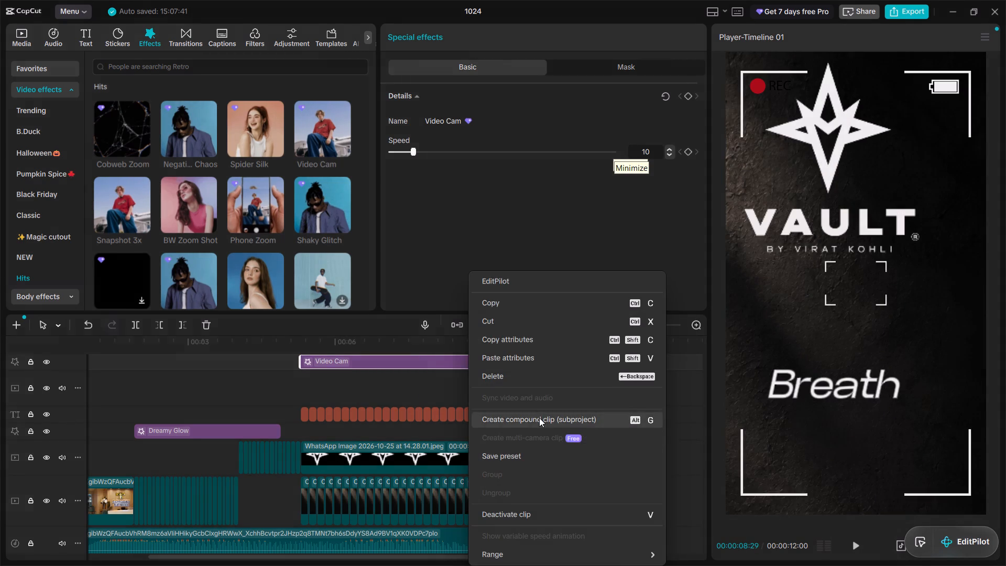
# Keyframe the Video Cam compound clip's opacity to fade out completely from 100% at 00:00:08:29 to the clip's end.
pyautogui.scroll(-1, 476, 208)
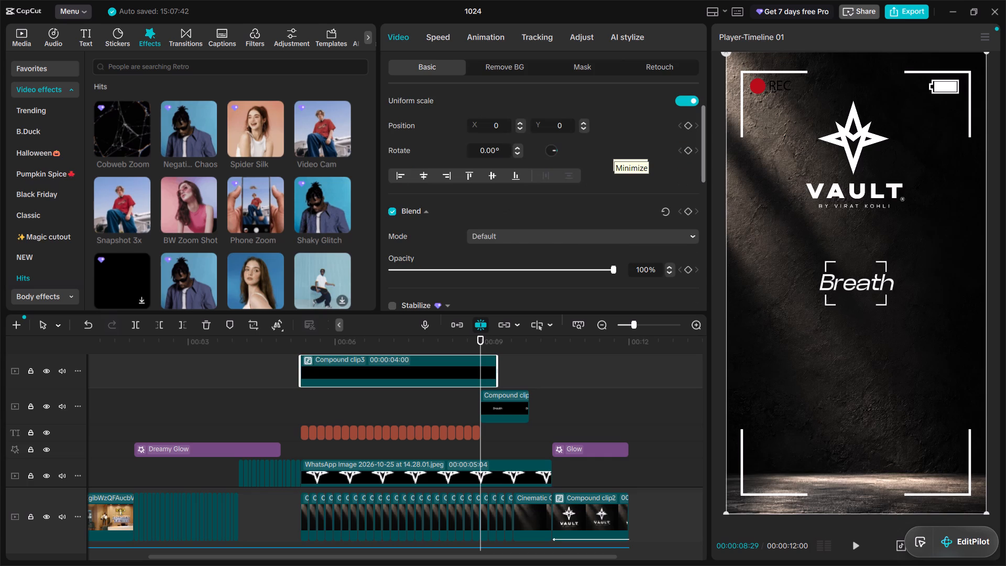
pyautogui.click(688, 206)
pyautogui.press('space')
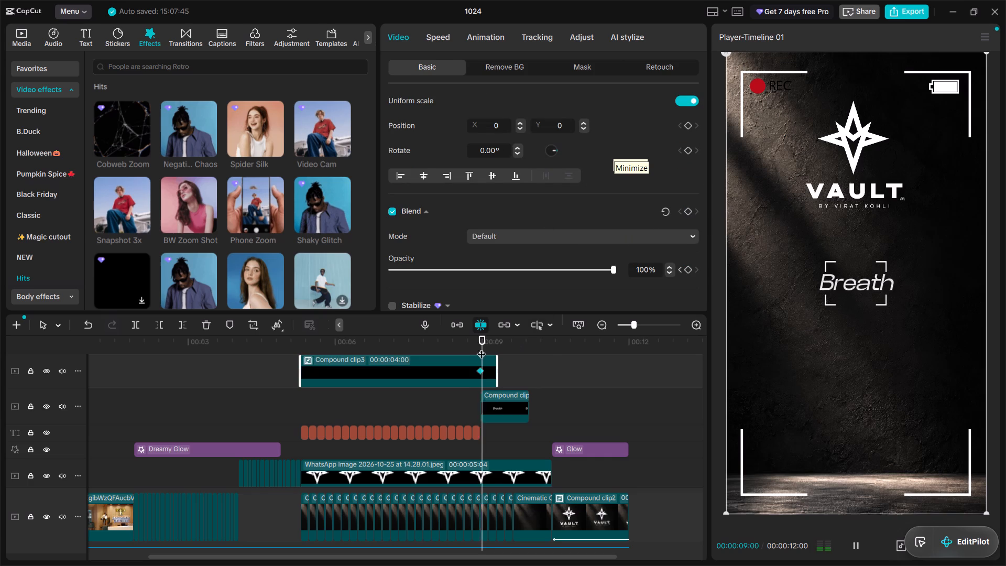
pyautogui.press('space')
pyautogui.moveTo(474, 267); pyautogui.dragTo(327, 264)
pyautogui.moveTo(486, 369); pyautogui.dragTo(517, 372)
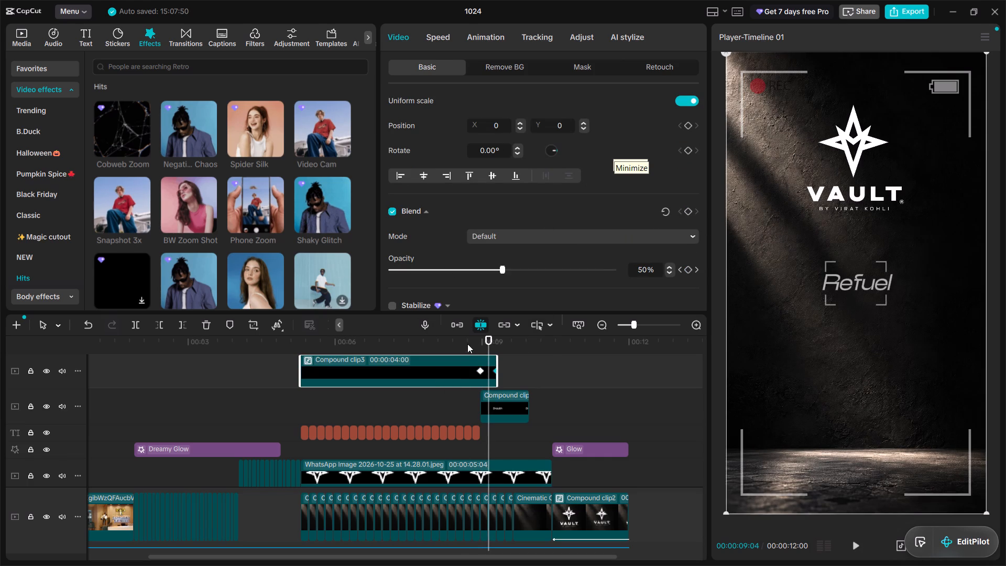
# Play the cycling words section to review the camera overlay and its opacity fade.
pyautogui.moveTo(467, 344); pyautogui.dragTo(409, 340)
pyautogui.press('space')
pyautogui.keyDown('alt'); pyautogui.scroll(2, 442, 353); pyautogui.keyUp('alt')
pyautogui.keyDown('alt'); pyautogui.scroll(-2, 442, 353); pyautogui.keyUp('alt')
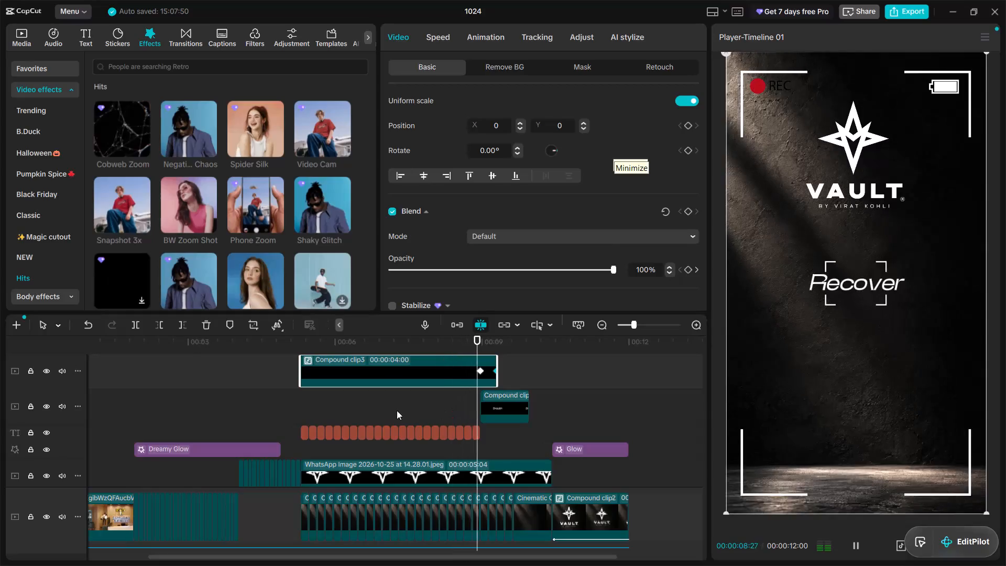
pyautogui.press('space')
pyautogui.click(303, 415)
pyautogui.press('space')
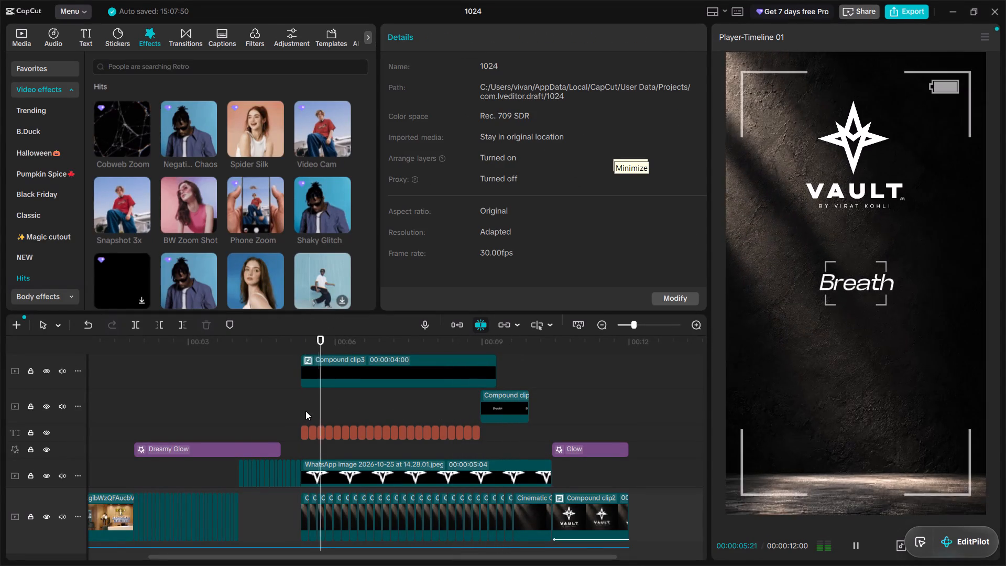
pyautogui.keyDown('alt'); pyautogui.scroll(2, 308, 404); pyautogui.keyUp('alt')
pyautogui.keyDown('alt'); pyautogui.scroll(-1, 308, 402); pyautogui.keyUp('alt')
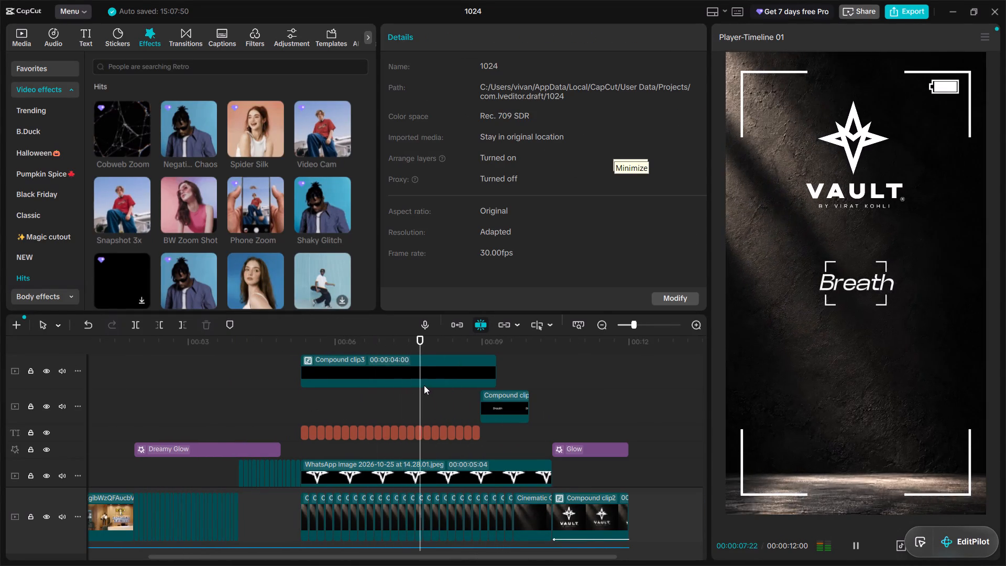
pyautogui.press('space')
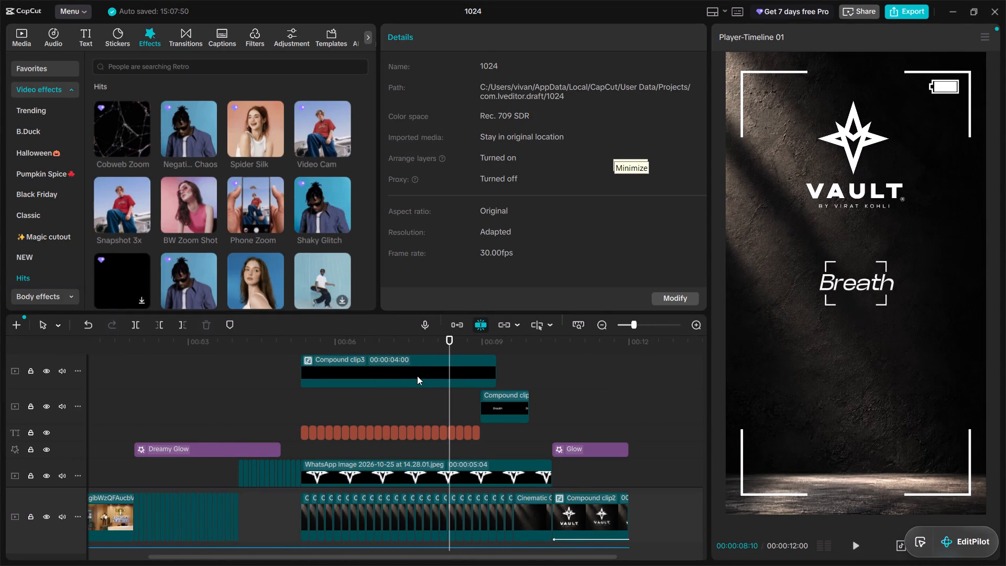
# Scale the Video Cam compound clip up to 146% so only the centre focus brackets frame the words.
pyautogui.click(417, 376)
pyautogui.moveTo(730, 514); pyautogui.dragTo(698, 557)
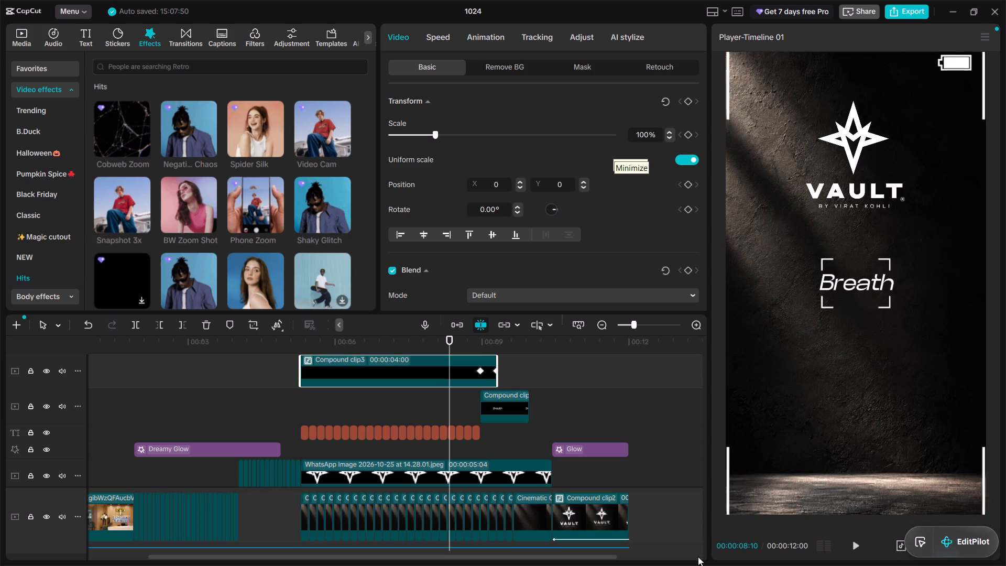
pyautogui.moveTo(698, 557); pyautogui.dragTo(486, 565)
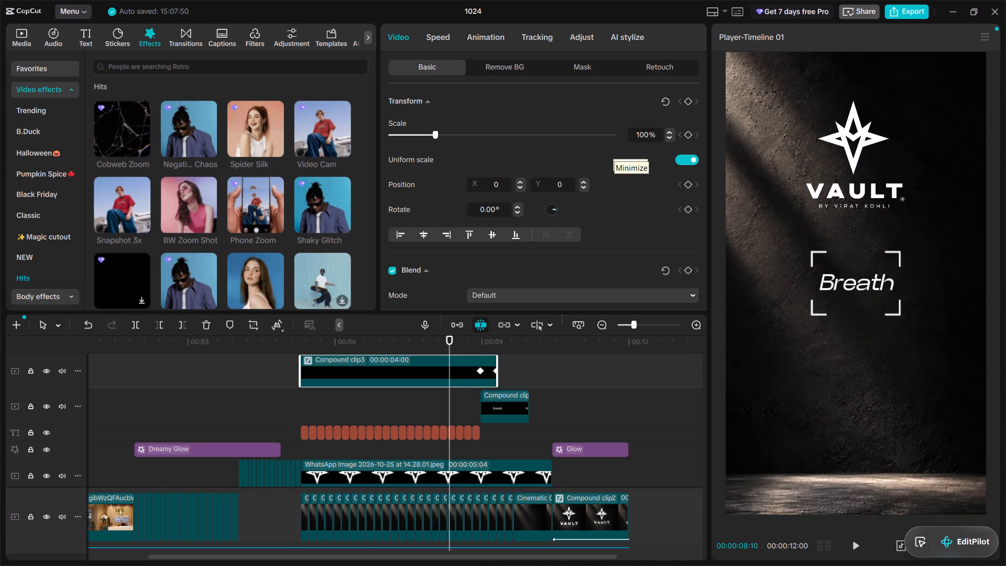
pyautogui.moveTo(486, 565); pyautogui.dragTo(485, 565)
# Scale the Video Cam compound clip up to 161% so the focus brackets sit wider around the words.
pyautogui.keyDown('ctrl'); pyautogui.scroll(-2, 800, 349); pyautogui.keyUp('ctrl')
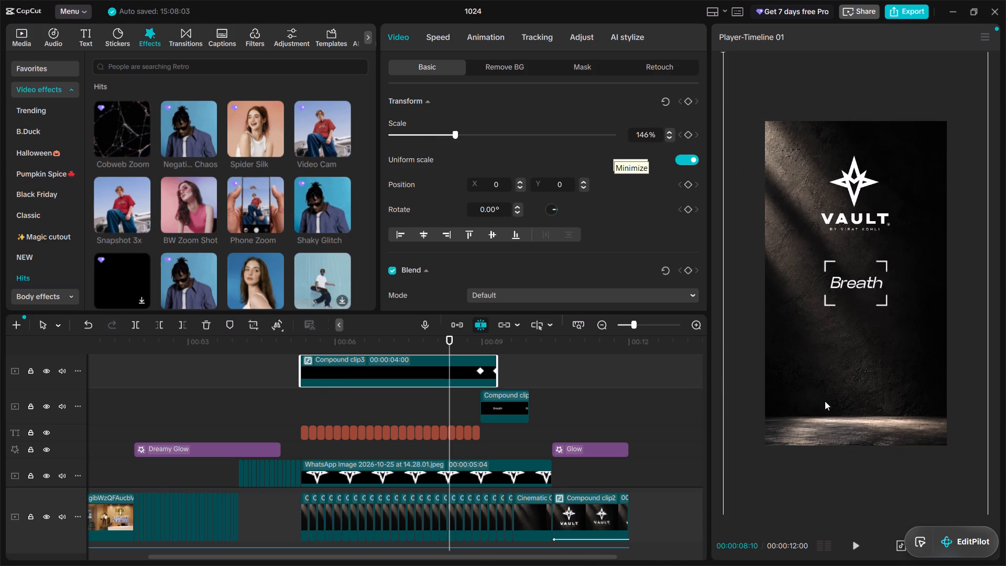
pyautogui.keyDown('ctrl'); pyautogui.scroll(-3, 841, 376); pyautogui.keyUp('ctrl')
pyautogui.moveTo(759, 451); pyautogui.dragTo(747, 468)
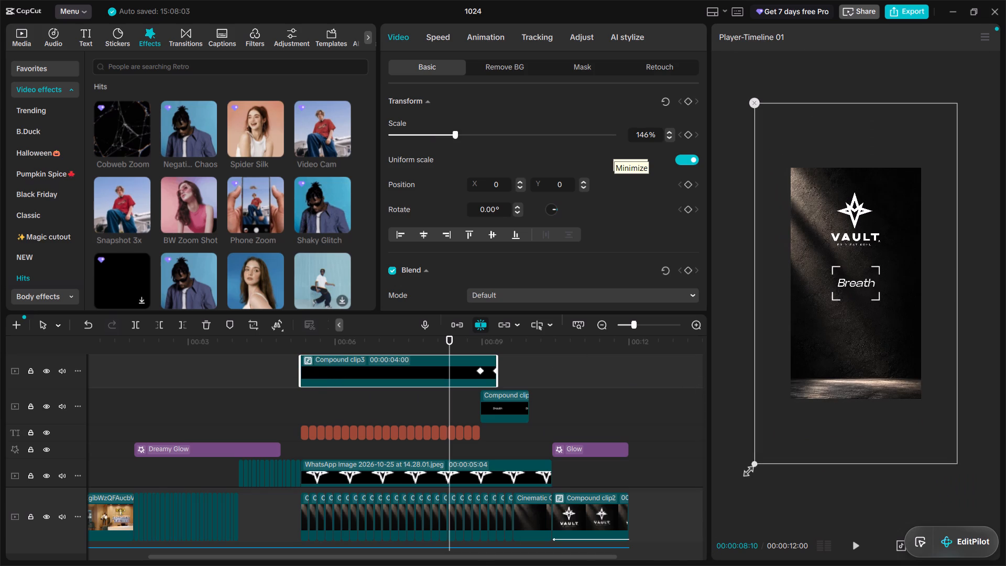
pyautogui.moveTo(747, 468); pyautogui.dragTo(740, 476)
pyautogui.keyDown('ctrl'); pyautogui.scroll(2, 857, 375); pyautogui.keyUp('ctrl')
# Play the cycling words section to review the enlarged focus brackets and their fade-out.
pyautogui.press('space')
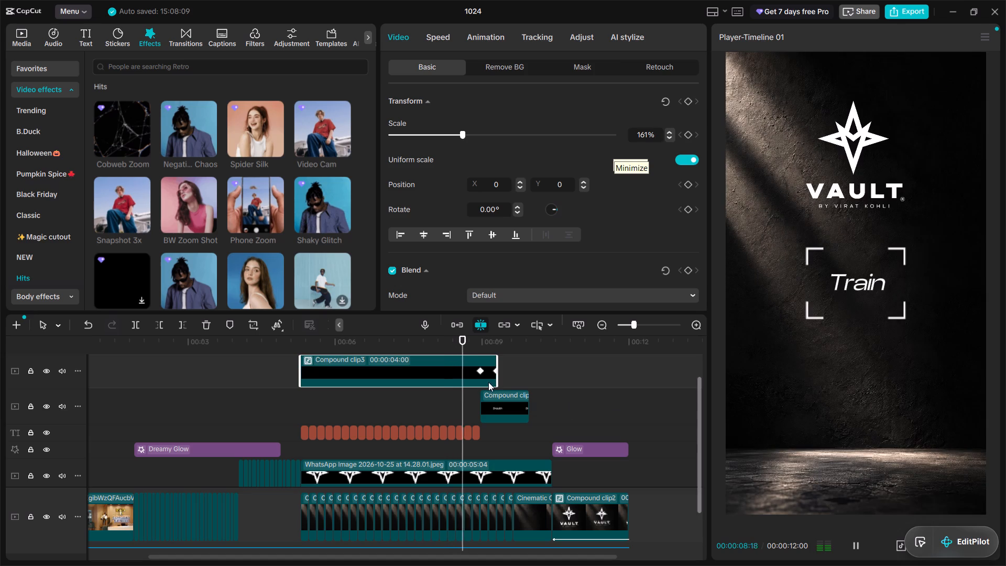
pyautogui.press('space')
pyautogui.click(300, 401)
pyautogui.press('space')
pyautogui.keyDown('alt'); pyautogui.scroll(2, 317, 394); pyautogui.keyUp('alt')
pyautogui.keyDown('alt'); pyautogui.scroll(-1, 331, 394); pyautogui.keyUp('alt')
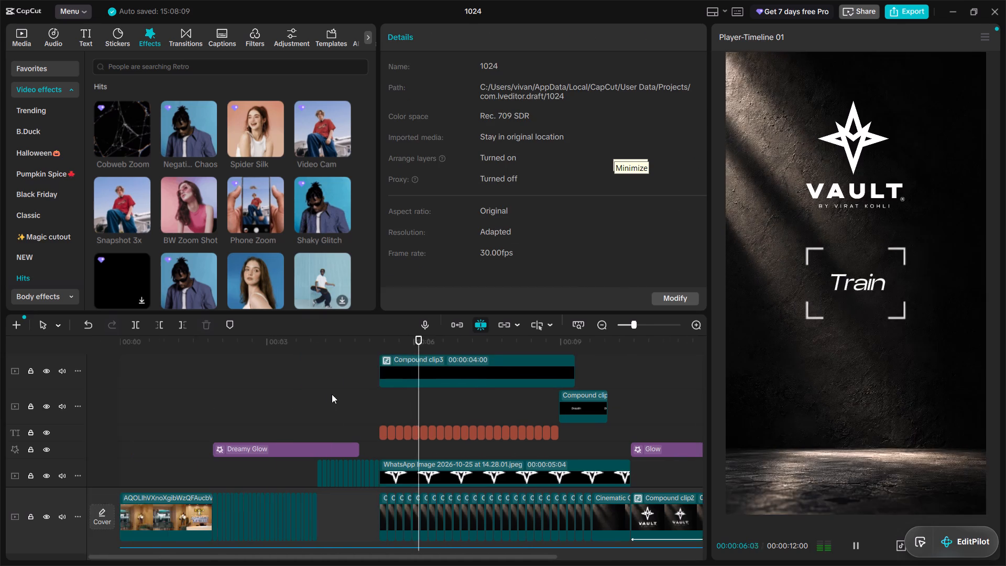
pyautogui.keyDown('alt'); pyautogui.scroll(-1, 332, 394); pyautogui.keyUp('alt')
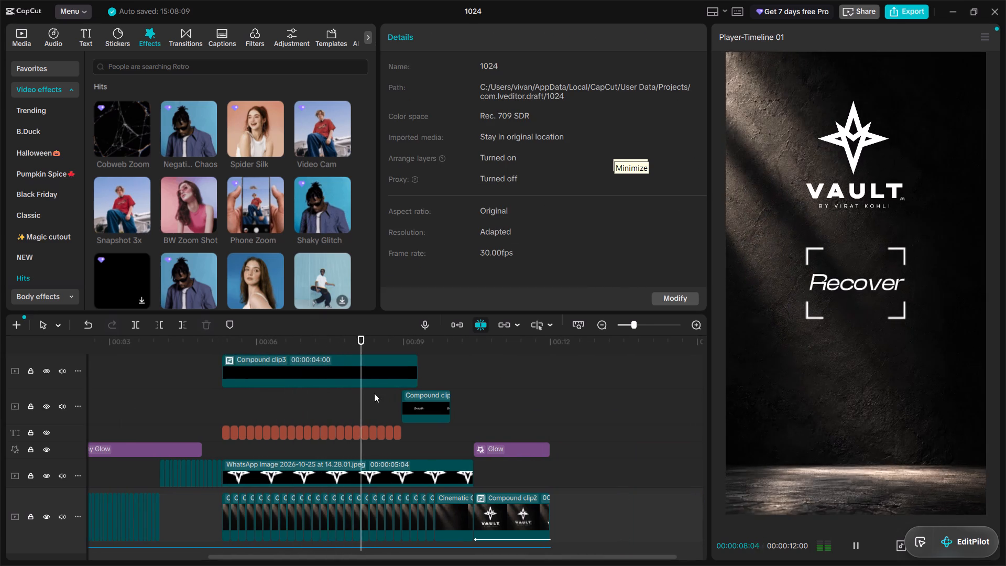
pyautogui.press('space')
pyautogui.press('space')
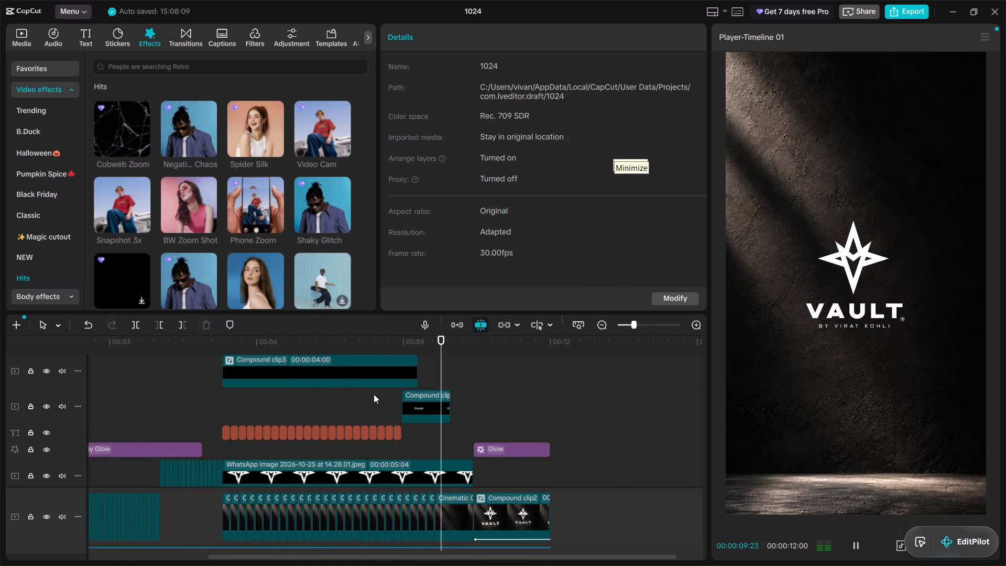
pyautogui.press('space')
# Duplicate the Video Cam compound clip and place the copy at 00:00:05:09 on a track directly beneath the original.
pyautogui.click(305, 400)
pyautogui.moveTo(305, 401); pyautogui.dragTo(223, 390)
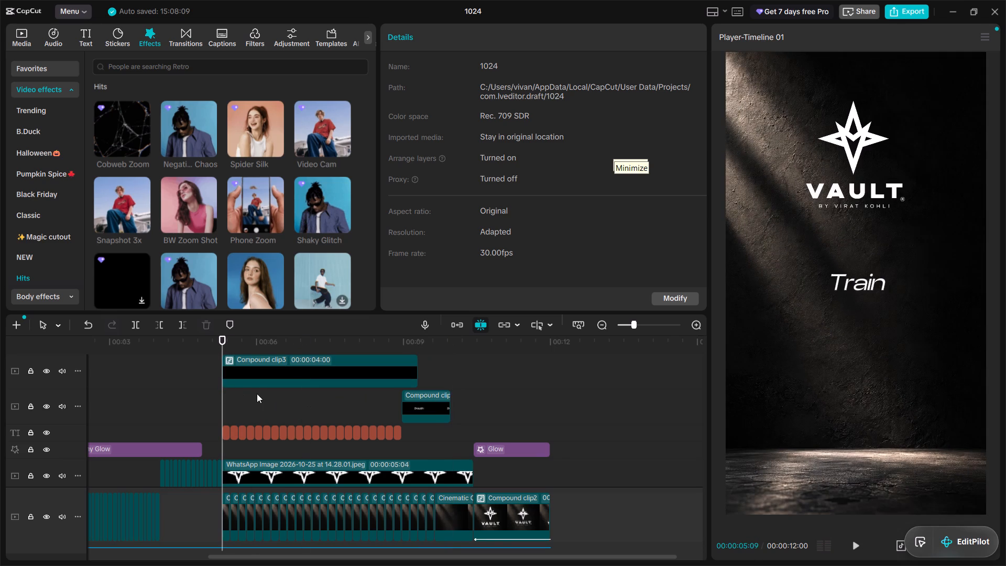
pyautogui.keyDown('ctrl'); pyautogui.scroll(3, 257, 396); pyautogui.keyUp('ctrl')
pyautogui.keyDown('ctrl'); pyautogui.scroll(-4, 257, 396); pyautogui.keyUp('ctrl')
pyautogui.scroll(4, 257, 396)
pyautogui.keyDown('alt'); pyautogui.moveTo(264, 402); pyautogui.dragTo(259, 373); pyautogui.keyUp('alt')
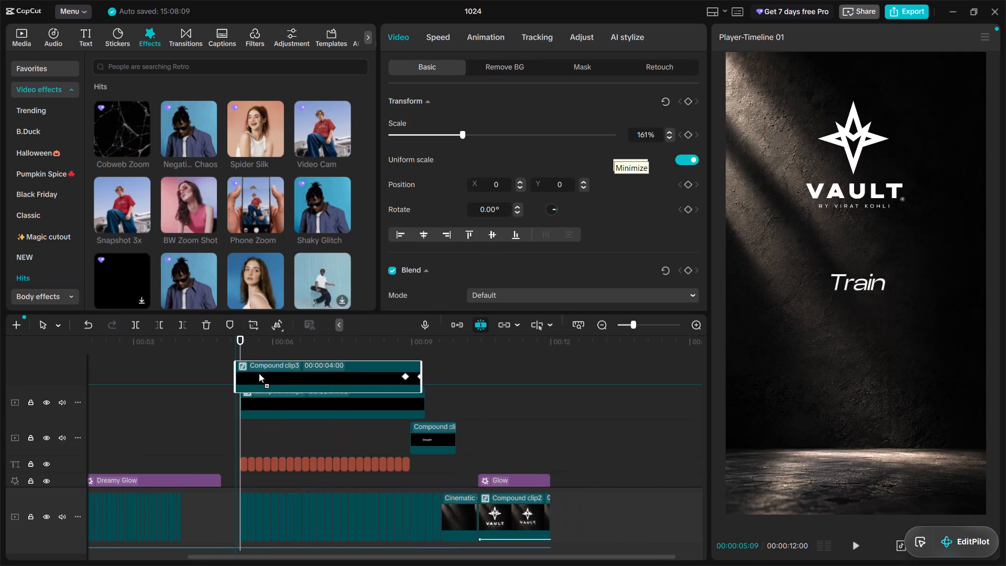
pyautogui.keyDown('alt'); pyautogui.moveTo(259, 373); pyautogui.dragTo(262, 369); pyautogui.keyUp('alt')
pyautogui.moveTo(276, 394); pyautogui.dragTo(279, 456)
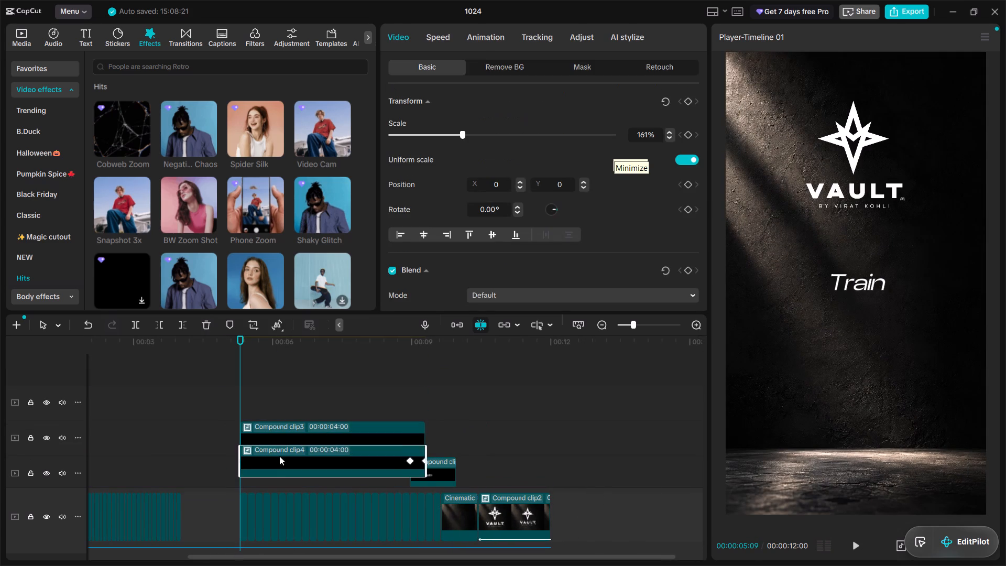
pyautogui.moveTo(279, 456); pyautogui.dragTo(279, 460)
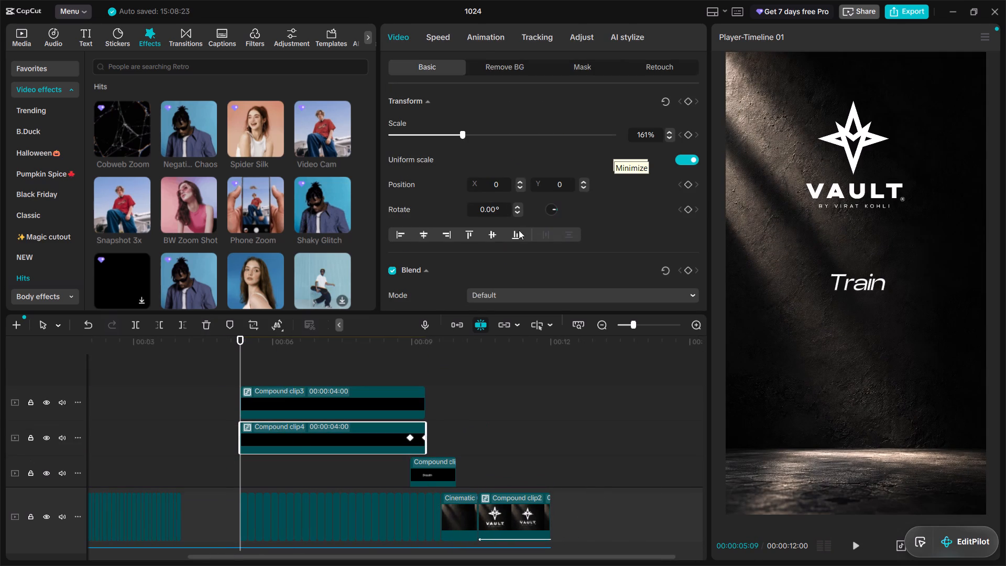
# Scale the duplicated Video Cam clip down to 100% so its outer frame corners fit the canvas.
pyautogui.scroll(-1, 525, 188)
pyautogui.click(272, 364)
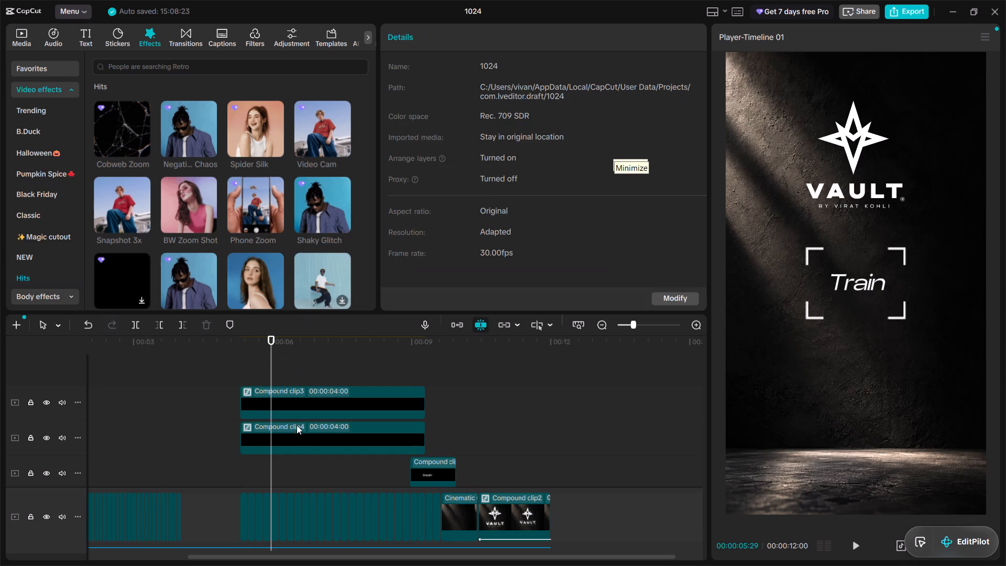
pyautogui.click(299, 430)
pyautogui.keyDown('ctrl'); pyautogui.scroll(-4, 844, 317); pyautogui.keyUp('ctrl')
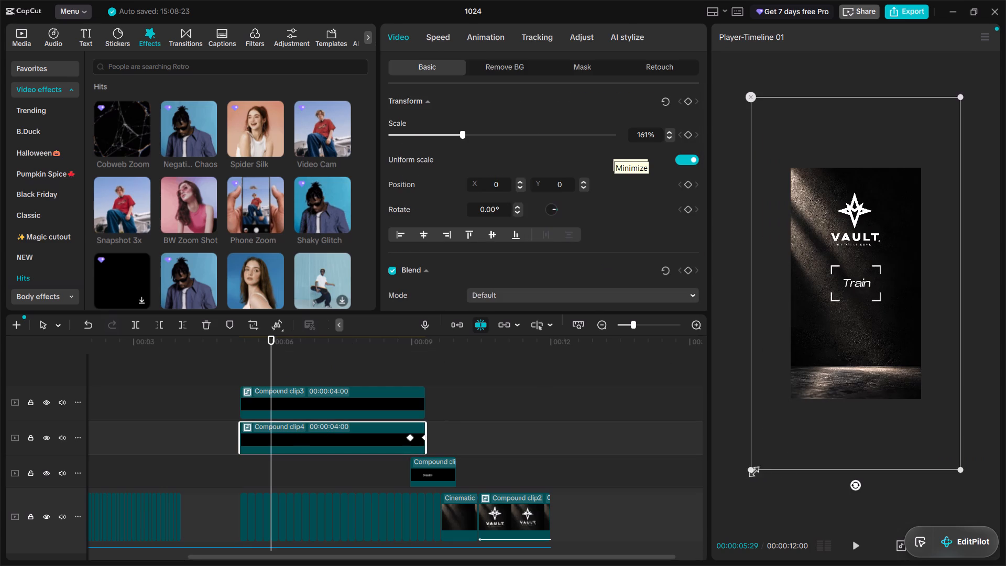
pyautogui.moveTo(752, 470); pyautogui.dragTo(819, 360)
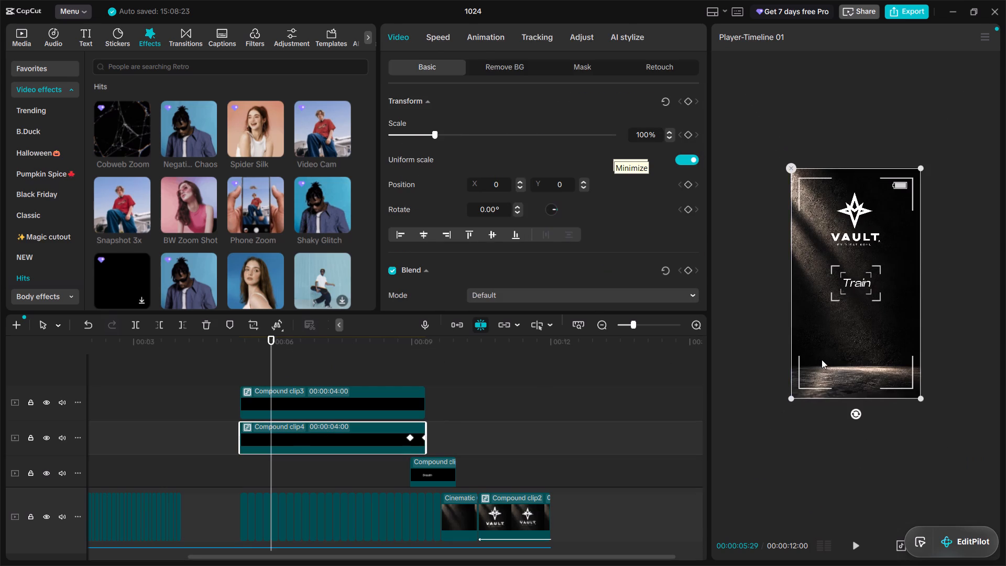
pyautogui.keyDown('ctrl'); pyautogui.scroll(2, 904, 329); pyautogui.keyUp('ctrl')
# Add an inverted rectangle mask over the centre of the duplicate to hide its inner focus brackets.
pyautogui.click(593, 64)
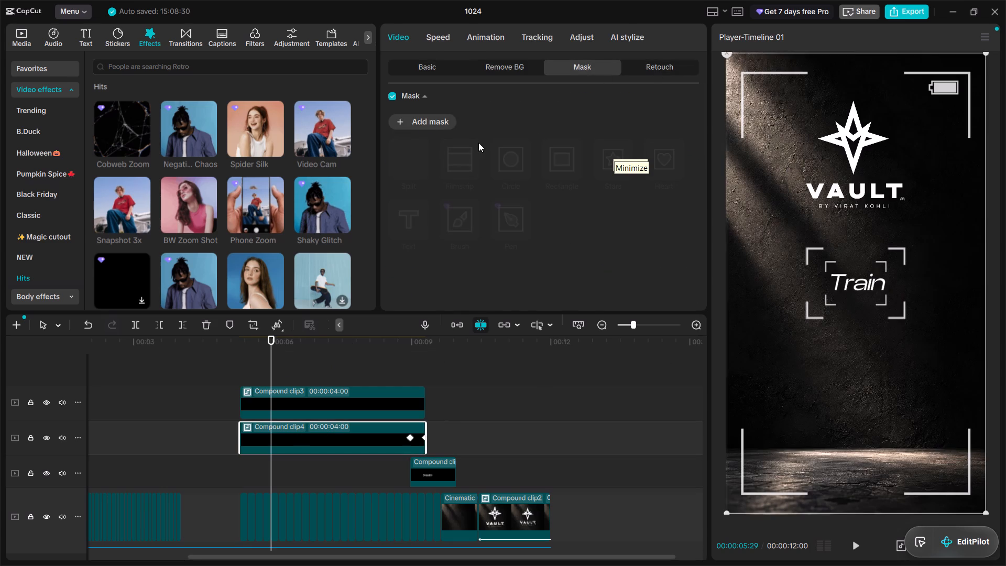
pyautogui.click(415, 120)
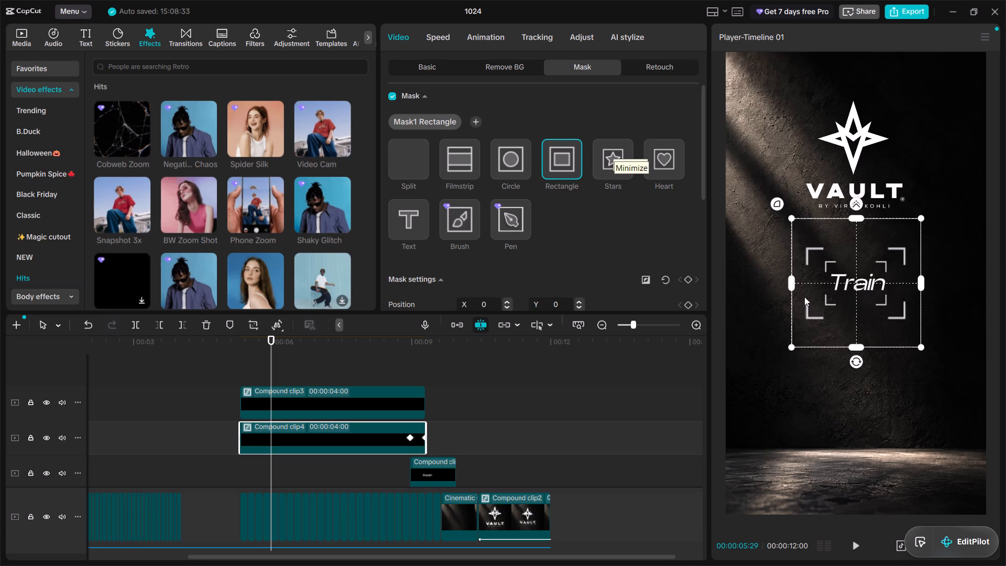
pyautogui.scroll(-1, 553, 216)
pyautogui.click(640, 223)
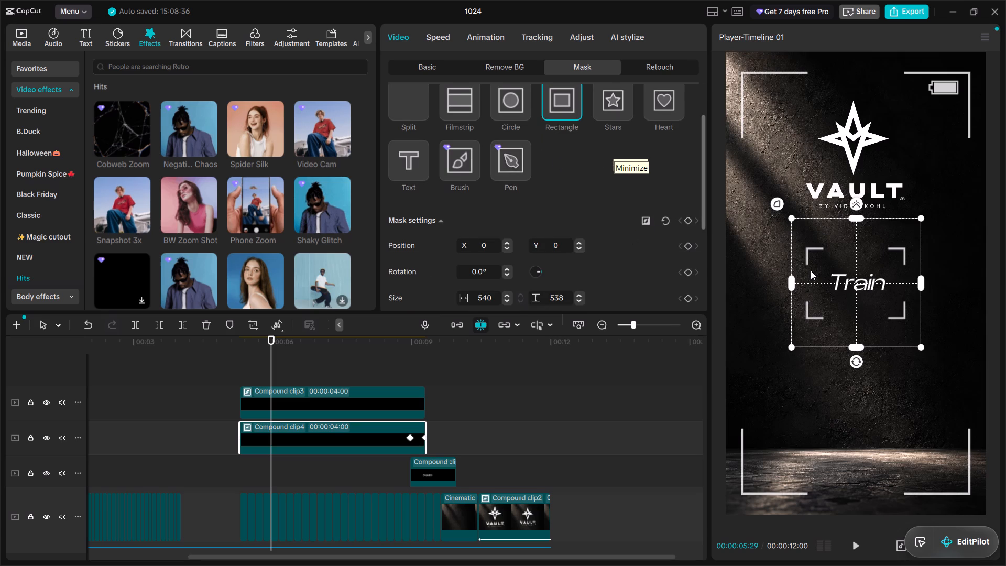
pyautogui.moveTo(811, 270); pyautogui.dragTo(775, 182)
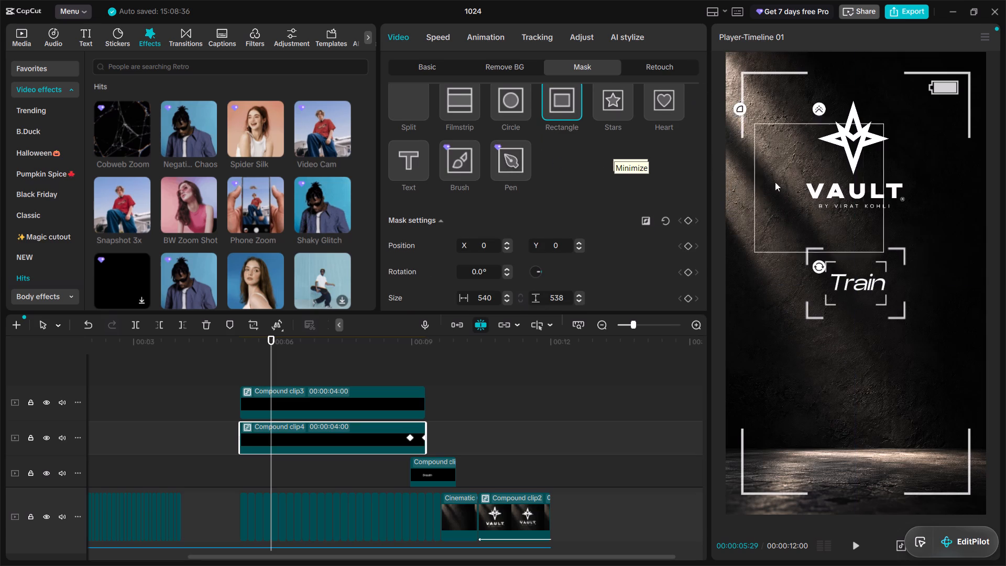
pyautogui.moveTo(775, 182); pyautogui.dragTo(810, 276)
pyautogui.moveTo(813, 273); pyautogui.dragTo(813, 266)
pyautogui.click(429, 62)
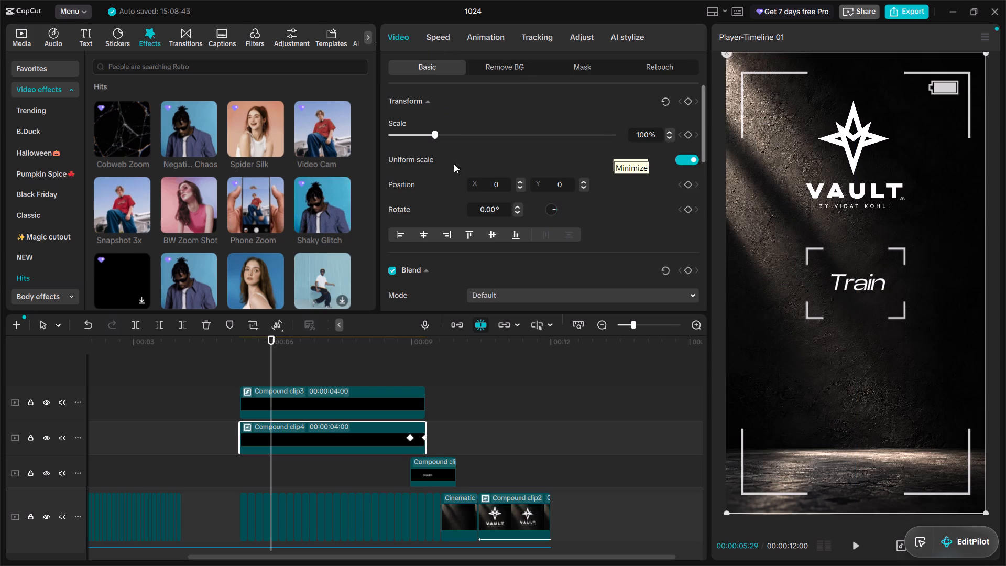
# Play the cycling words section to review the combined outer frame and focus brackets.
pyautogui.click(257, 363)
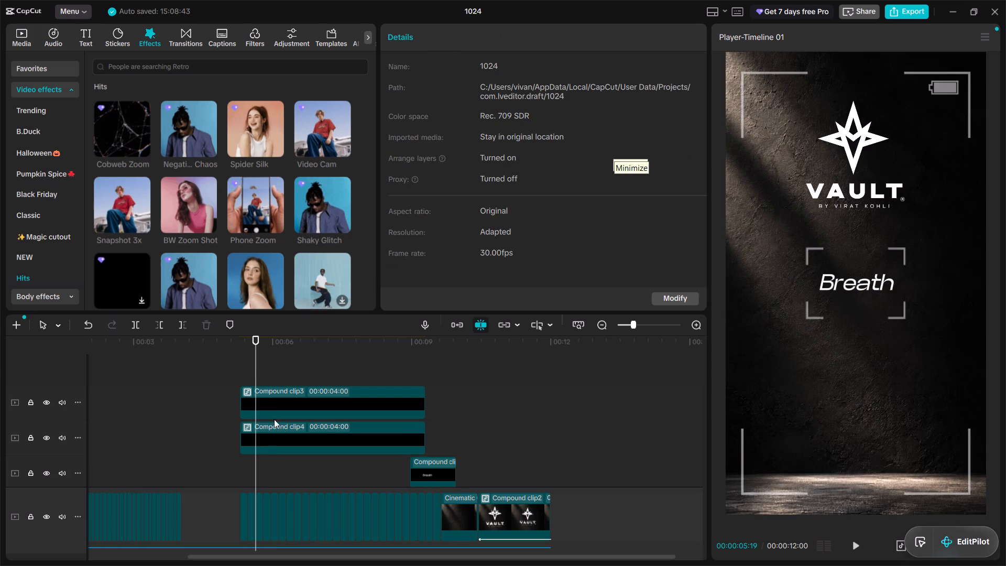
pyautogui.press('space')
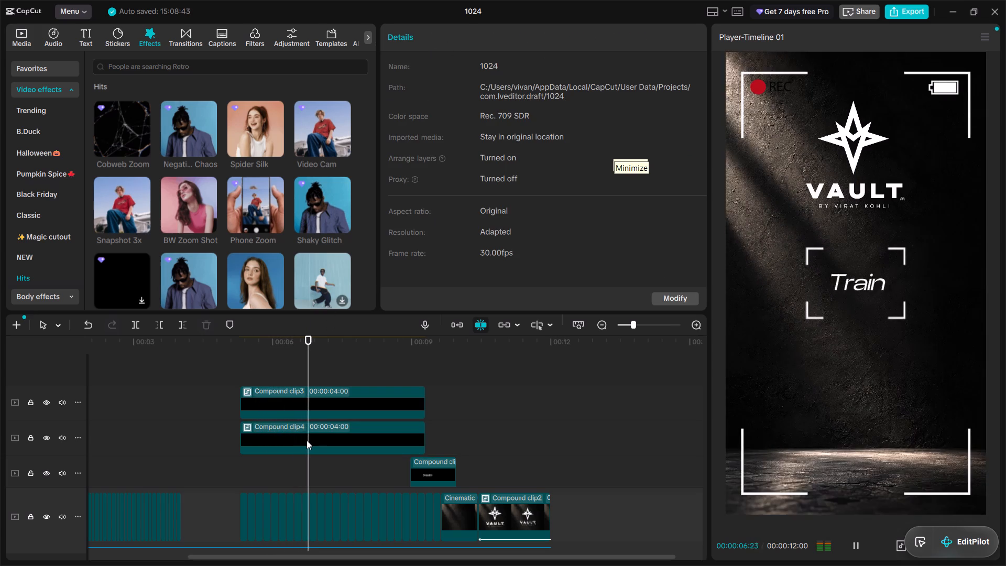
pyautogui.press('space')
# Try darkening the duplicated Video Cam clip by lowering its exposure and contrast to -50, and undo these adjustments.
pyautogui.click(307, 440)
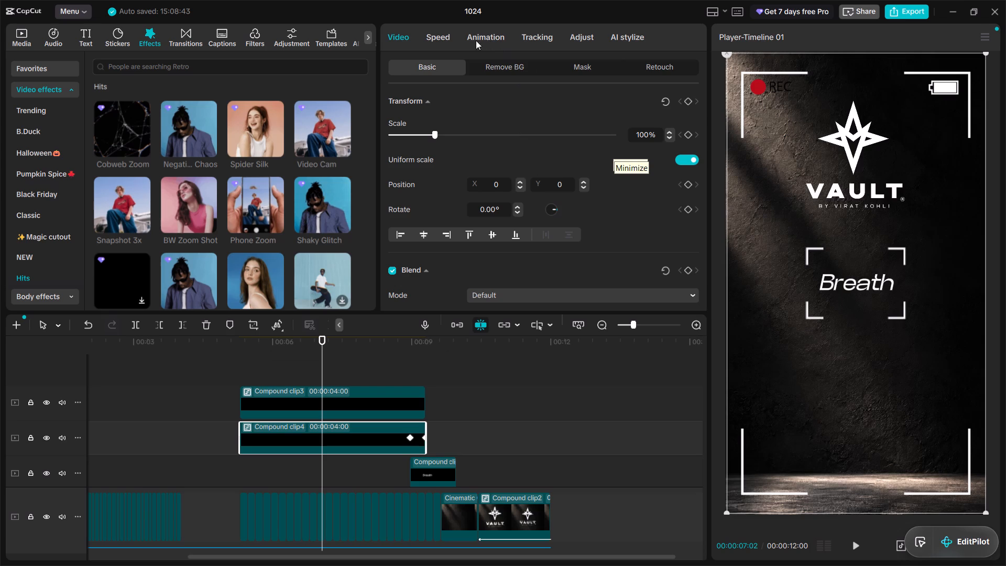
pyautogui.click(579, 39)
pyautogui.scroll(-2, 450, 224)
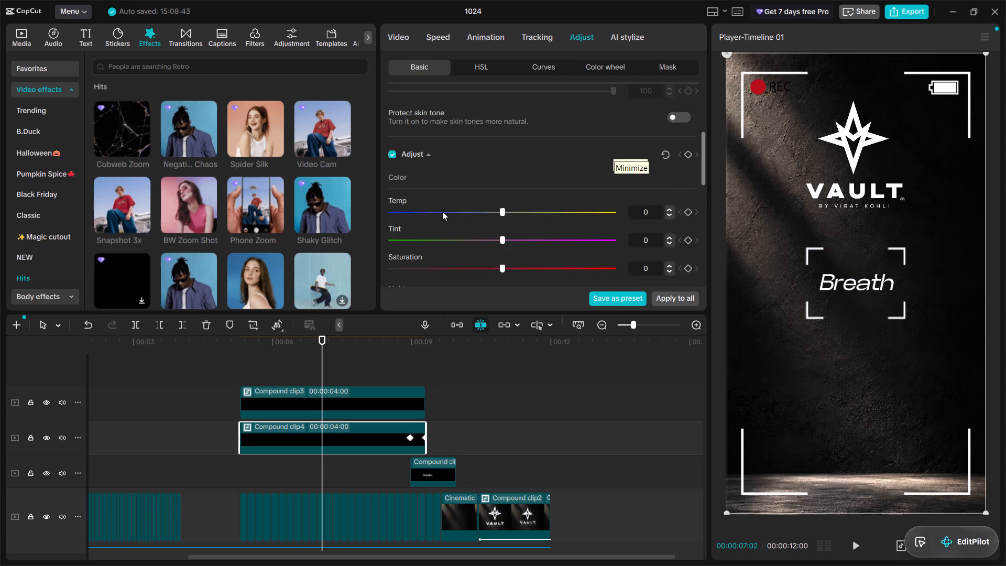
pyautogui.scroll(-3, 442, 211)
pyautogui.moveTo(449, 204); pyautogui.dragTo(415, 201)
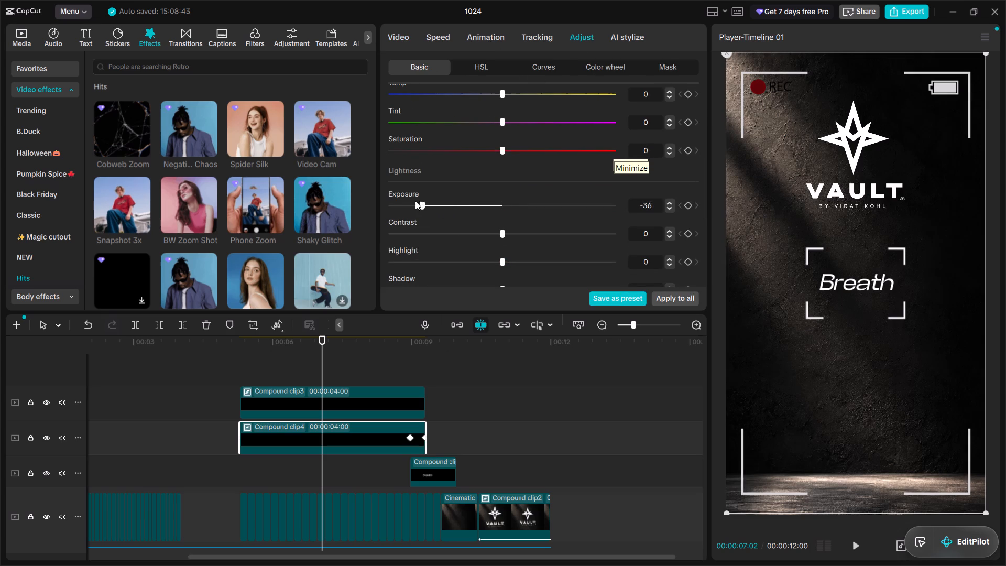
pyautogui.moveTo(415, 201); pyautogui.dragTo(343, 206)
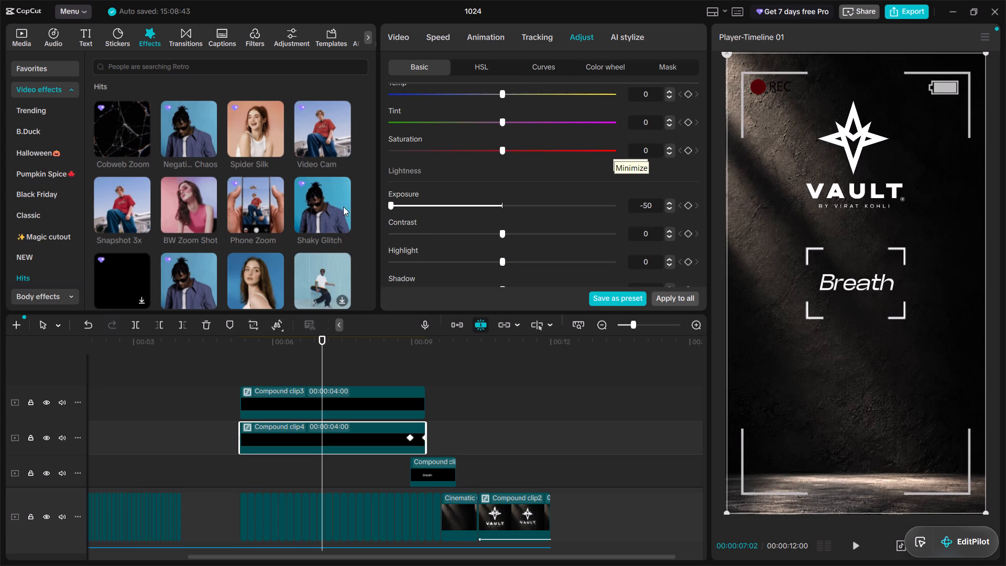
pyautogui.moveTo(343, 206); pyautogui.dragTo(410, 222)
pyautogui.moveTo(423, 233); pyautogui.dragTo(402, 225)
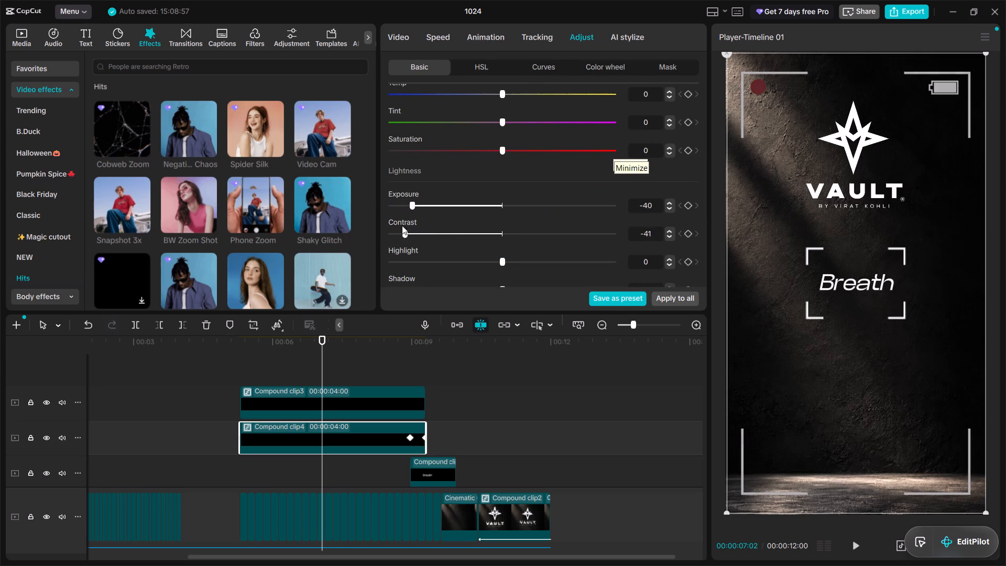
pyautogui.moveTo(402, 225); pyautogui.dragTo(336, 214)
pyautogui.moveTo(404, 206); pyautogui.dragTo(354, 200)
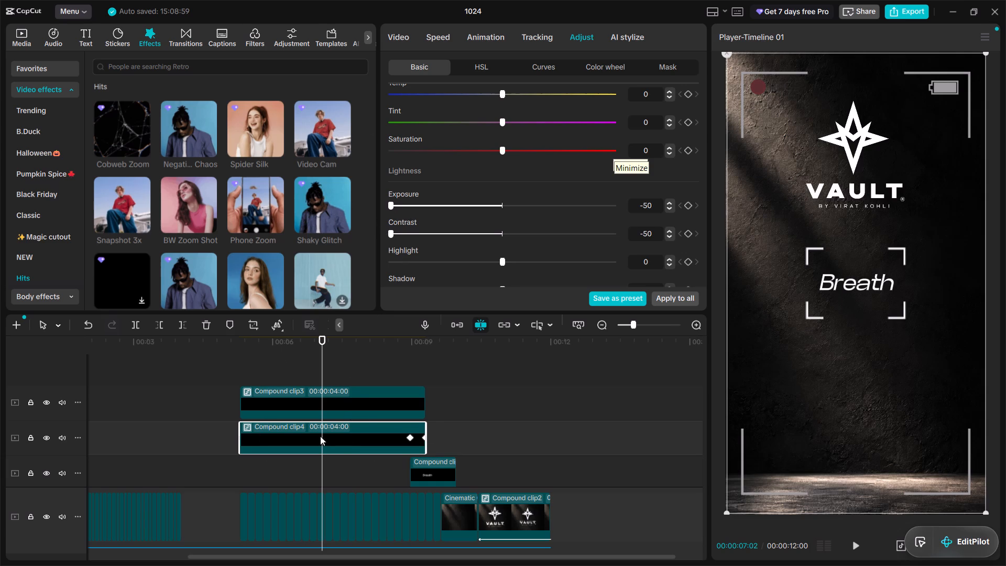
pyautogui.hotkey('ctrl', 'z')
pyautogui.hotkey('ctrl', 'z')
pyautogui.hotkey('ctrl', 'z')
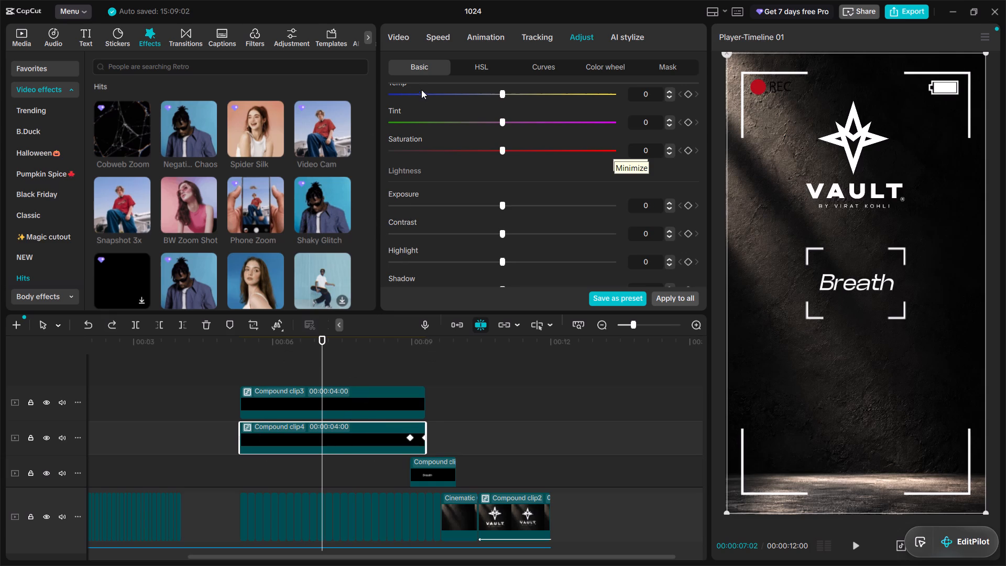
# Lower the duplicated Video Cam clip's opacity at 00:00:07:02 to make the outer frame faint.
pyautogui.click(401, 42)
pyautogui.scroll(-1, 480, 226)
pyautogui.moveTo(529, 270); pyautogui.dragTo(438, 271)
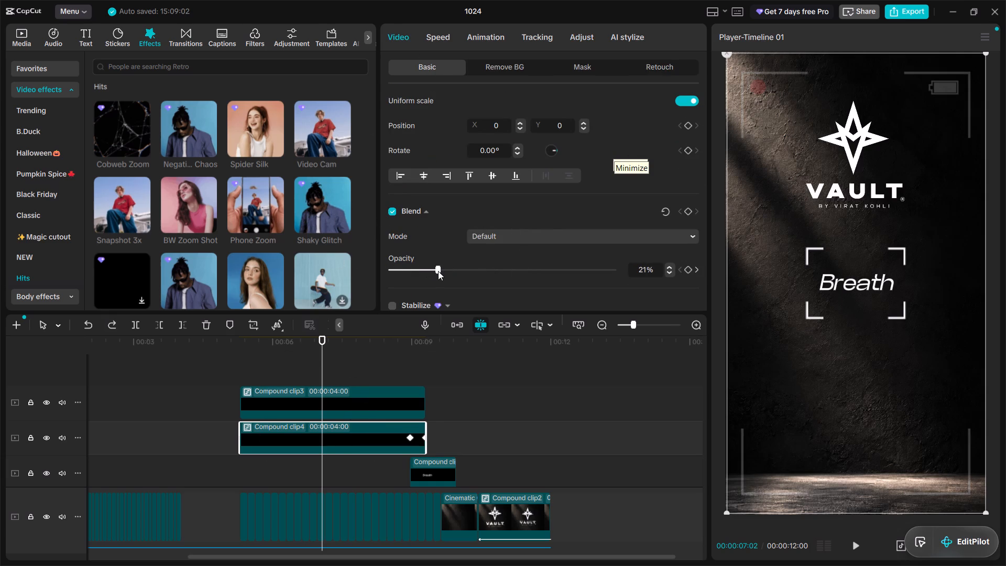
pyautogui.moveTo(438, 271); pyautogui.dragTo(462, 270)
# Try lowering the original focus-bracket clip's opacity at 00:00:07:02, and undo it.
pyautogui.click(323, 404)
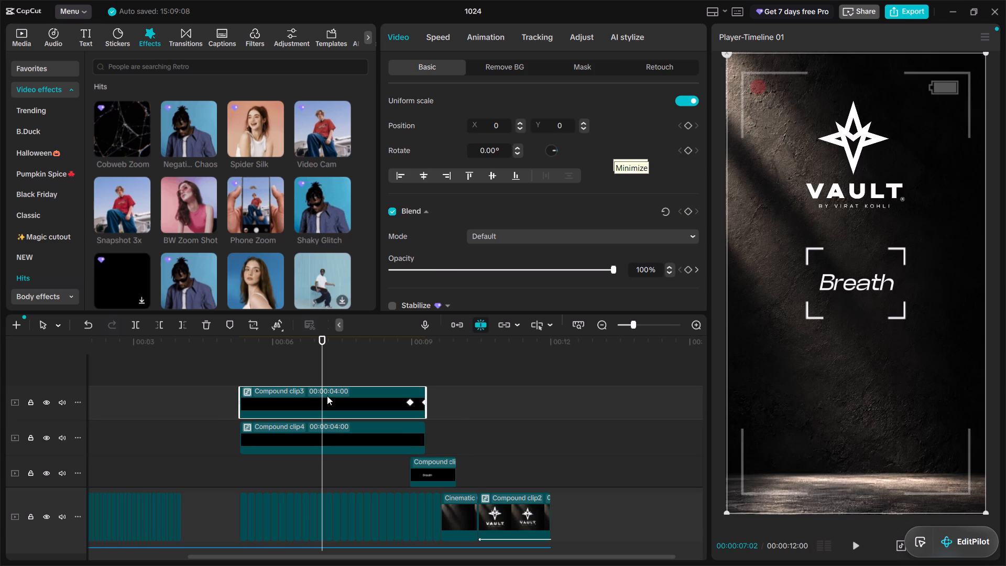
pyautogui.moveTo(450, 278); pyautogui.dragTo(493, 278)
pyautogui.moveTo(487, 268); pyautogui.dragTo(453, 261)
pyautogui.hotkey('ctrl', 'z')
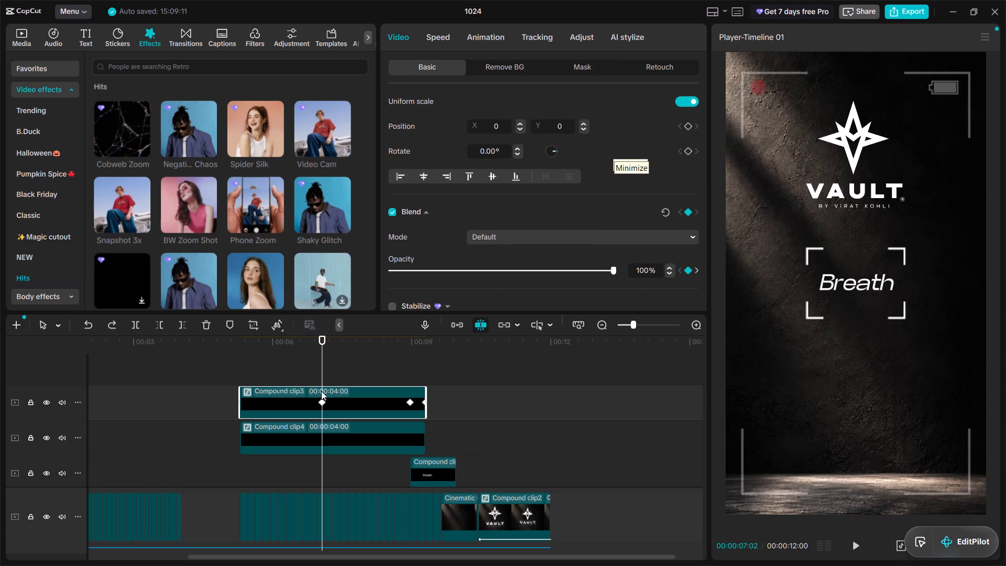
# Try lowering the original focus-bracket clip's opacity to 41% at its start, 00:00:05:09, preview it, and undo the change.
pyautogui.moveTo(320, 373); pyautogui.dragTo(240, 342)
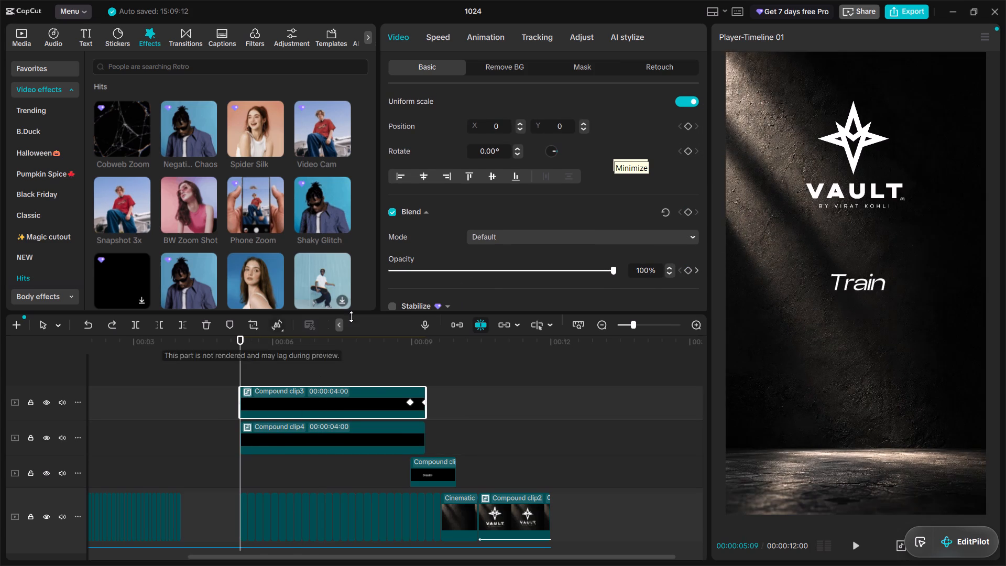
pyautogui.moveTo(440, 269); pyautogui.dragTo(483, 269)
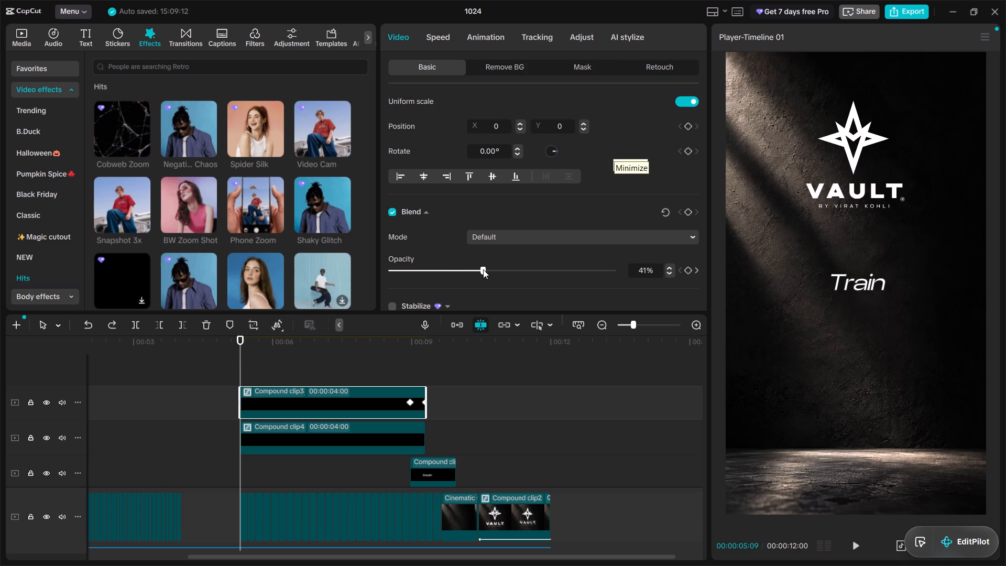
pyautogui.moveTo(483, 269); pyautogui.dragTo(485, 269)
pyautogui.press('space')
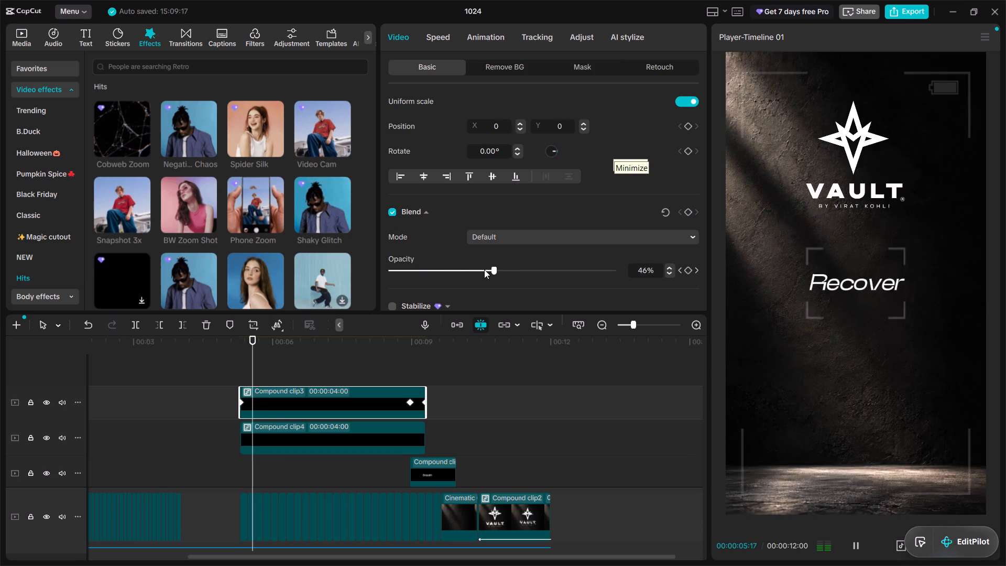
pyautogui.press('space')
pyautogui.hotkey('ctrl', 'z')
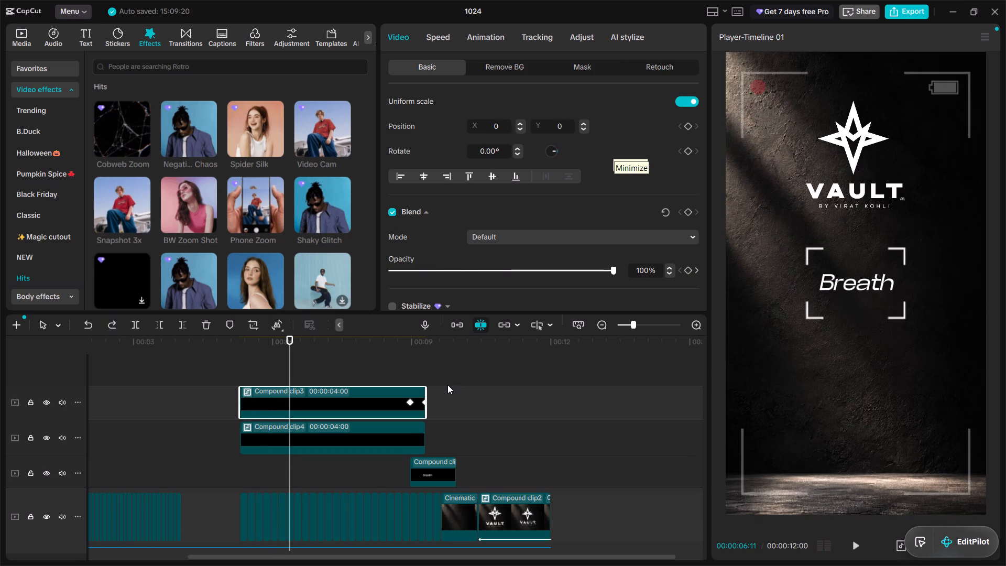
# Delete the faint outer-frame compound clip beneath the focus-bracket clip and preview the end card from 00:00:05:09.
pyautogui.press('space')
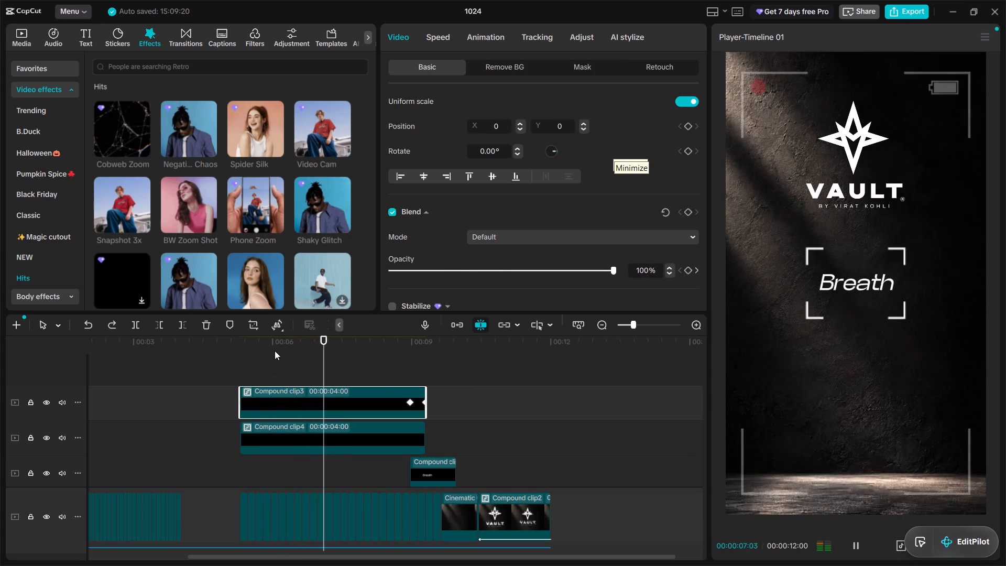
pyautogui.press('space')
pyautogui.click(320, 440)
pyautogui.press('BackSpace')
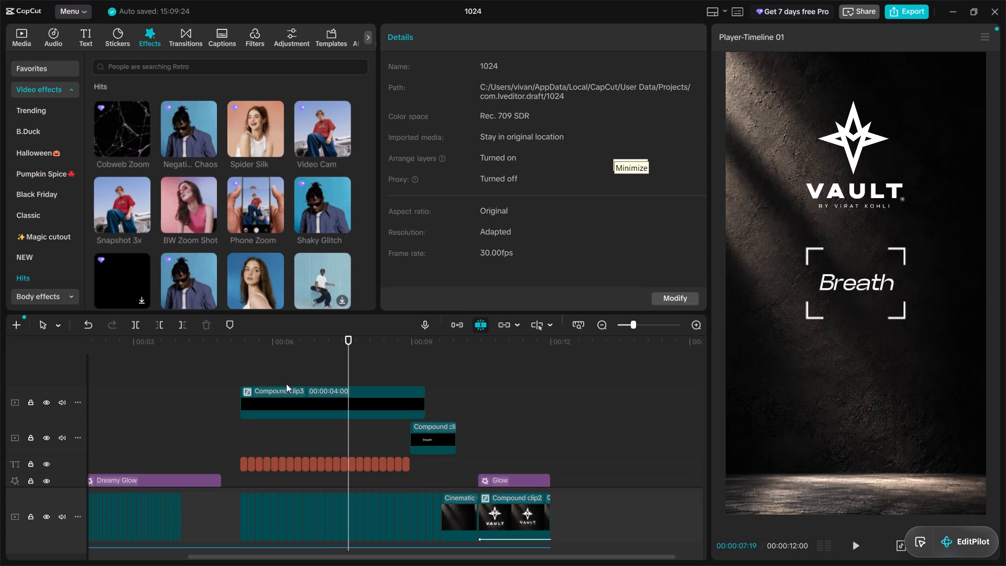
pyautogui.click(292, 382)
pyautogui.moveTo(281, 377); pyautogui.dragTo(238, 367)
pyautogui.click(237, 366)
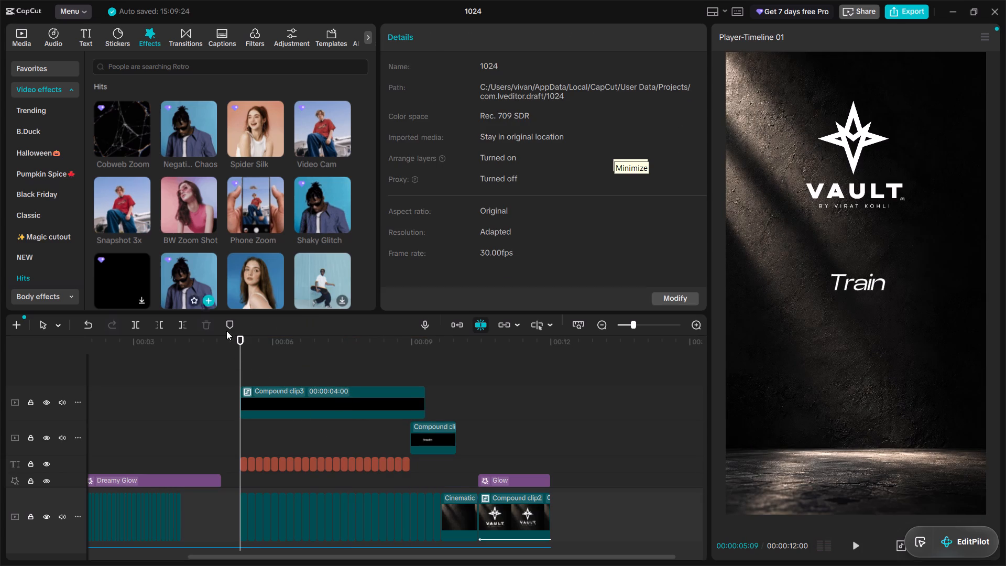
pyautogui.press('space')
pyautogui.scroll(2, 261, 398)
pyautogui.keyDown('alt'); pyautogui.scroll(4, 167, 423); pyautogui.keyUp('alt')
pyautogui.press('space')
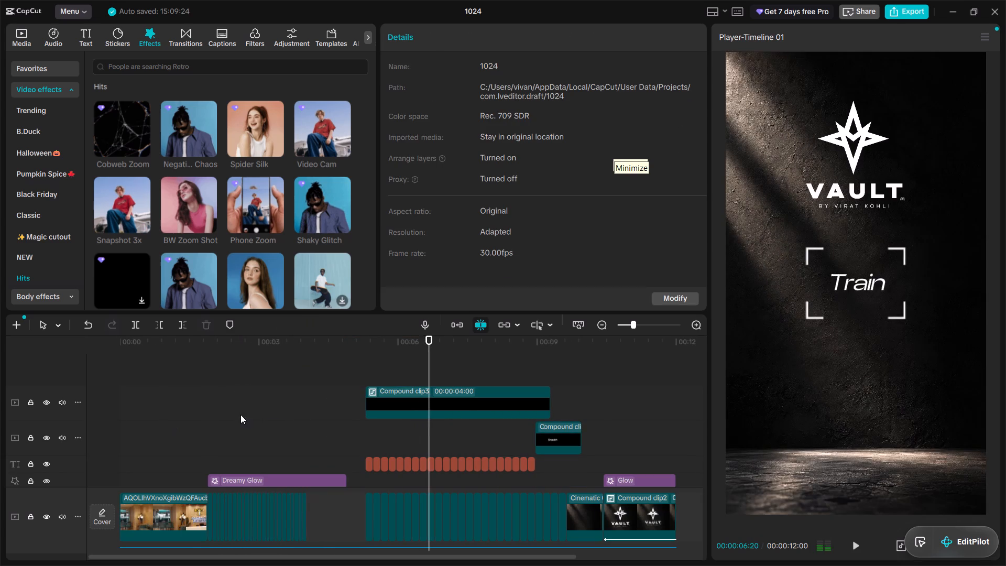
# Play the video from its start to review the opening reception shot and the fast-cut gym footage.
pyautogui.click(240, 415)
pyautogui.moveTo(240, 415); pyautogui.dragTo(102, 356)
pyautogui.press('space')
pyautogui.keyDown('ctrl'); pyautogui.scroll(8, 171, 398); pyautogui.keyUp('ctrl')
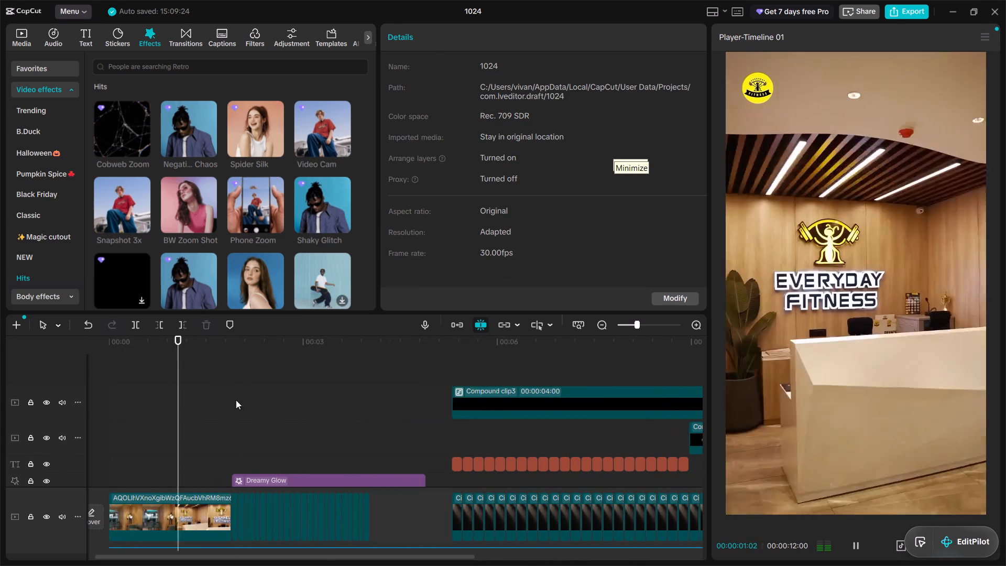
pyautogui.keyDown('ctrl'); pyautogui.scroll(6, 244, 396); pyautogui.keyUp('ctrl')
pyautogui.scroll(-6, 257, 386)
pyautogui.keyDown('alt'); pyautogui.scroll(-2, 258, 385); pyautogui.keyUp('alt')
pyautogui.keyDown('alt'); pyautogui.scroll(3, 259, 384); pyautogui.keyUp('alt')
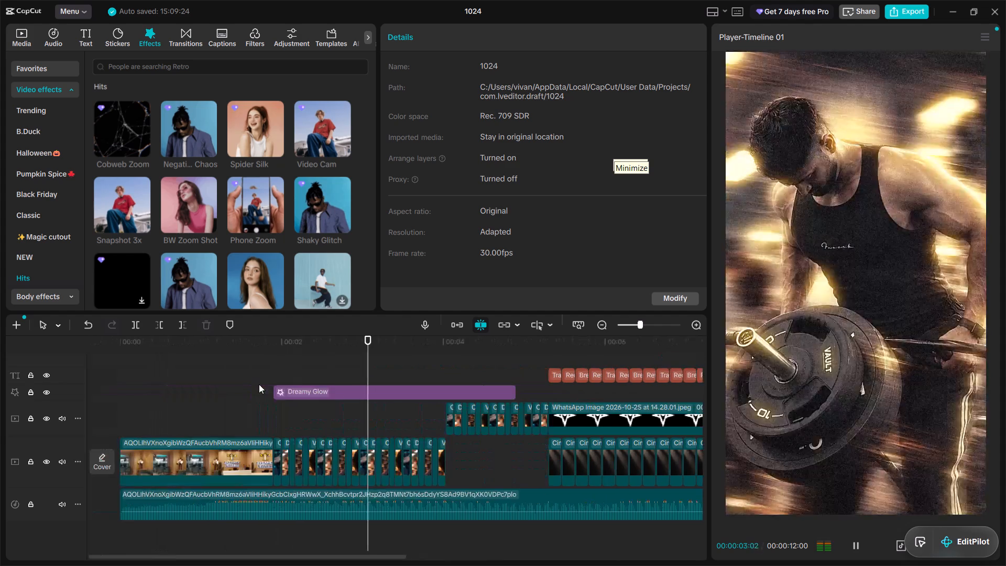
pyautogui.keyDown('alt'); pyautogui.scroll(-1, 259, 384); pyautogui.keyUp('alt')
pyautogui.press('space')
# Preview the Shaky Glitch, Phone Zoom, Error Quake, Grainy Crackle, Rolling Film and Tension Zoom effects, mainly at the Dreamy Glow effect's start.
pyautogui.click(319, 204)
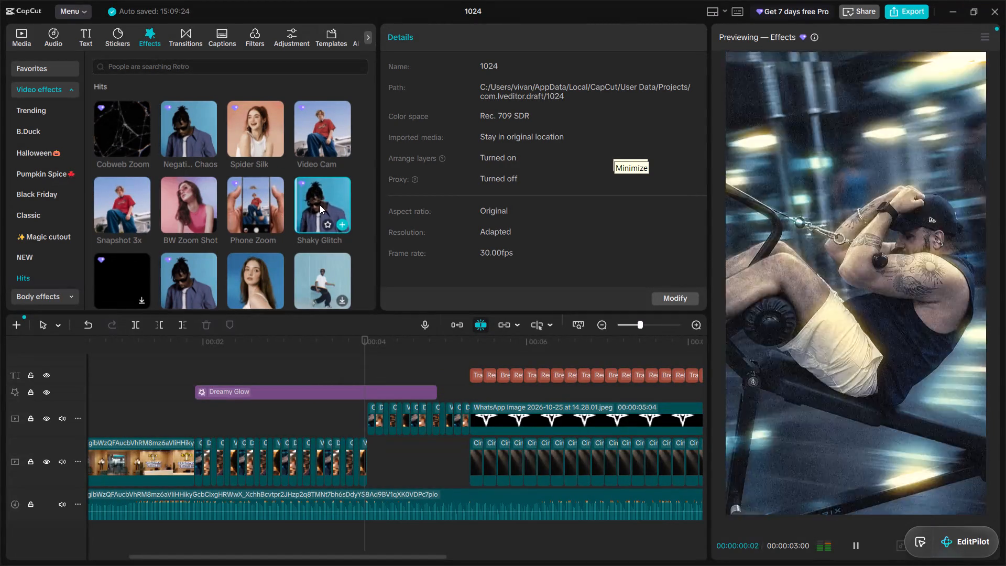
pyautogui.click(265, 197)
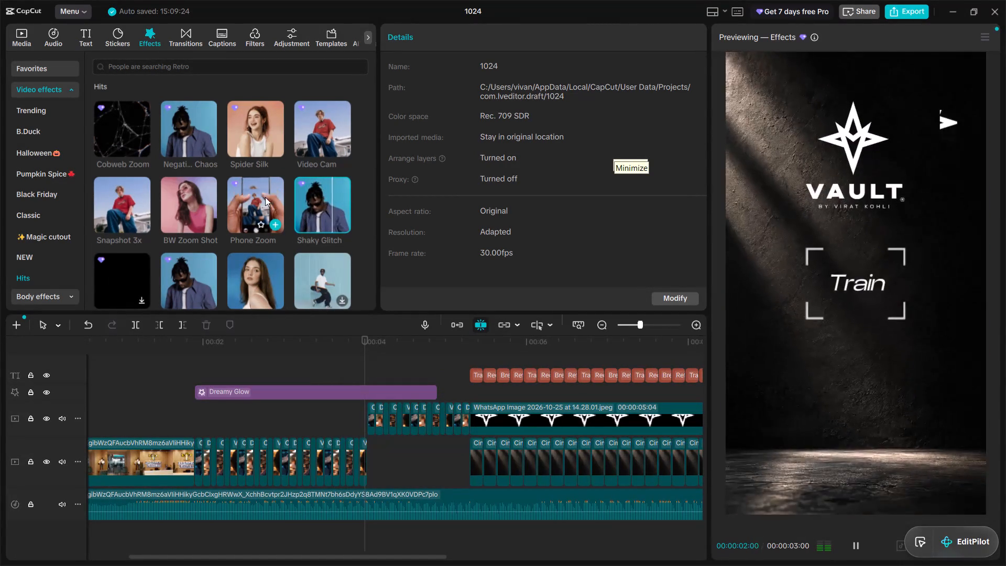
pyautogui.doubleClick(192, 368)
pyautogui.click(192, 281)
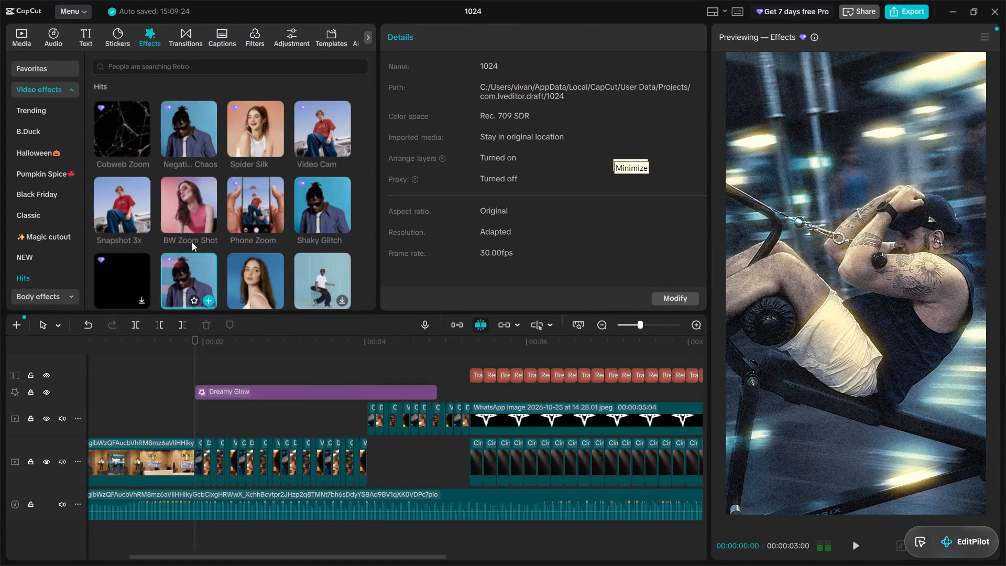
pyautogui.scroll(-2, 192, 226)
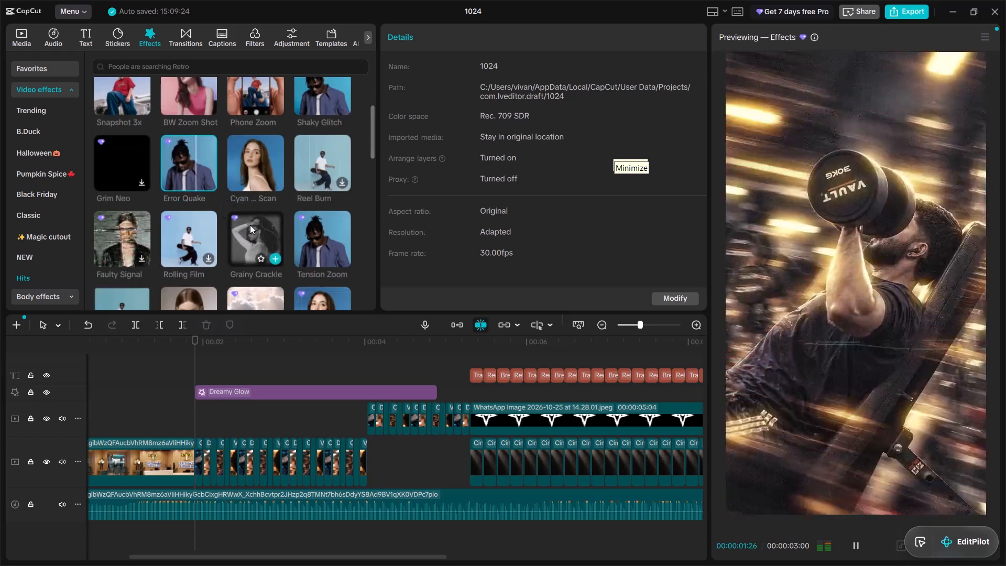
pyautogui.click(250, 225)
pyautogui.click(200, 226)
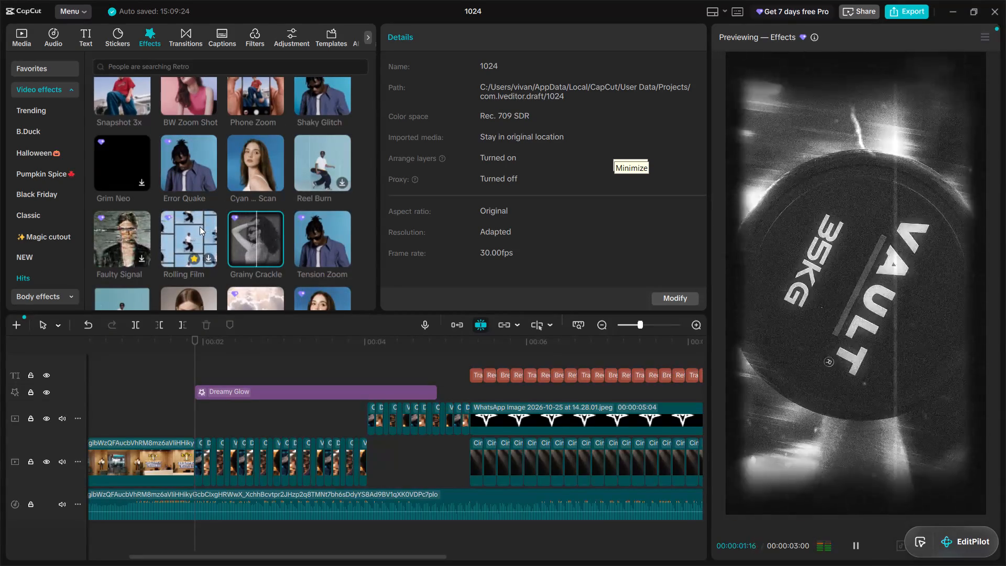
pyautogui.click(323, 235)
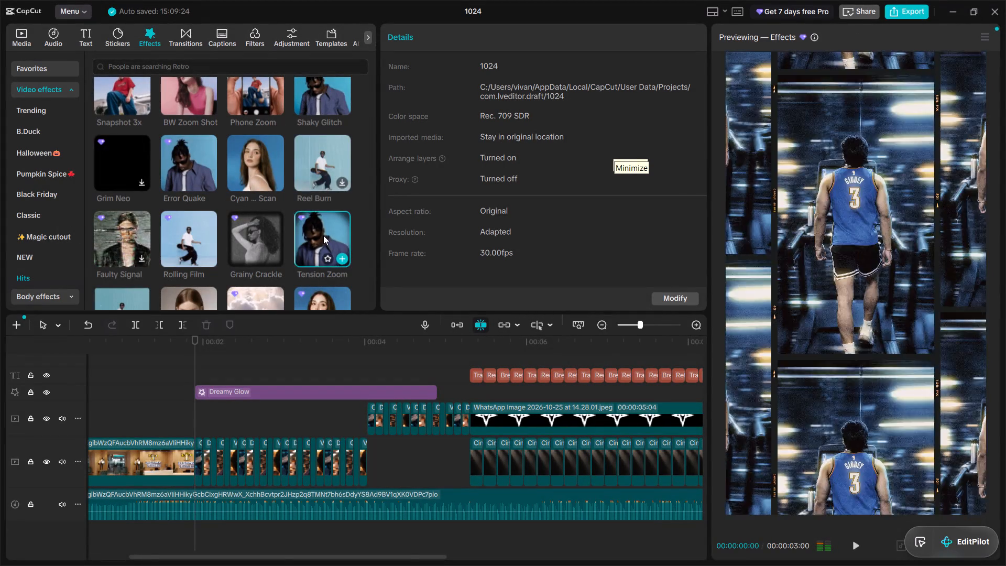
# Preview the Aura Scanner, Film Frame, Glass Breaking, Blaze Burst, Shiny Stack and Rip Plastic effects on the gym footage.
pyautogui.scroll(-1, 318, 240)
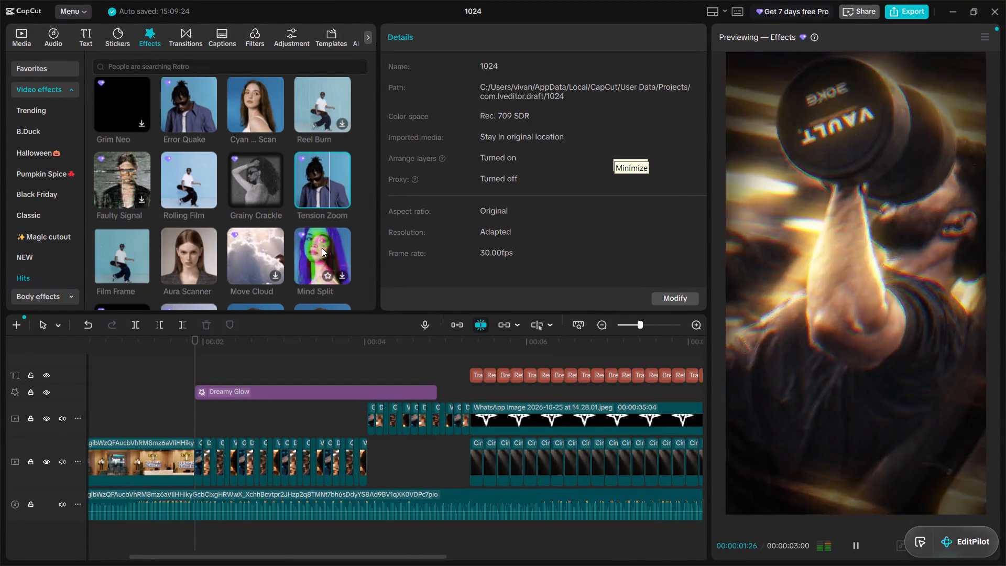
pyautogui.click(176, 245)
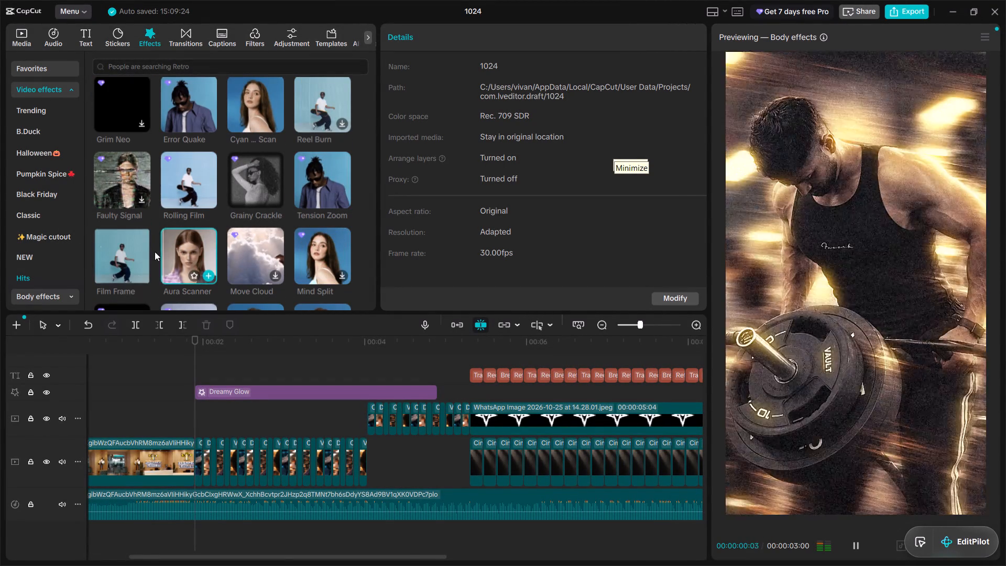
pyautogui.scroll(-1, 147, 236)
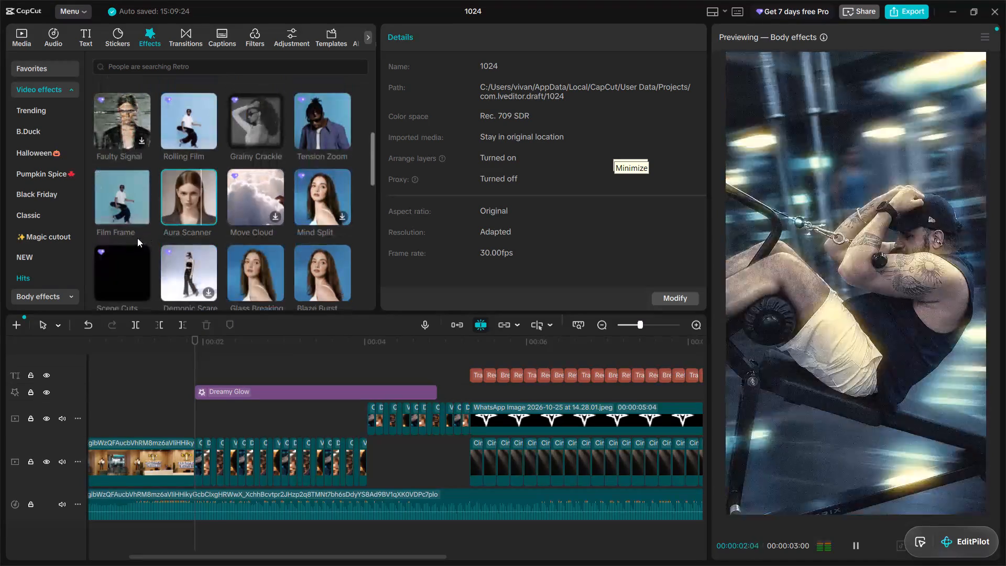
pyautogui.click(121, 200)
pyautogui.scroll(-1, 136, 210)
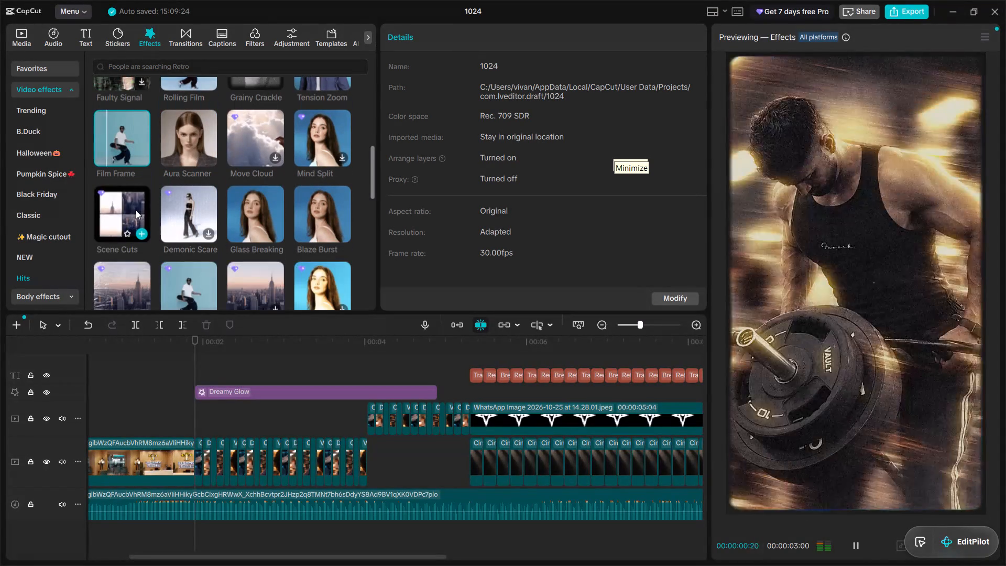
pyautogui.scroll(-1, 136, 213)
pyautogui.click(247, 149)
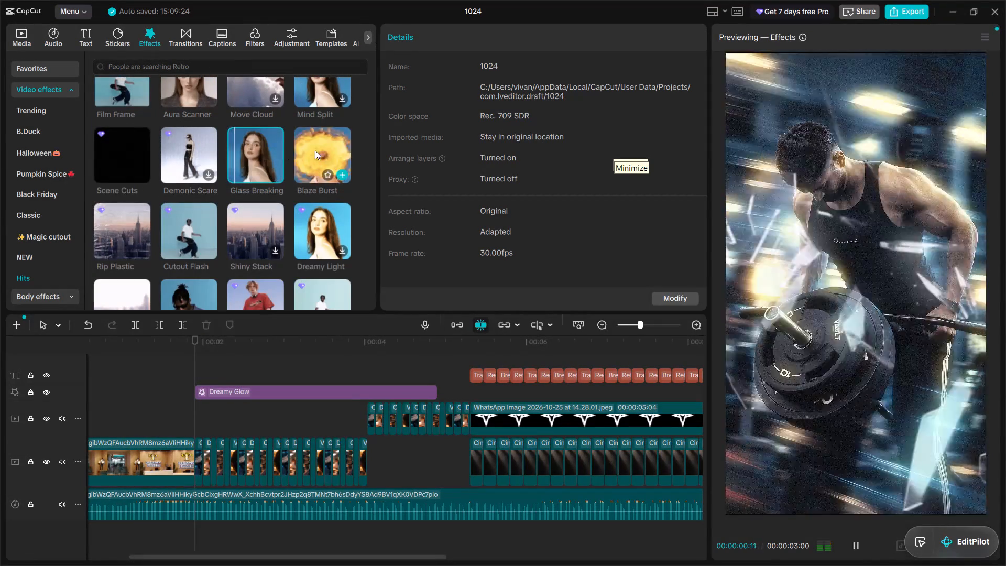
pyautogui.click(313, 153)
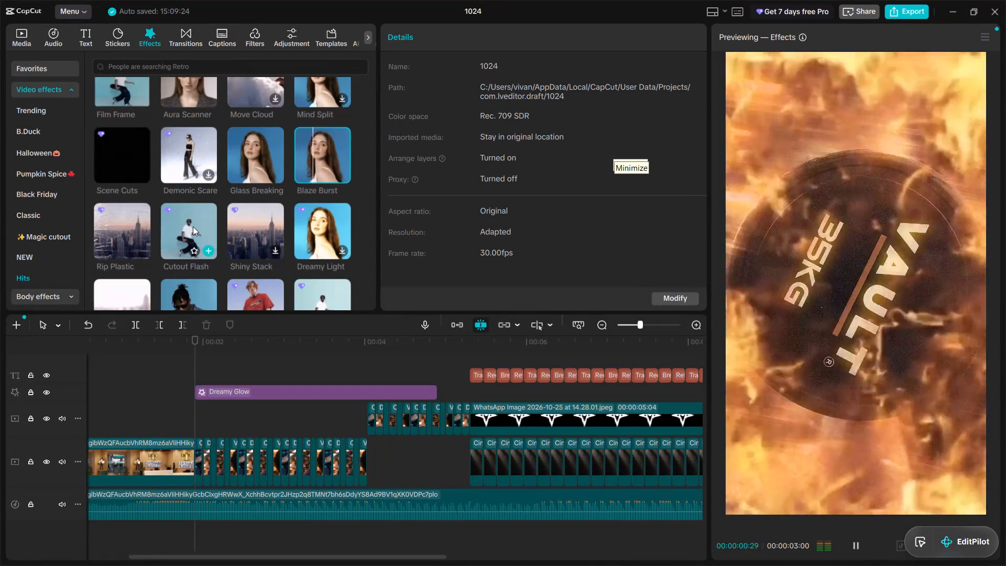
pyautogui.click(246, 231)
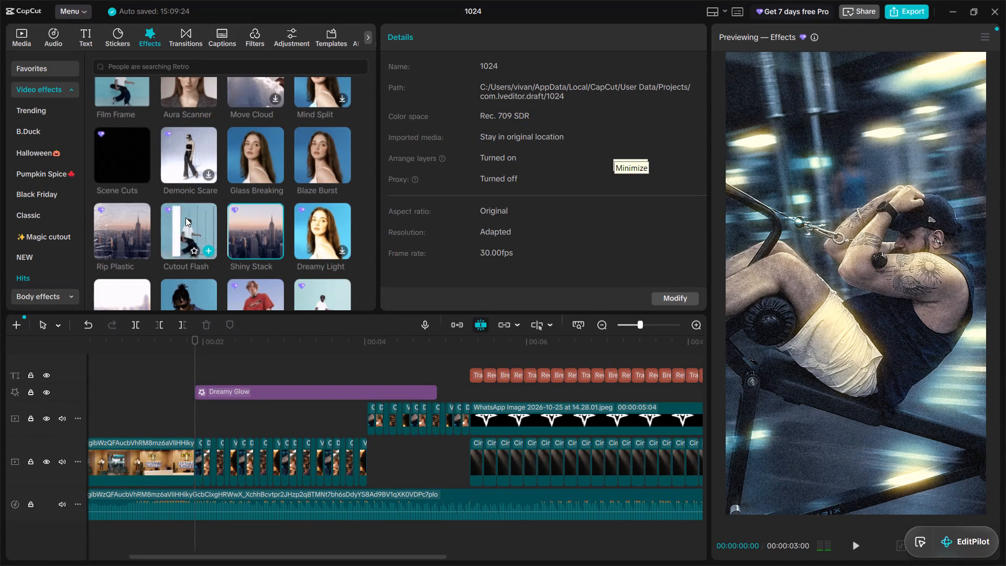
pyautogui.click(128, 216)
# Preview the Feverish Imprint, Effect Mashup, Slash Reveal, Static Morph, Stellar Burst and Vignette Flash effects on the gym footage.
pyautogui.scroll(-1, 128, 215)
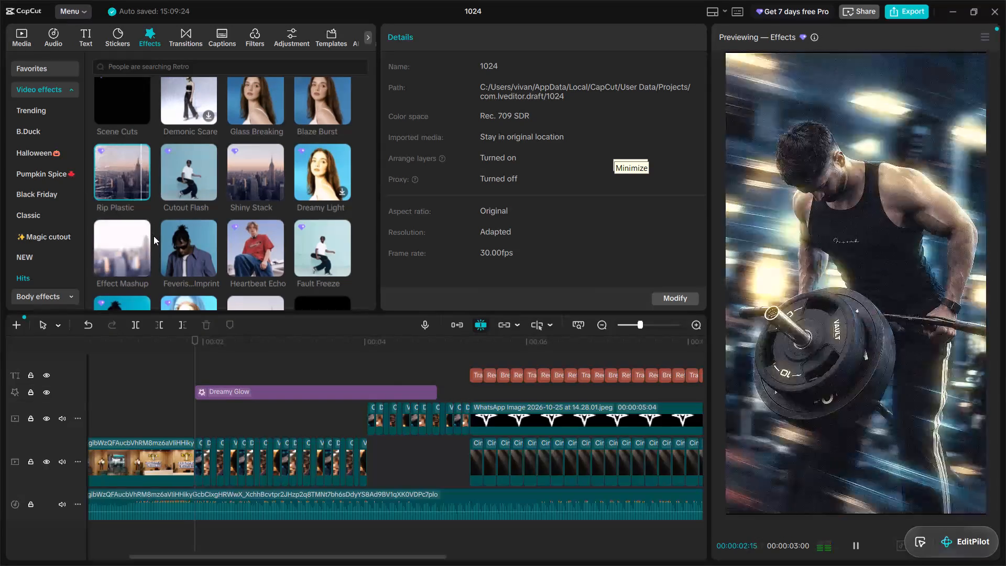
pyautogui.click(174, 245)
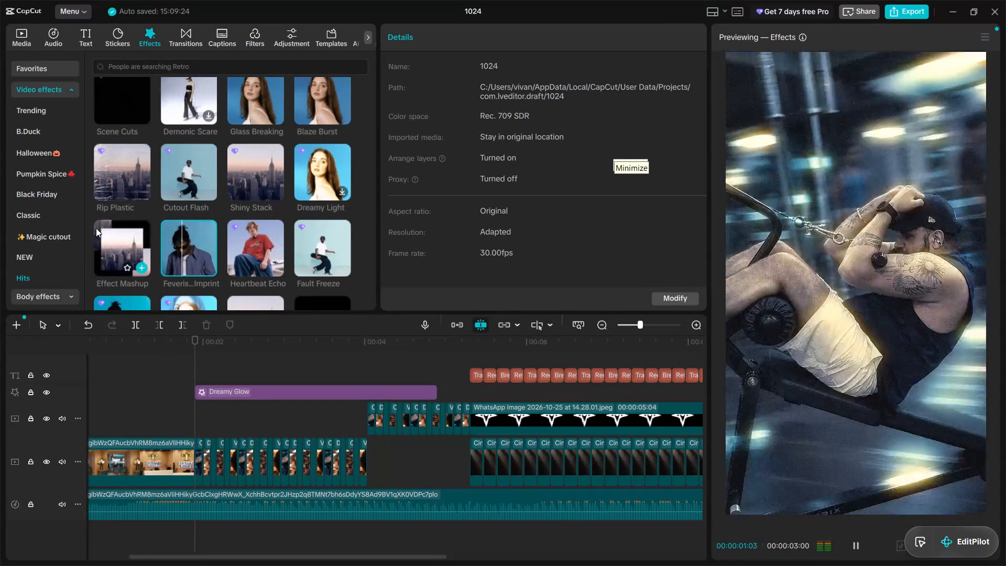
pyautogui.click(106, 243)
pyautogui.scroll(-1, 111, 240)
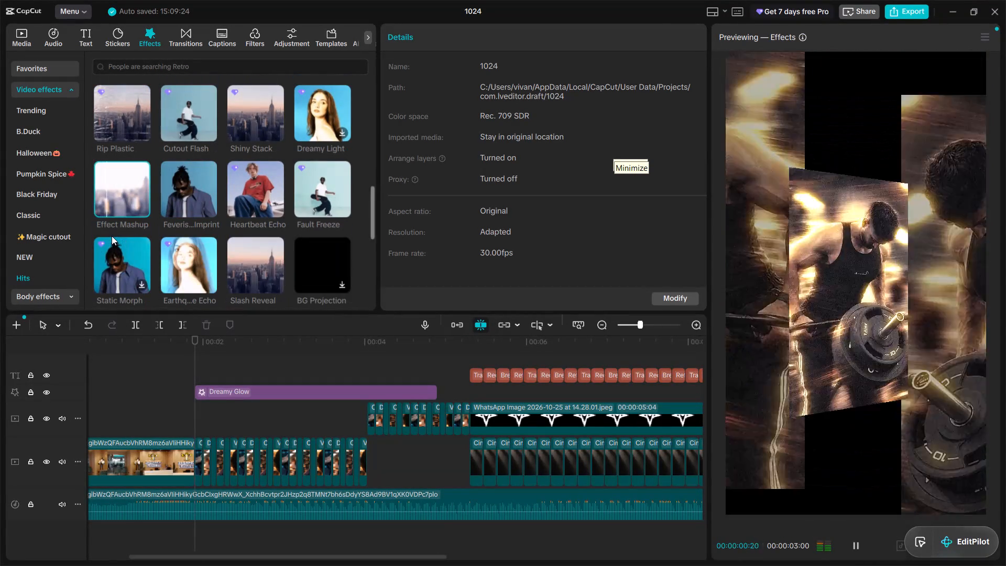
pyautogui.scroll(-1, 116, 232)
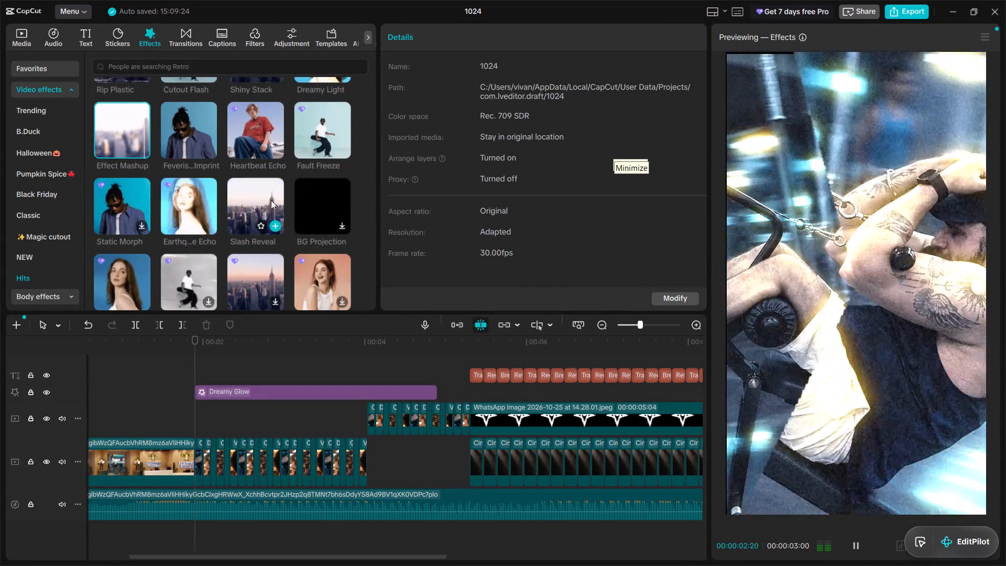
pyautogui.click(264, 197)
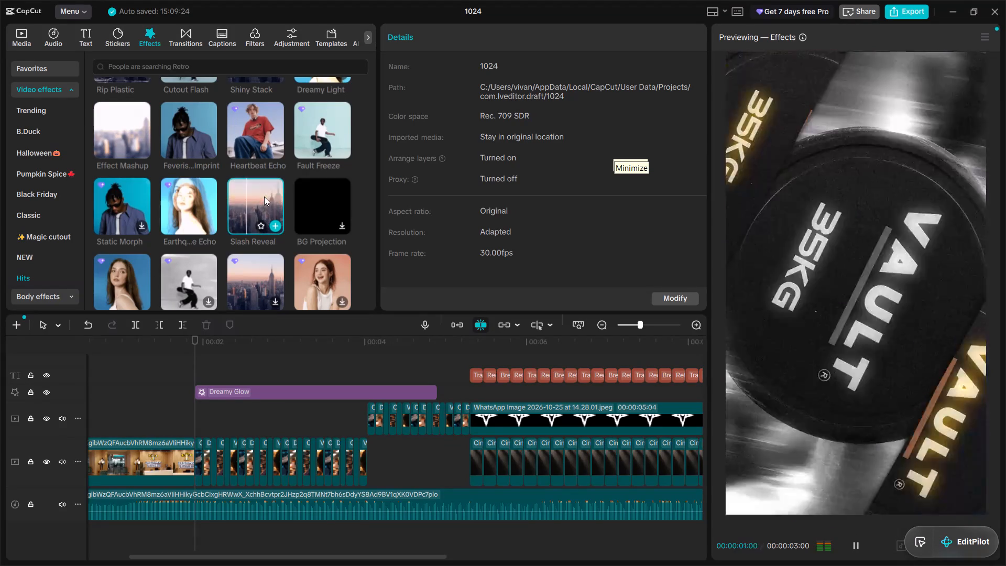
pyautogui.scroll(-1, 280, 221)
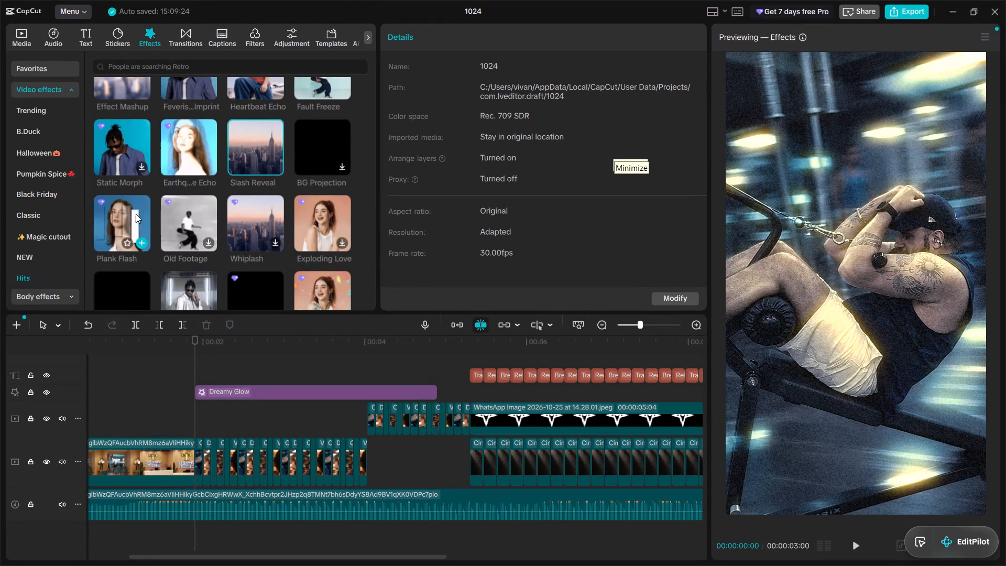
pyautogui.click(107, 158)
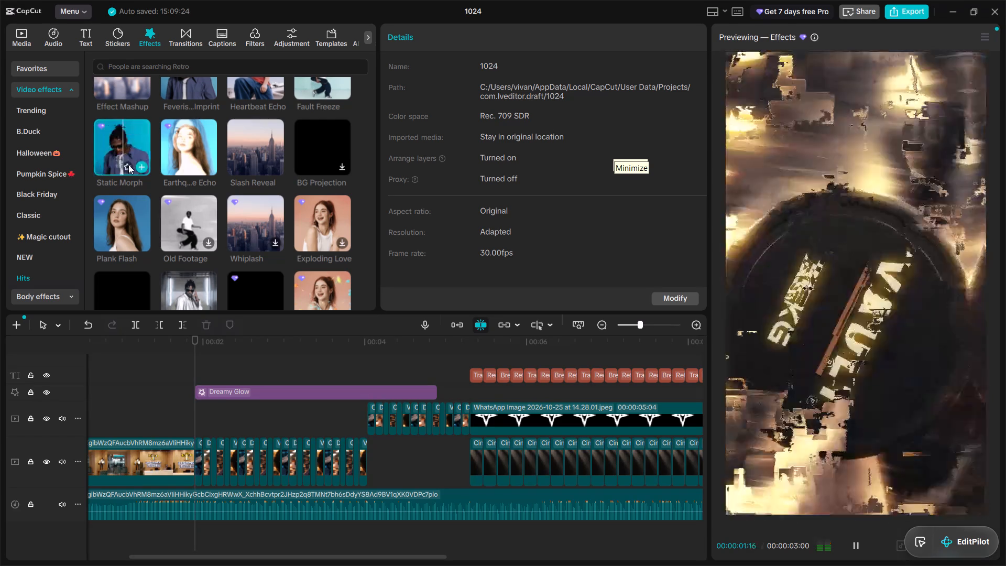
pyautogui.scroll(-2, 140, 195)
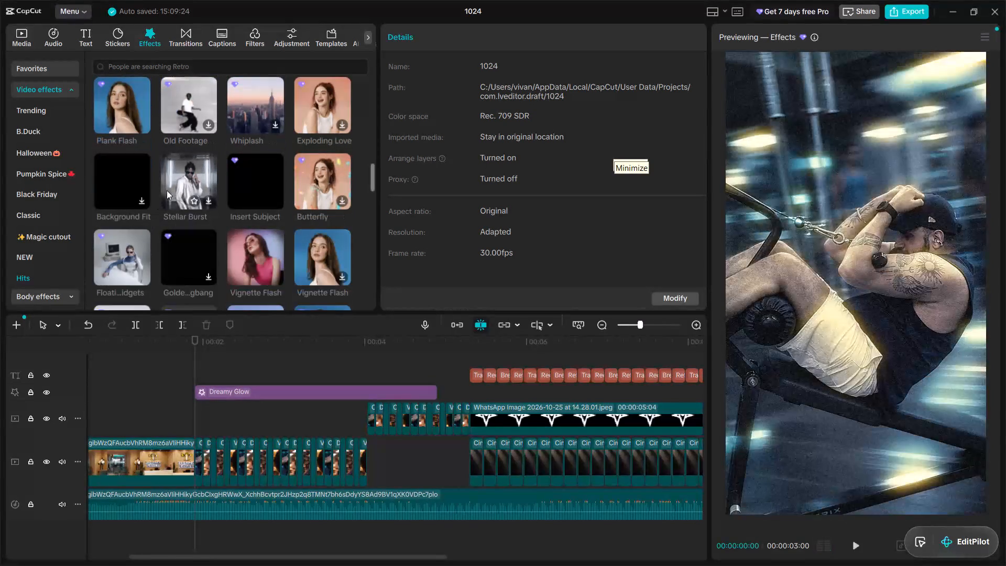
pyautogui.click(168, 180)
pyautogui.click(245, 237)
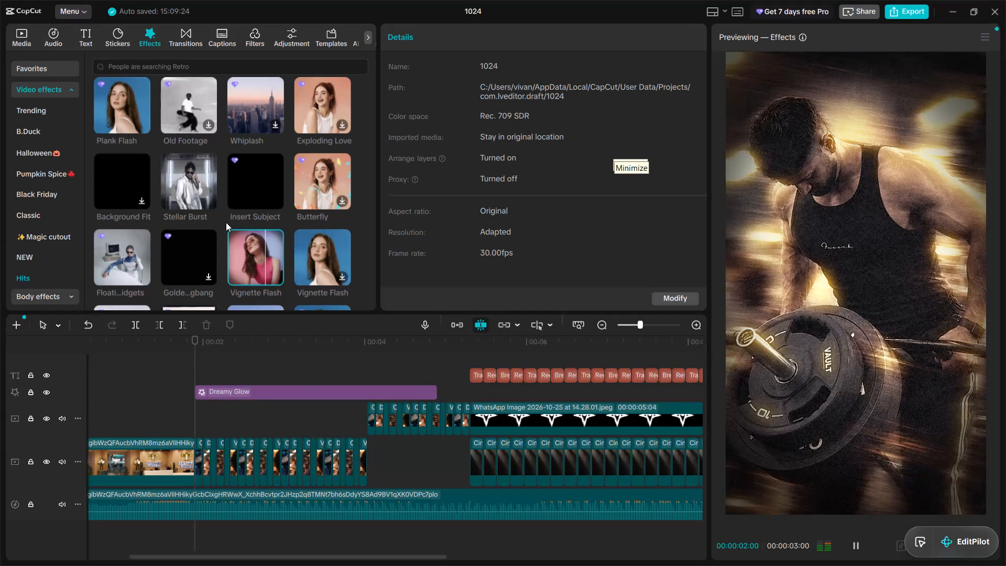
pyautogui.click(226, 222)
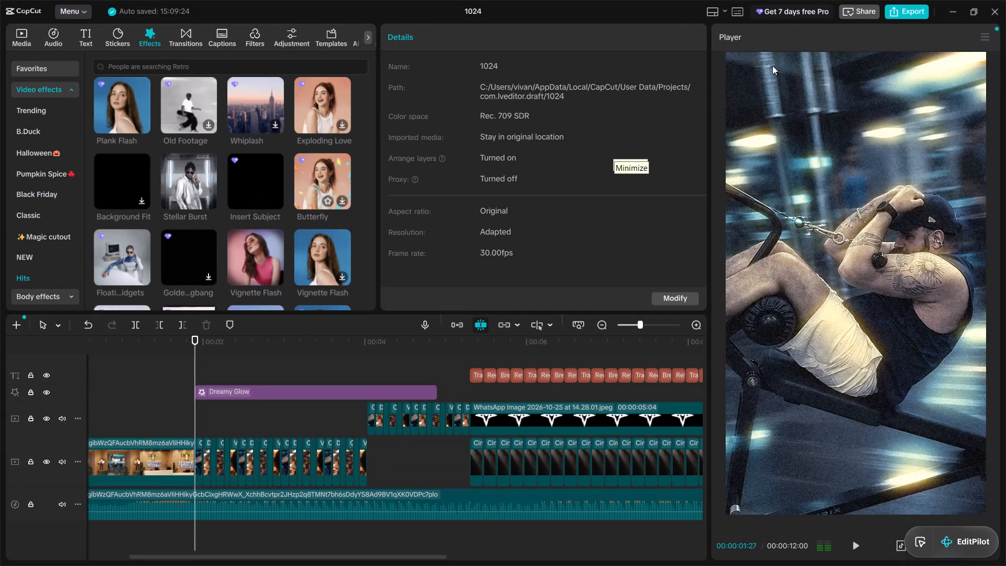
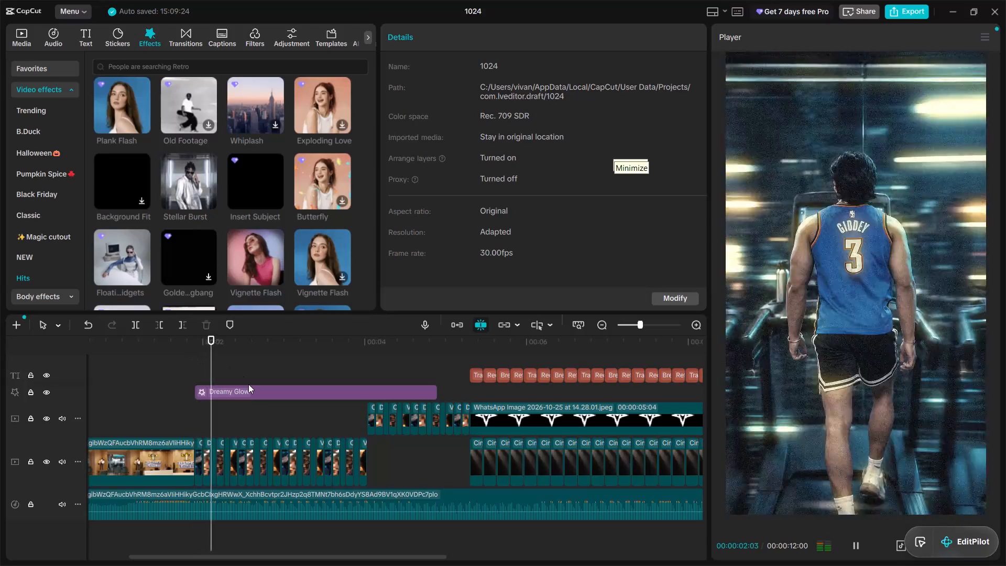
# Extend the end of the Dreamy Glow effect to where the cycling word clips of the end card begin.
pyautogui.keyDown('alt'); pyautogui.scroll(2, 248, 384); pyautogui.keyUp('alt')
pyautogui.keyDown('alt'); pyautogui.scroll(-2, 248, 384); pyautogui.keyUp('alt')
pyautogui.click(302, 396)
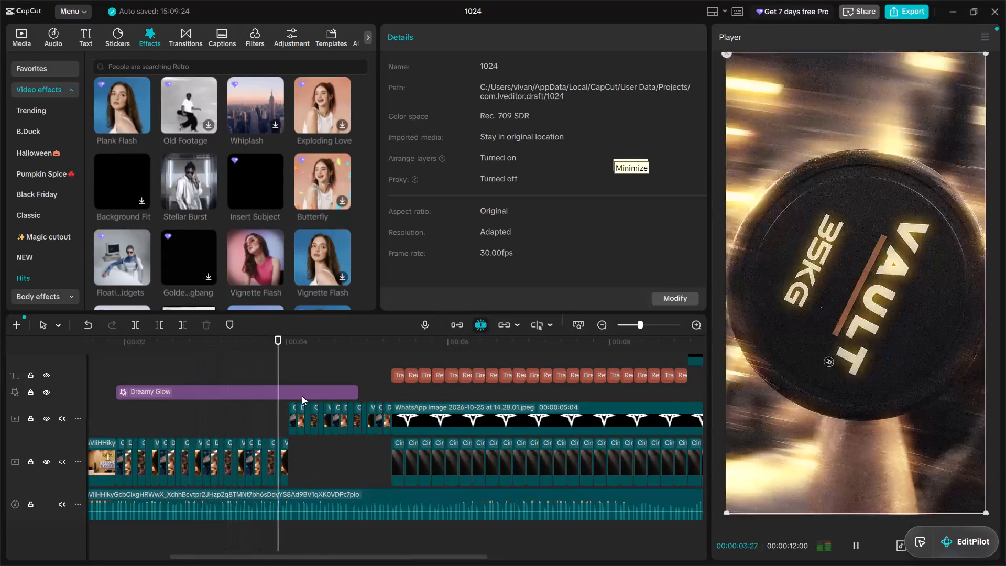
pyautogui.keyDown('alt'); pyautogui.scroll(2, 344, 383); pyautogui.keyUp('alt')
pyautogui.keyDown('alt'); pyautogui.scroll(-3, 344, 383); pyautogui.keyUp('alt')
pyautogui.press('space')
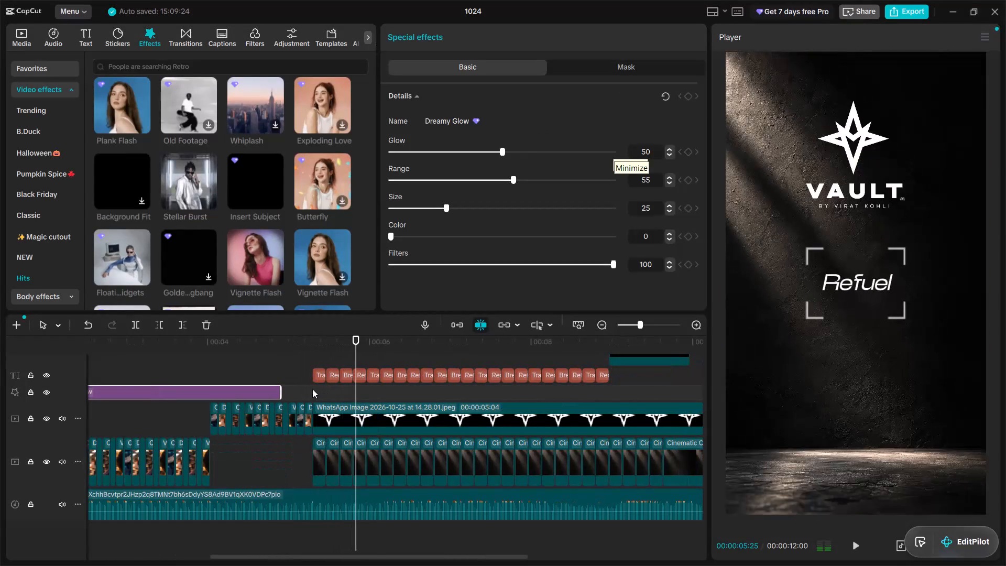
pyautogui.moveTo(282, 387); pyautogui.dragTo(314, 395)
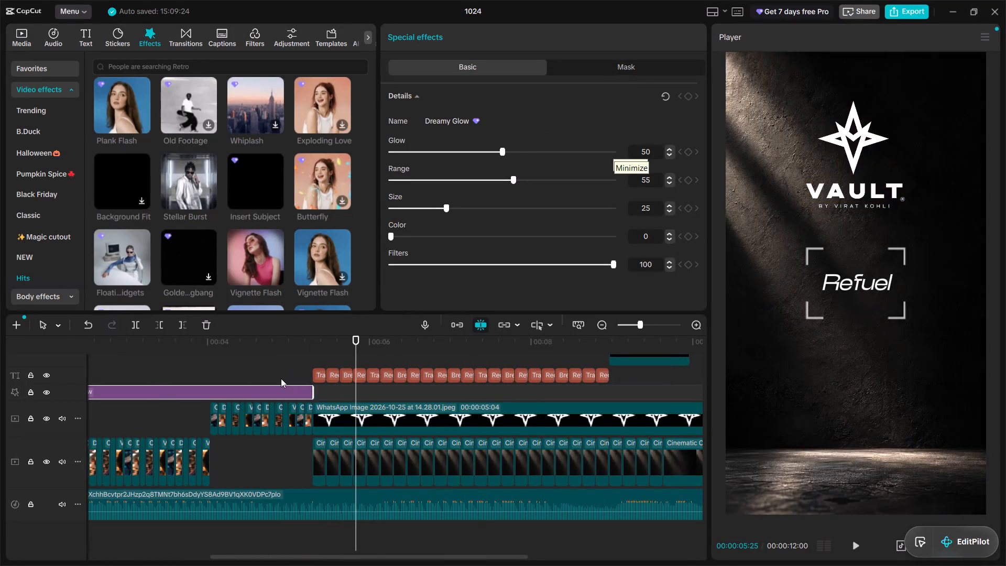
# Play the end card from the cycling words through the closing VAULT logo to the end of the video.
pyautogui.click(277, 374)
pyautogui.moveTo(277, 374); pyautogui.dragTo(284, 375)
pyautogui.press('space')
pyautogui.press('space')
pyautogui.press('space')
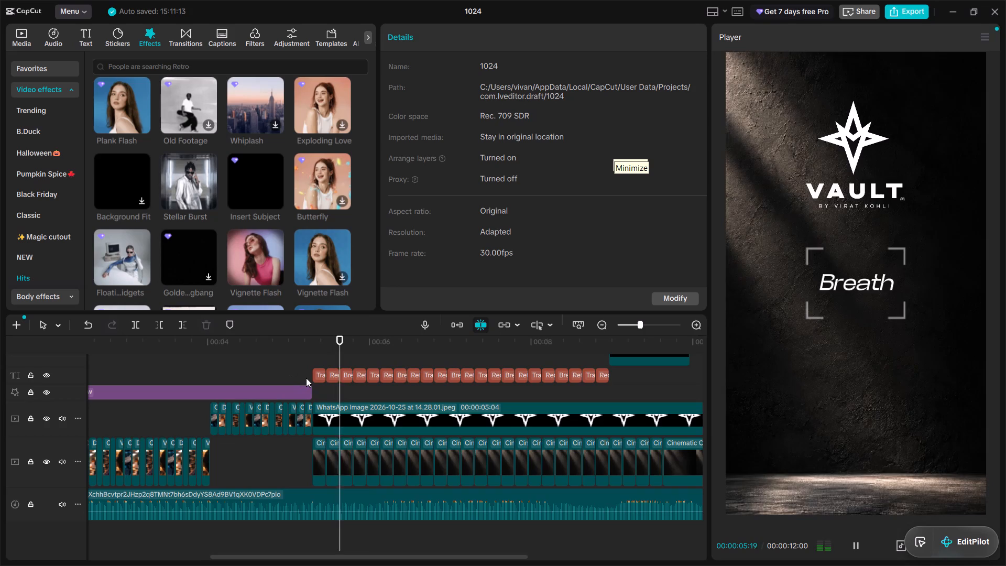
pyautogui.keyDown('ctrl'); pyautogui.scroll(-20, 431, 407); pyautogui.keyUp('ctrl')
pyautogui.keyDown('ctrl'); pyautogui.scroll(-10, 420, 400); pyautogui.keyUp('ctrl')
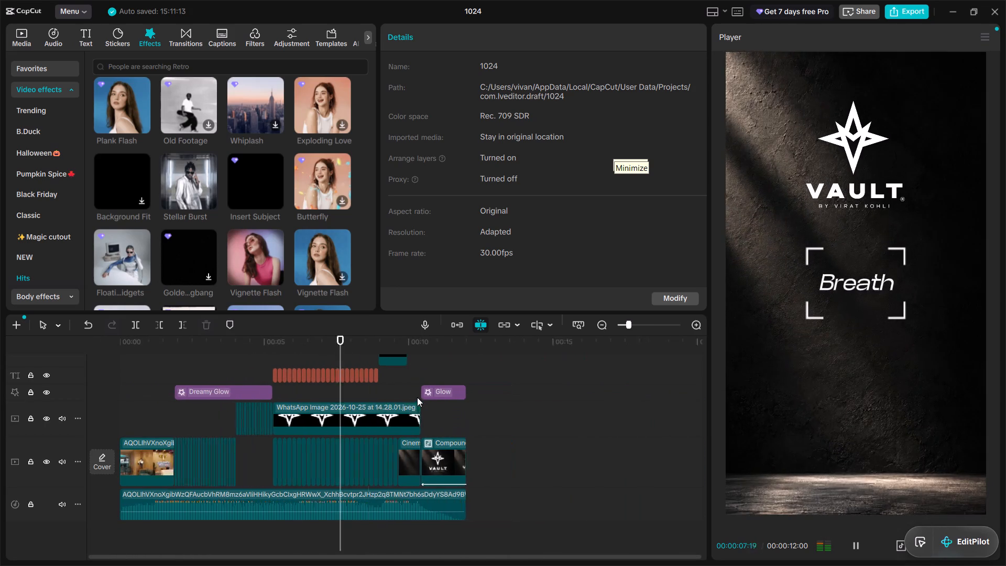
pyautogui.keyDown('ctrl'); pyautogui.scroll(-3, 417, 397); pyautogui.keyUp('ctrl')
pyautogui.keyDown('ctrl'); pyautogui.scroll(8, 334, 403); pyautogui.keyUp('ctrl')
pyautogui.keyDown('ctrl'); pyautogui.scroll(6, 465, 410); pyautogui.keyUp('ctrl')
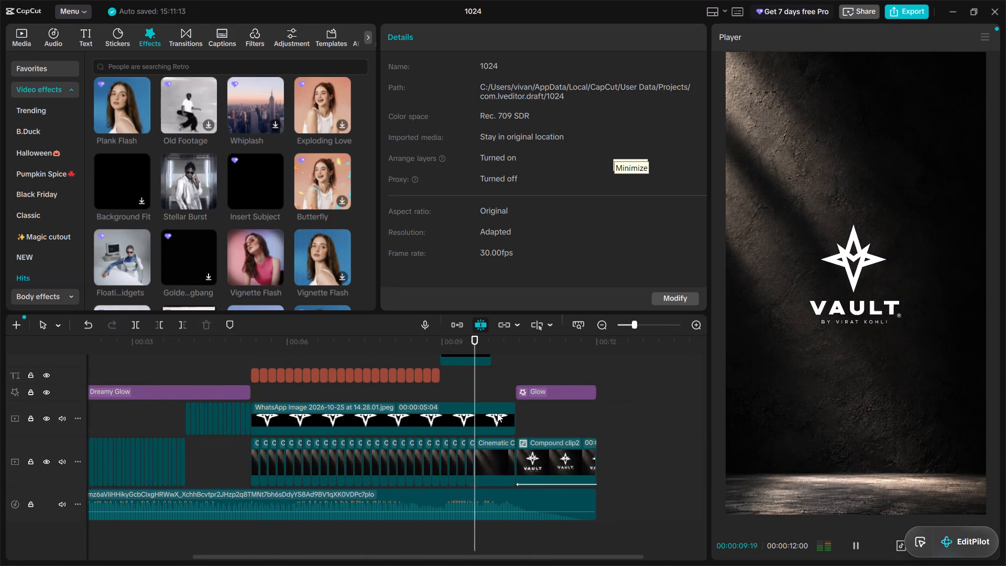
pyautogui.keyDown('alt'); pyautogui.scroll(-1, 498, 412); pyautogui.keyUp('alt')
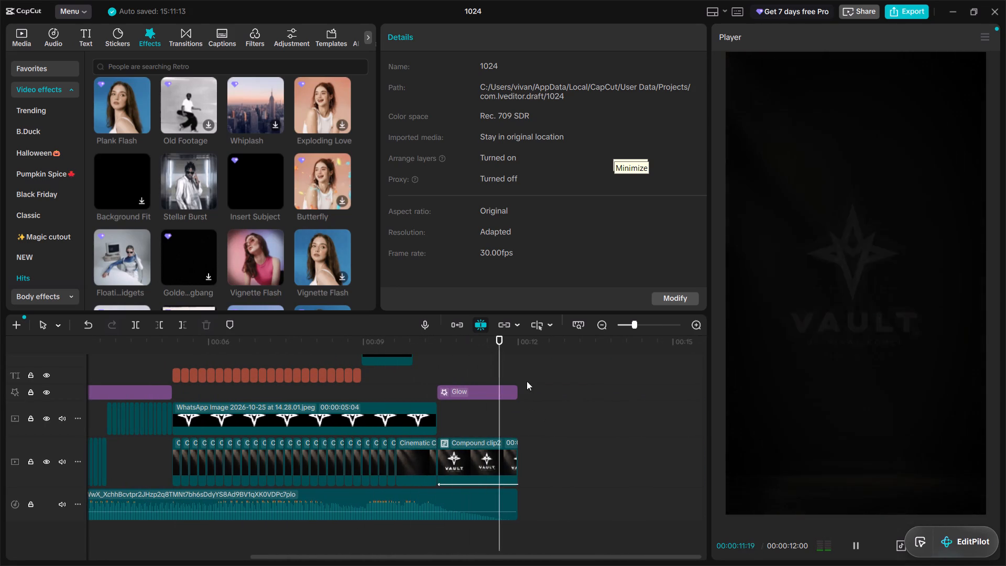
# Open the closing VAULT compound clip, Compound clip2, for editing.
pyautogui.click(485, 459)
pyautogui.doubleClick(494, 467)
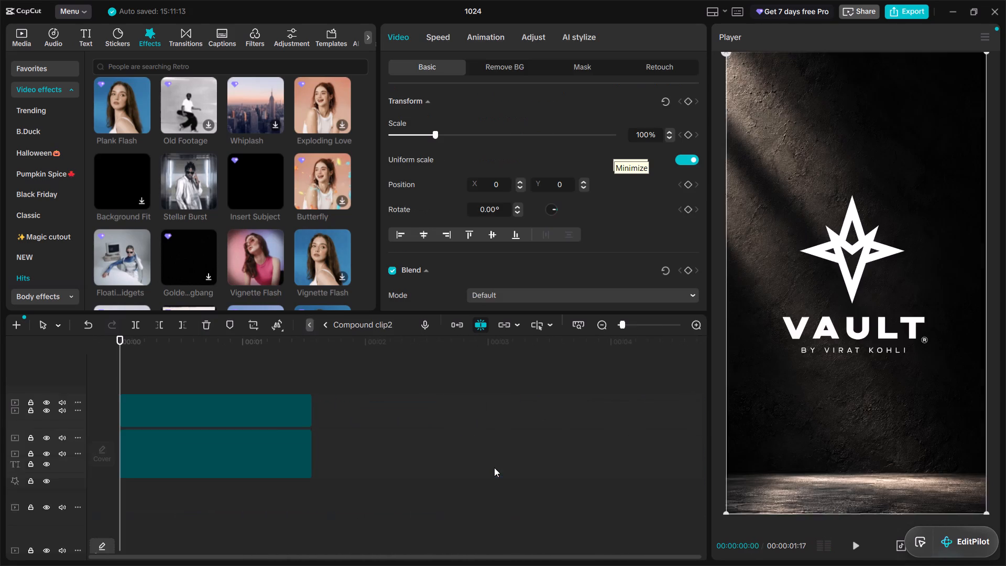
# Play and scrub through the VAULT logo clip to examine its keyframed scale animation.
pyautogui.click(292, 411)
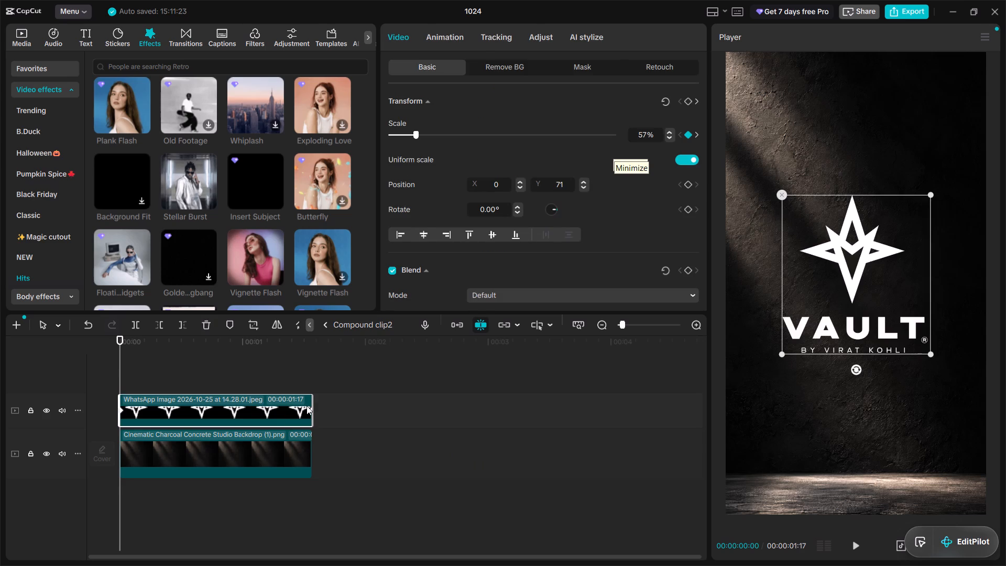
pyautogui.press('space')
pyautogui.press('space')
pyautogui.press('space')
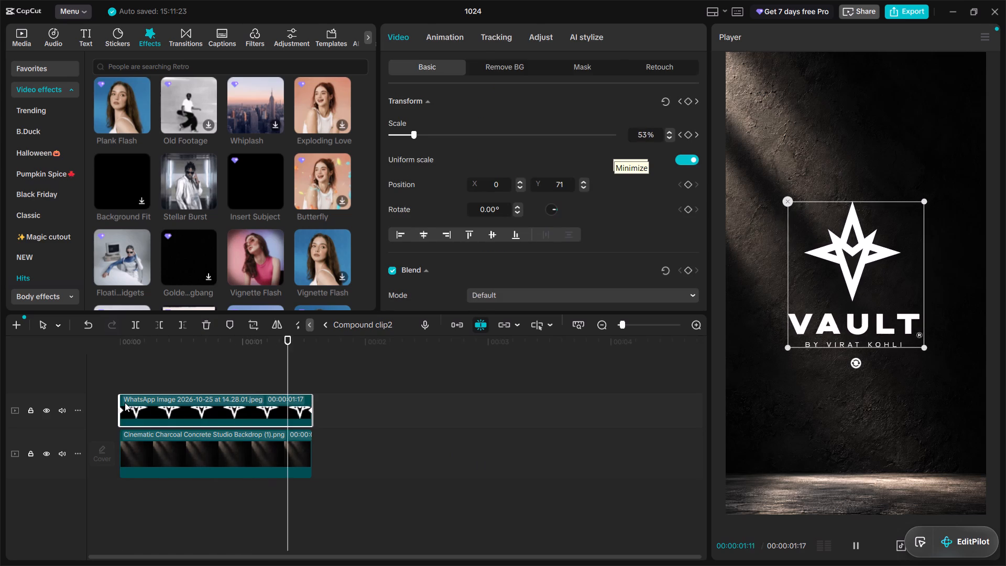
pyautogui.click(121, 408)
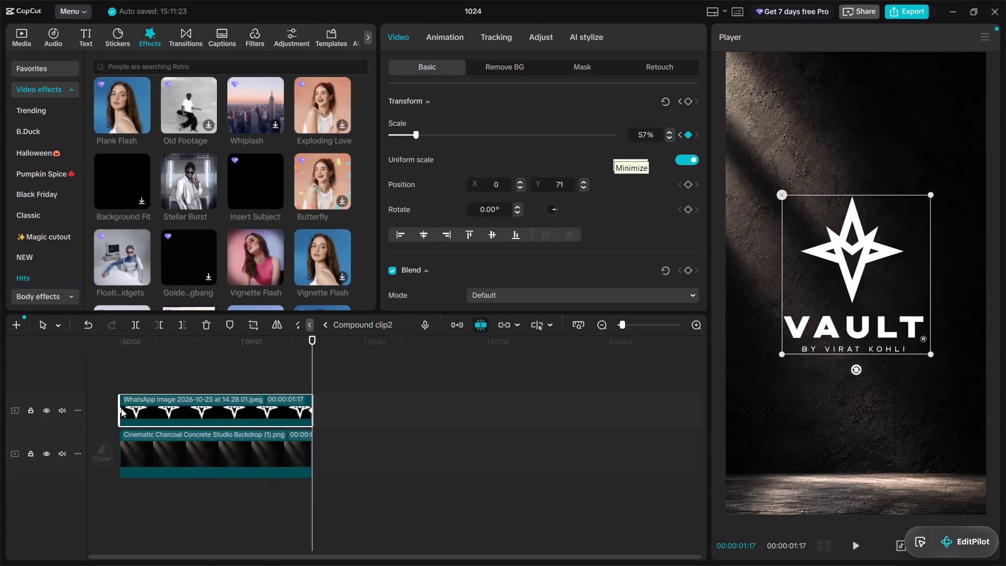
pyautogui.click(121, 408)
pyautogui.click(141, 368)
pyautogui.click(141, 368)
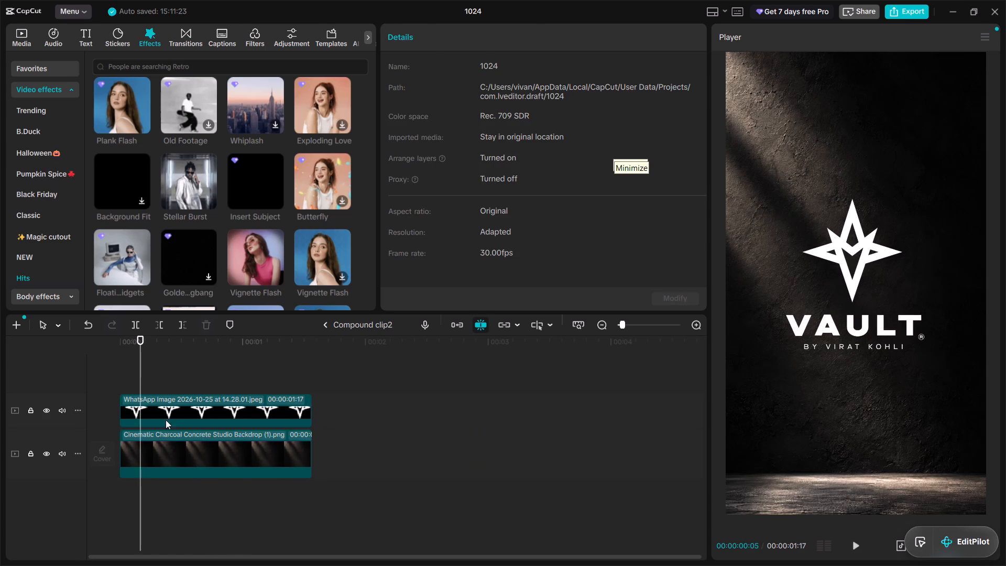
pyautogui.click(160, 413)
pyautogui.moveTo(139, 364); pyautogui.dragTo(173, 375)
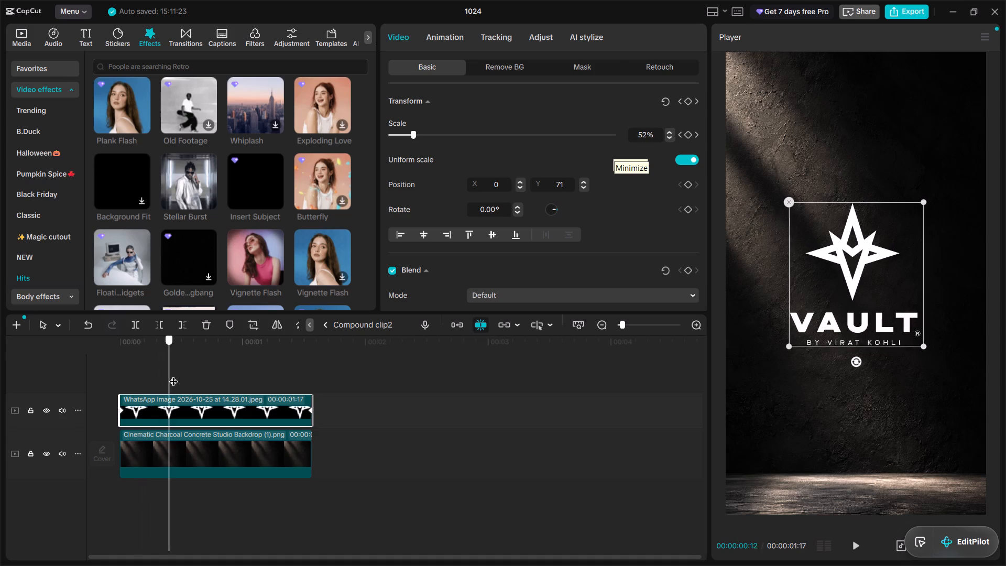
pyautogui.moveTo(173, 375); pyautogui.dragTo(243, 364)
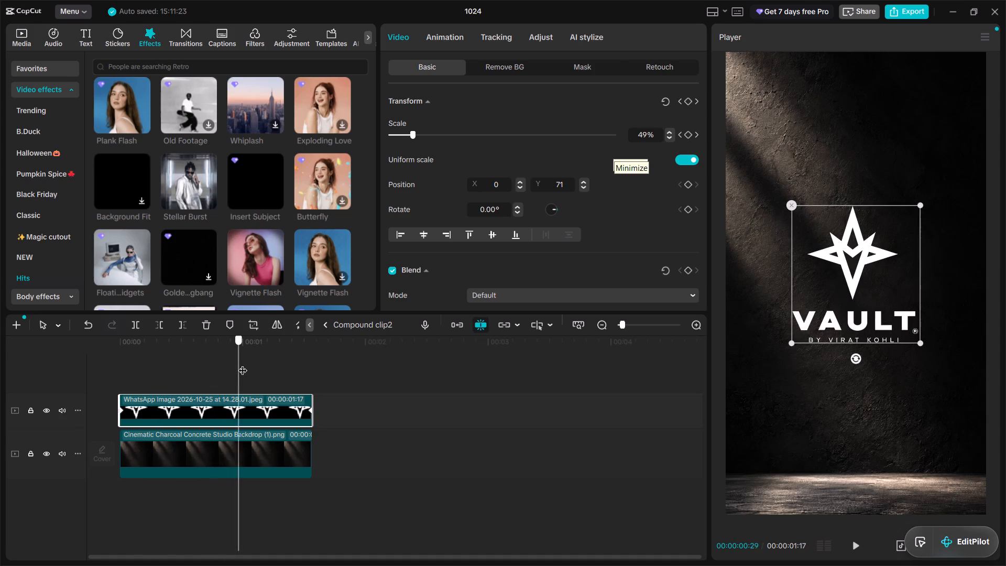
pyautogui.moveTo(243, 364); pyautogui.dragTo(126, 365)
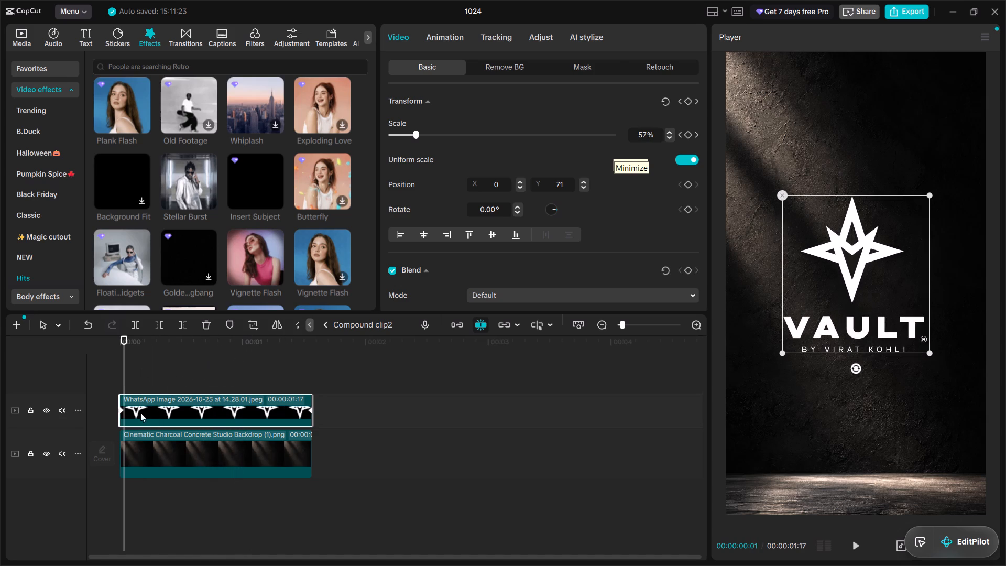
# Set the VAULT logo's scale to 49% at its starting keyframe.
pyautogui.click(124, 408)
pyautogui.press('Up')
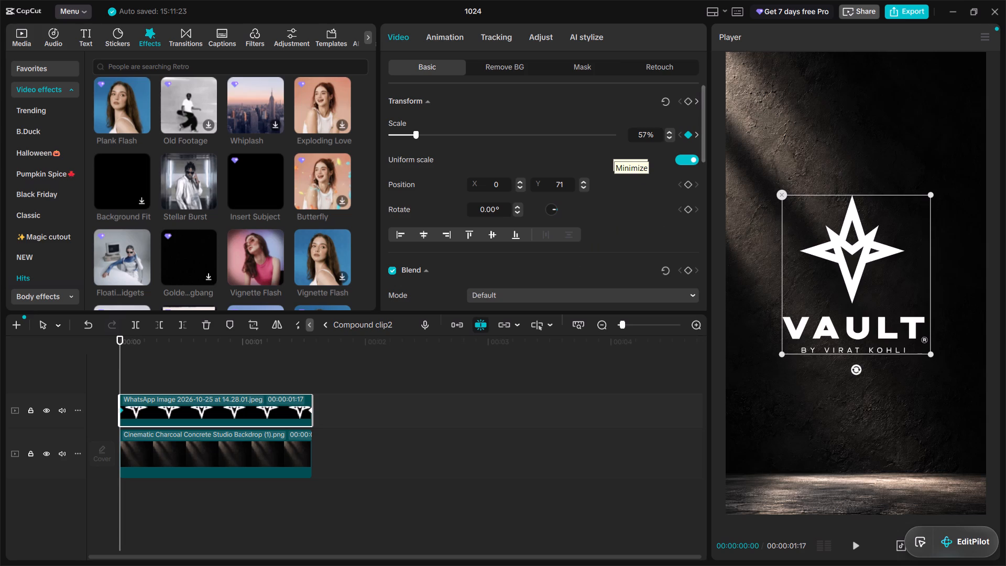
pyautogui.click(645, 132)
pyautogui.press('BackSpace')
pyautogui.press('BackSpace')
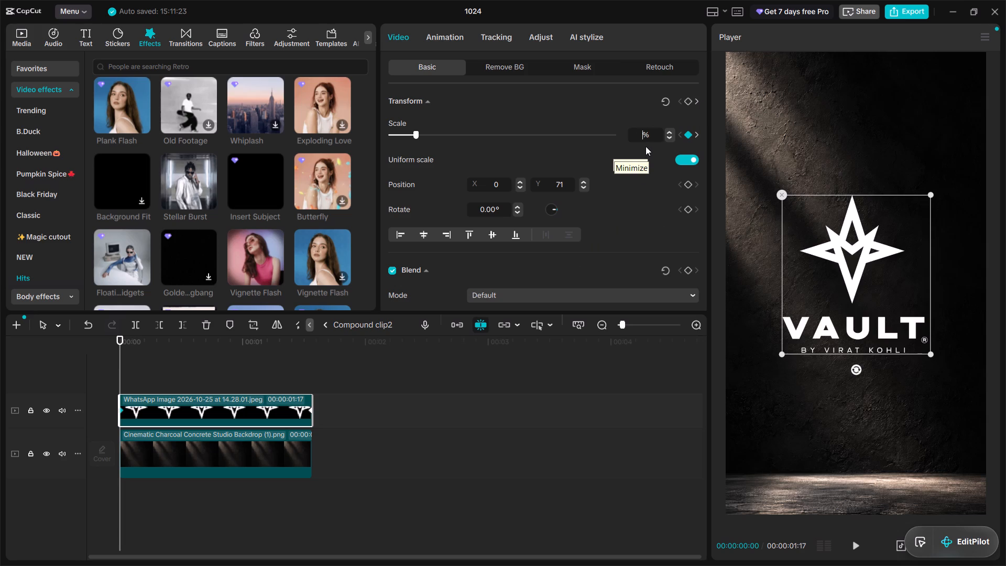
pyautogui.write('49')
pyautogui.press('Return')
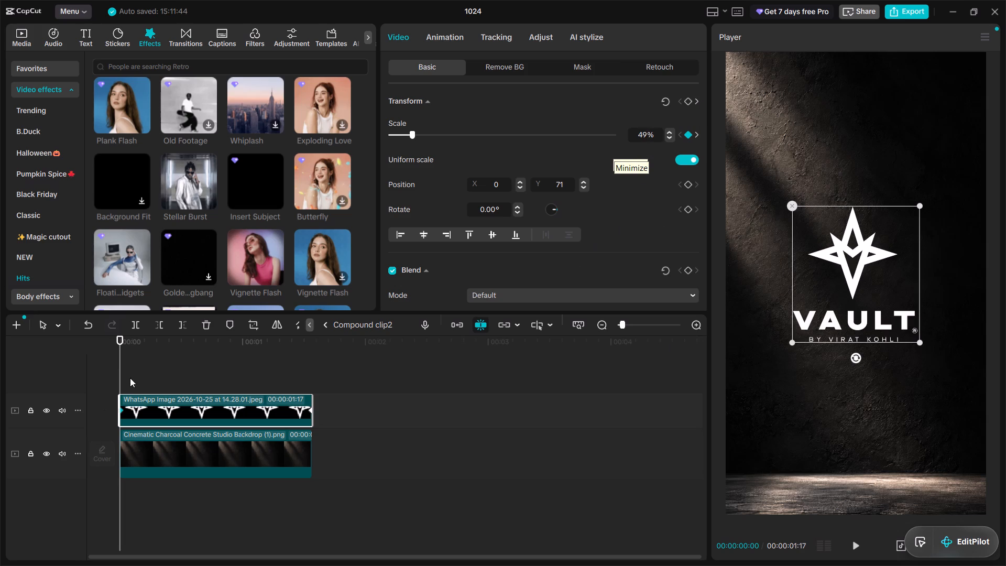
# Play and scrub through the compound clip to examine how the logo's scale changes between its keyframes.
pyautogui.press('space')
pyautogui.press('space')
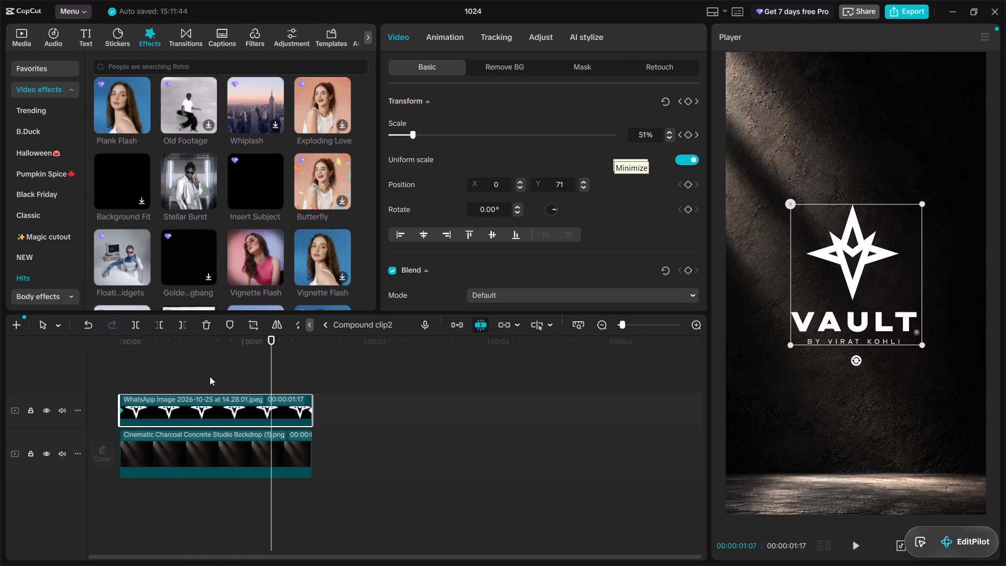
pyautogui.click(204, 365)
pyautogui.moveTo(203, 364); pyautogui.dragTo(128, 349)
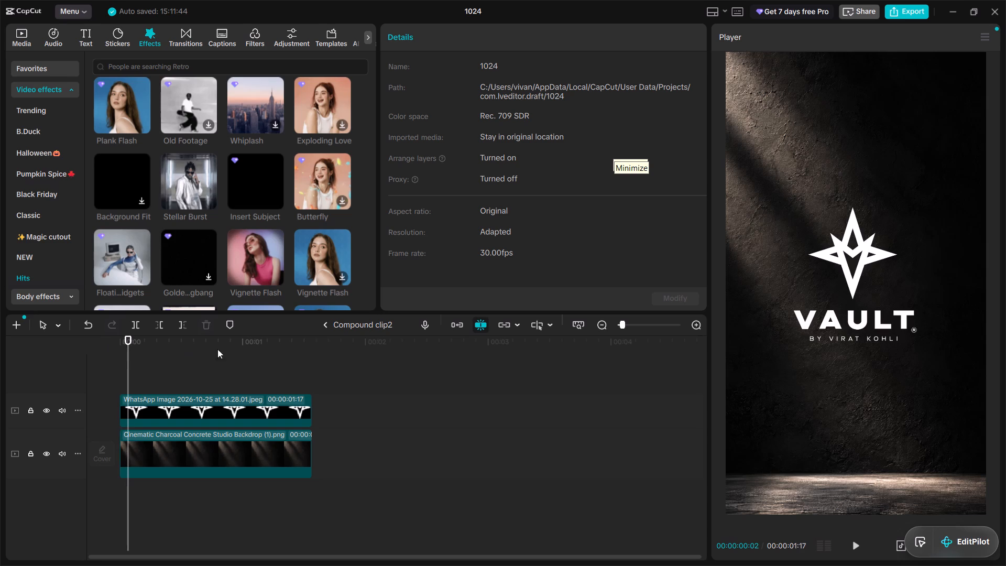
pyautogui.click(221, 394)
pyautogui.click(248, 409)
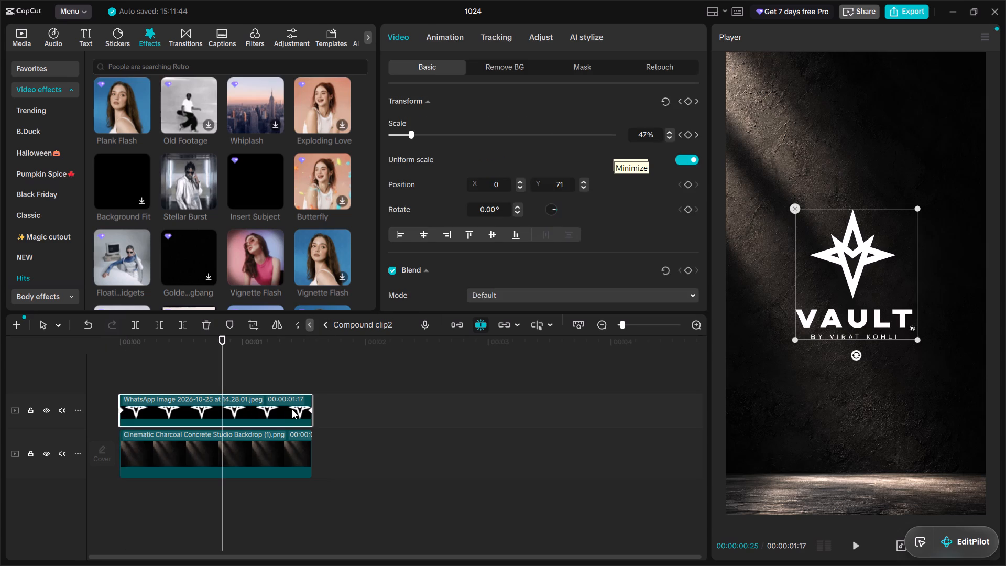
pyautogui.moveTo(218, 372); pyautogui.dragTo(213, 369)
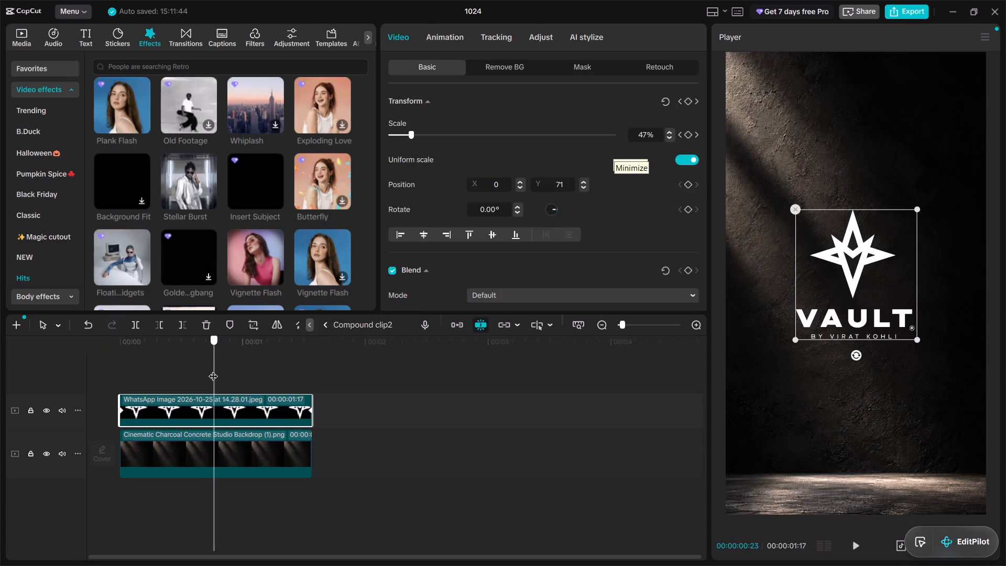
pyautogui.moveTo(213, 369); pyautogui.dragTo(161, 353)
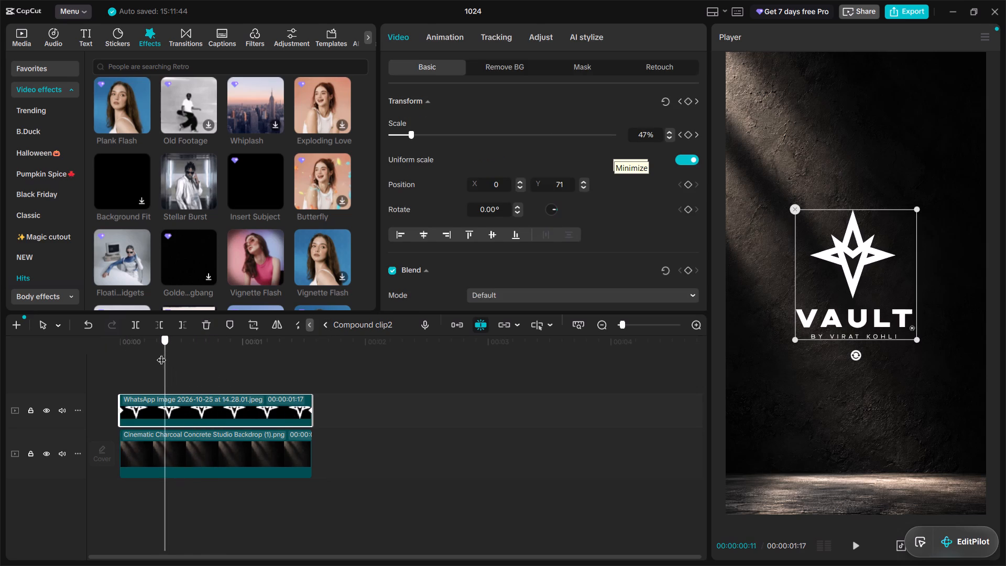
pyautogui.moveTo(161, 353); pyautogui.dragTo(199, 365)
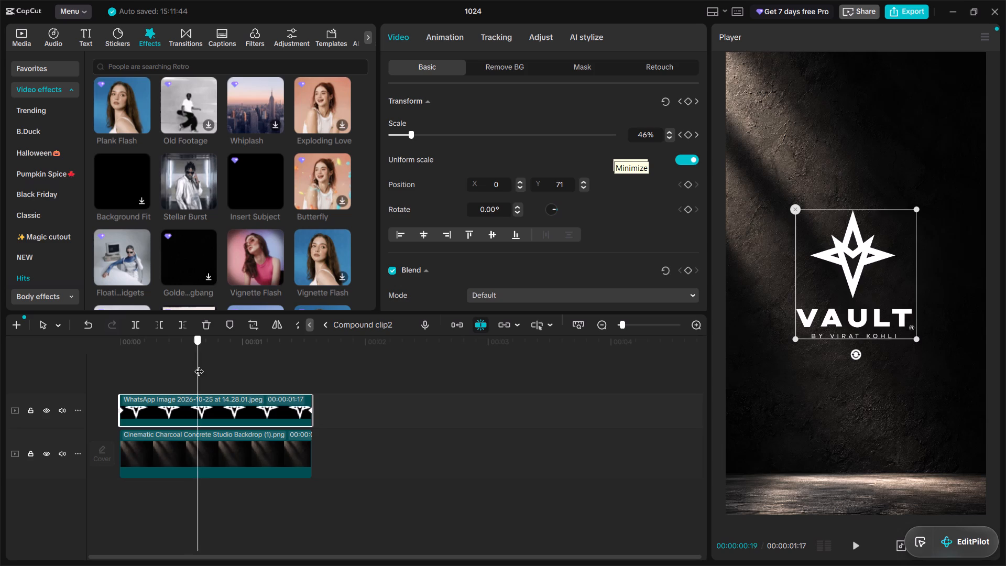
pyautogui.moveTo(199, 365); pyautogui.dragTo(304, 354)
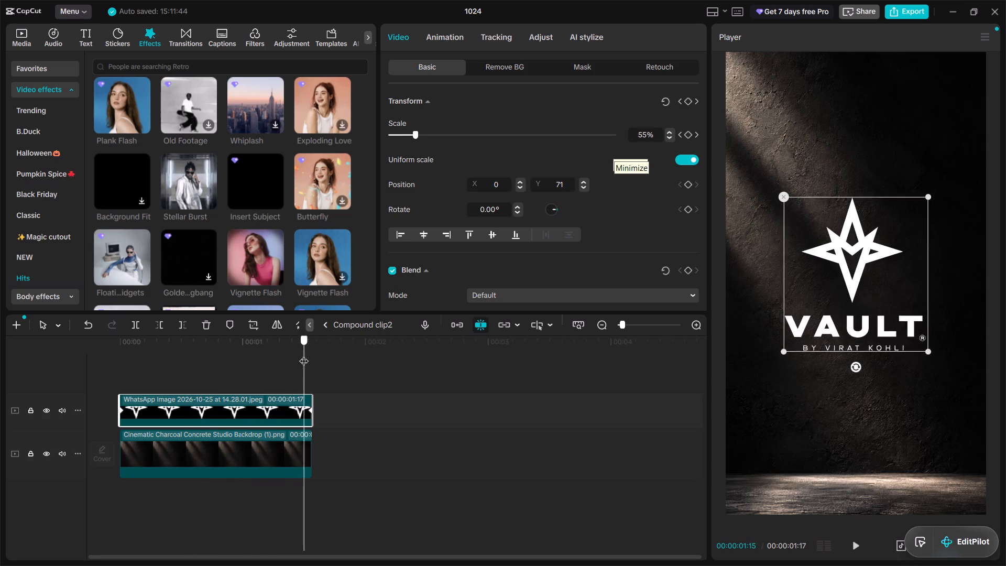
pyautogui.moveTo(304, 354); pyautogui.dragTo(123, 356)
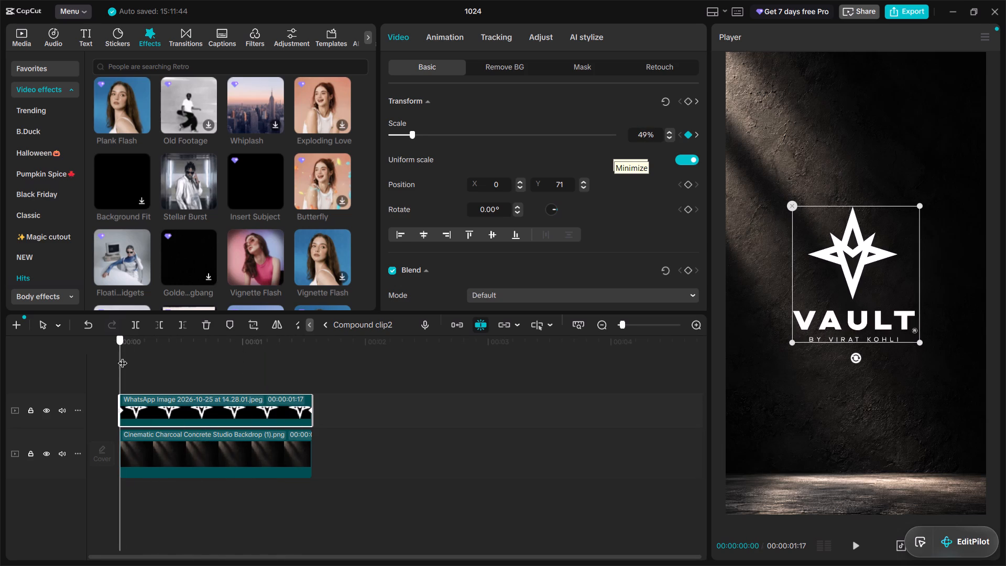
pyautogui.moveTo(123, 356); pyautogui.dragTo(195, 361)
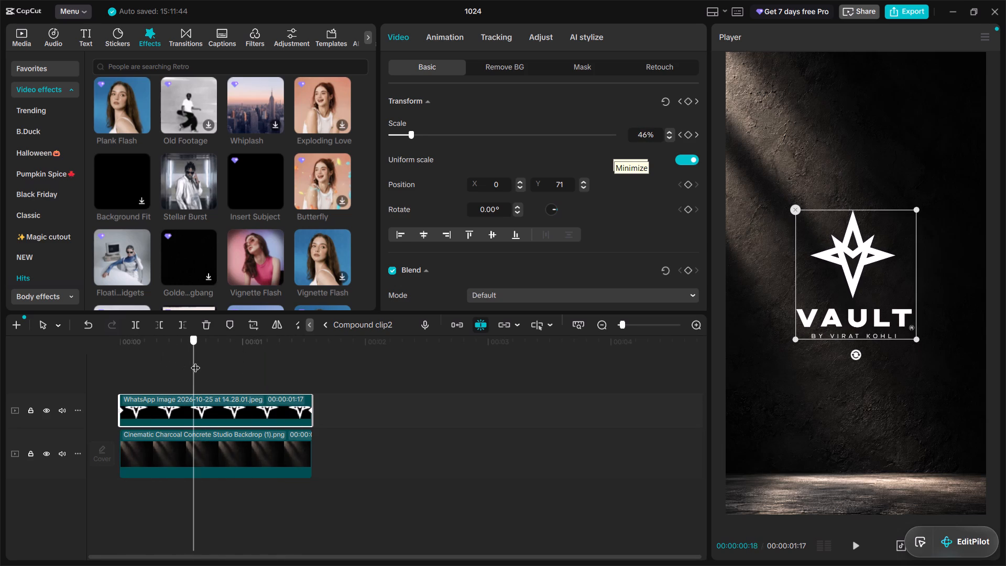
pyautogui.moveTo(195, 361); pyautogui.dragTo(201, 361)
pyautogui.moveTo(201, 361); pyautogui.dragTo(84, 339)
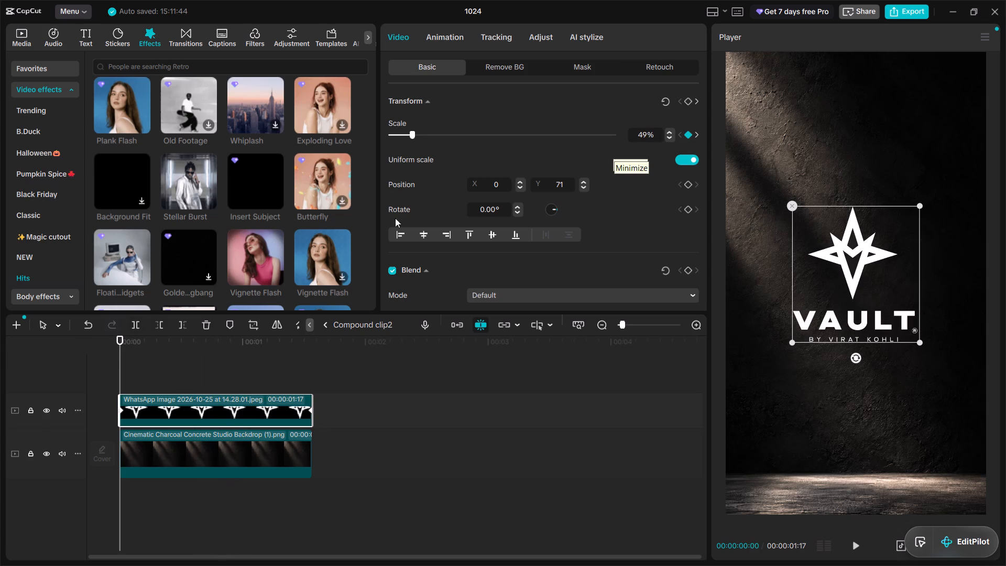
# Set the VAULT logo's scale to 46% at its starting keyframe.
pyautogui.click(647, 135)
pyautogui.press('BackSpace')
pyautogui.press('6')
pyautogui.press('Return')
# Replay the compound clip from its start to check the opening of the logo's scale animation.
pyautogui.click(163, 376)
pyautogui.moveTo(163, 375); pyautogui.dragTo(36, 351)
pyautogui.press('space')
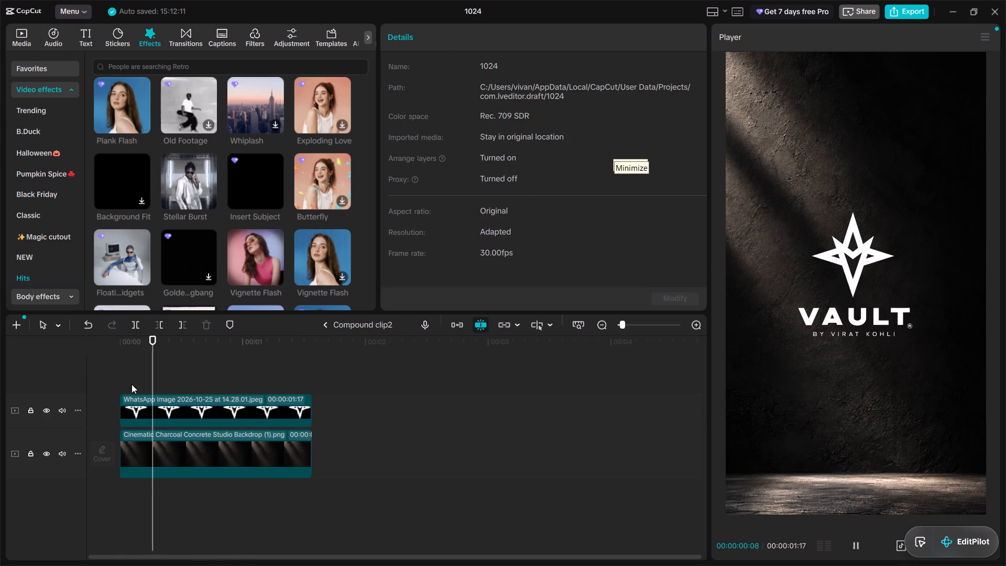
pyautogui.press('space')
pyautogui.click(183, 377)
pyautogui.moveTo(182, 377); pyautogui.dragTo(44, 367)
pyautogui.press('space')
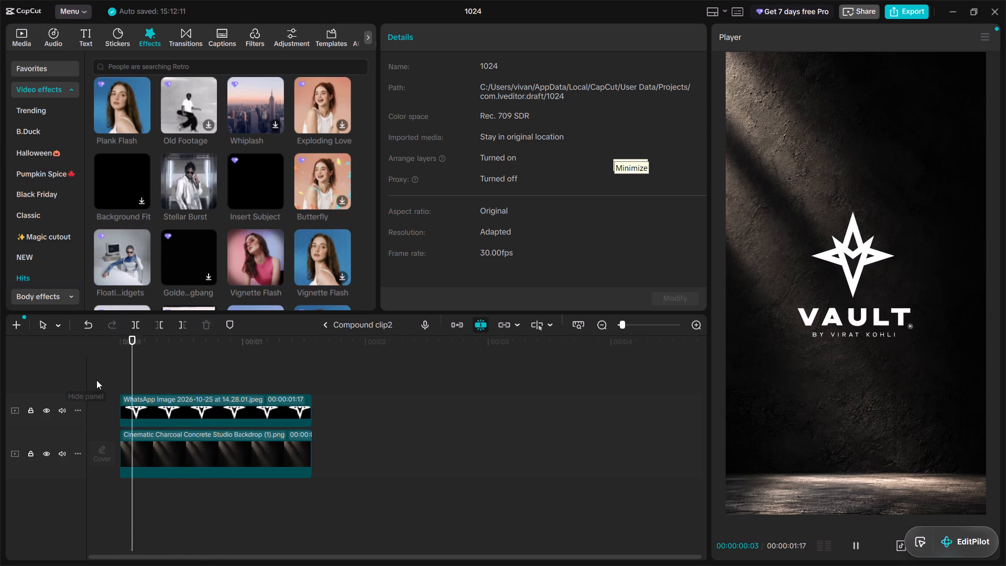
pyautogui.press('space')
pyautogui.click(156, 406)
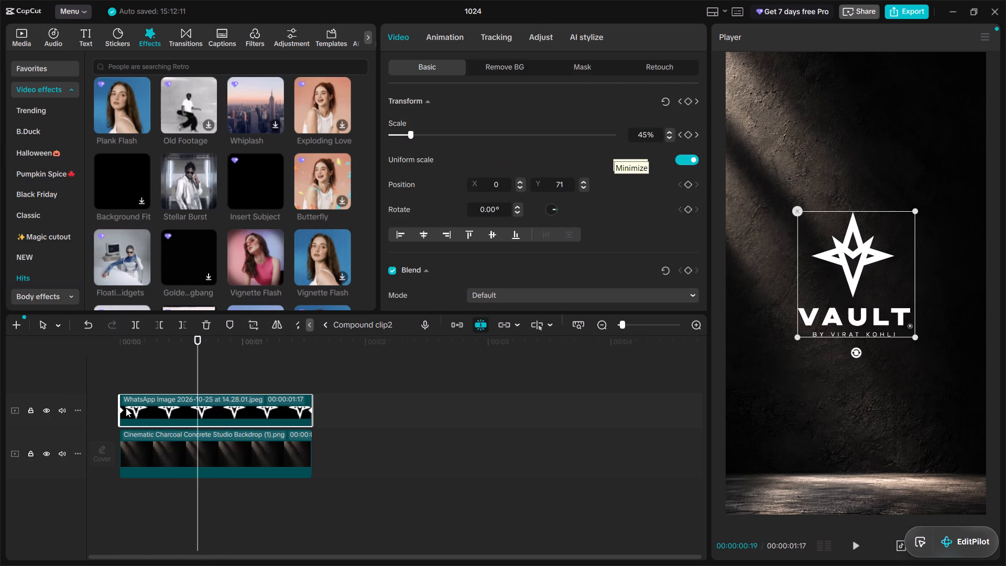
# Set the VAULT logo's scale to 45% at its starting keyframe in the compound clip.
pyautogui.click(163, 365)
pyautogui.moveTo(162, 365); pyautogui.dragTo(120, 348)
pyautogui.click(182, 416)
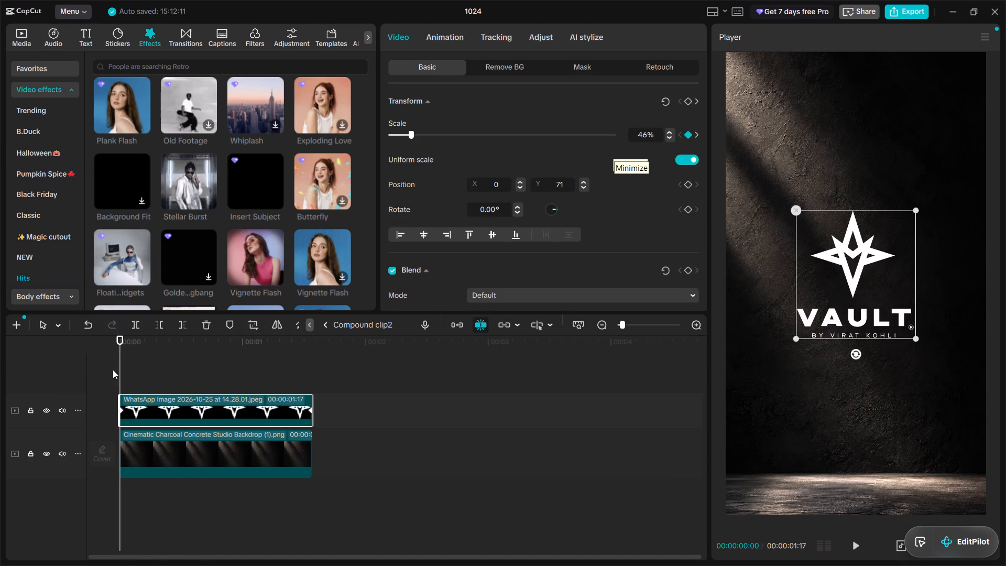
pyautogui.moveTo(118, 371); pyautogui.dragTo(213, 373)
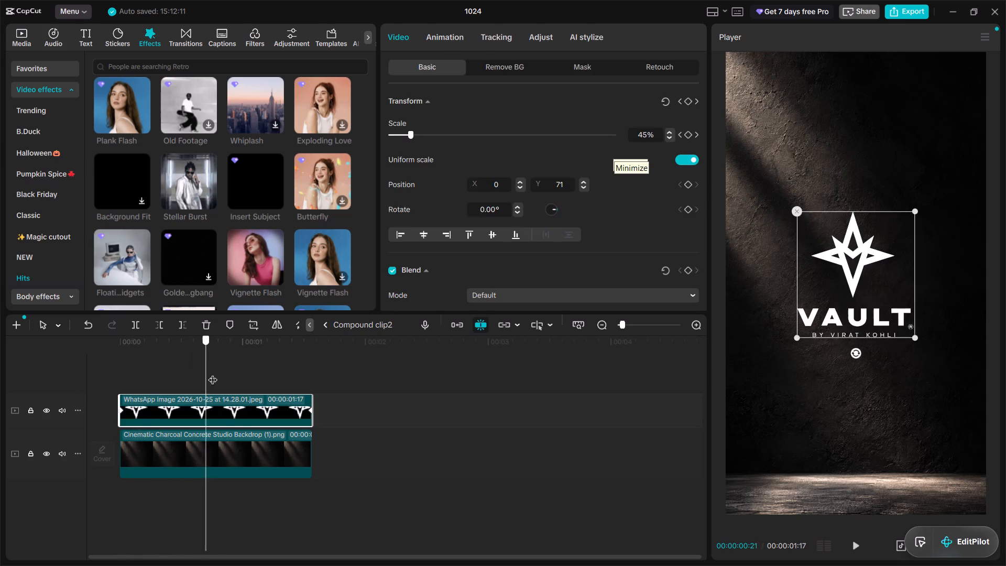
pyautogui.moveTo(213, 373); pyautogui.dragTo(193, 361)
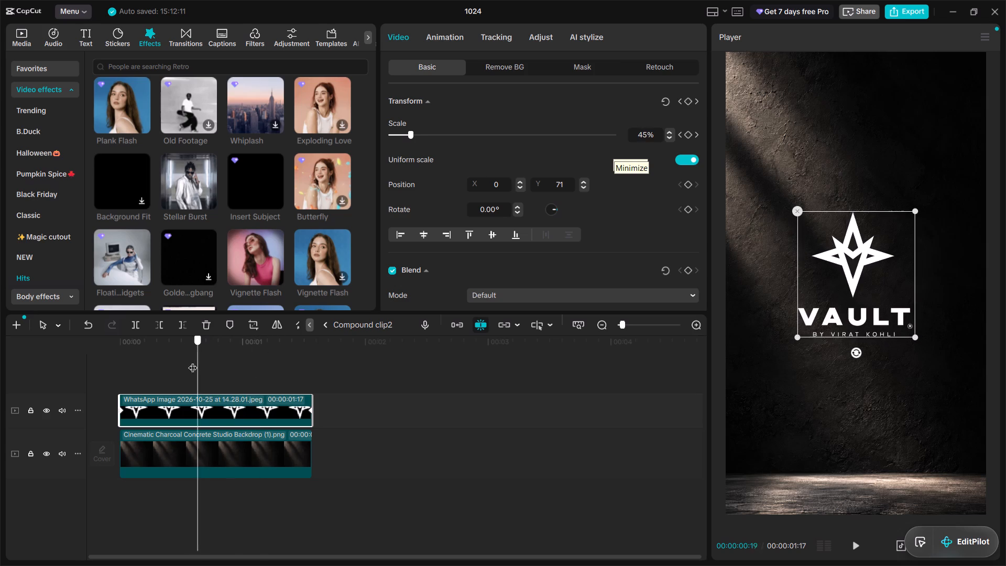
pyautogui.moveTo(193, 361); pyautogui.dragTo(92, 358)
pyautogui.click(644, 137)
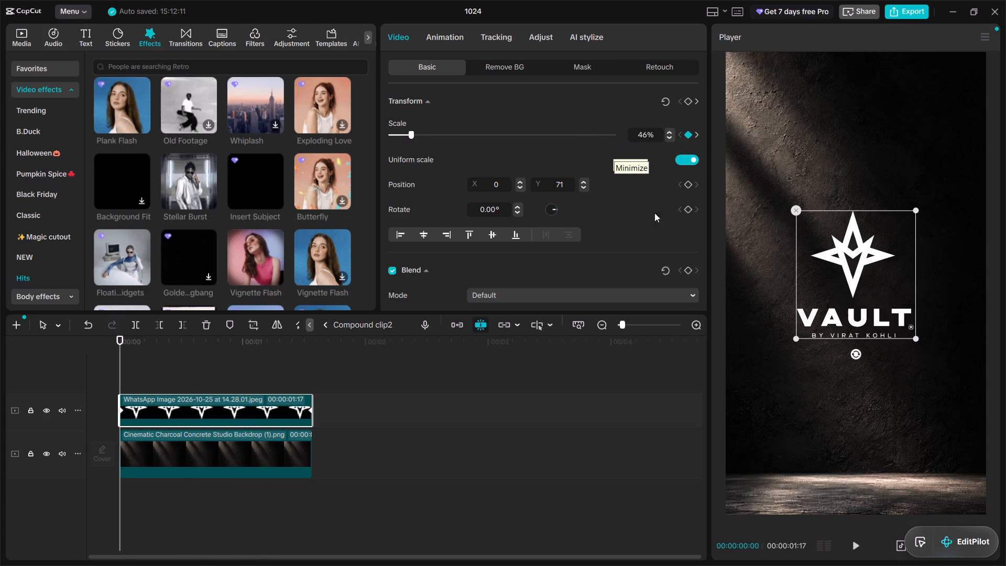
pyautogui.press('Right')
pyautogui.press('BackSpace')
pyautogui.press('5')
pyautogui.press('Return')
# Play and scrub the compound clip from its start to its end to examine the logo's scale animation.
pyautogui.click(161, 419)
pyautogui.press('space')
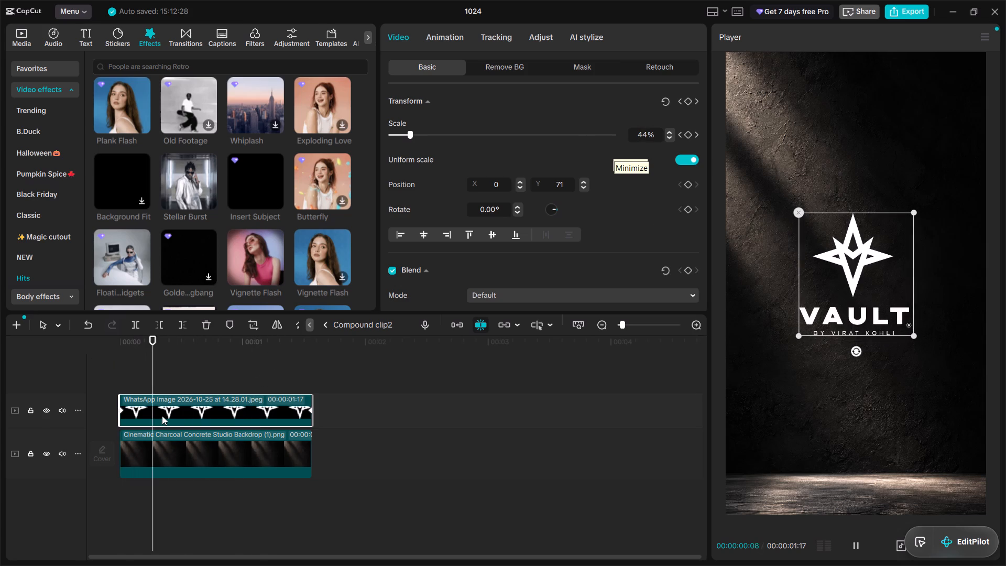
pyautogui.press('space')
pyautogui.click(137, 361)
pyautogui.moveTo(137, 361); pyautogui.dragTo(97, 348)
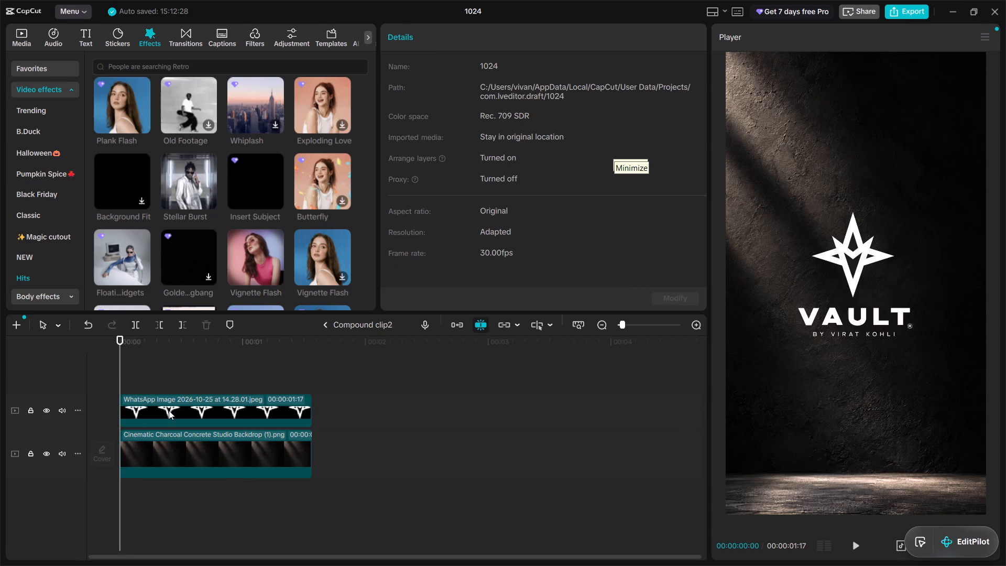
pyautogui.click(169, 410)
pyautogui.moveTo(121, 369); pyautogui.dragTo(169, 375)
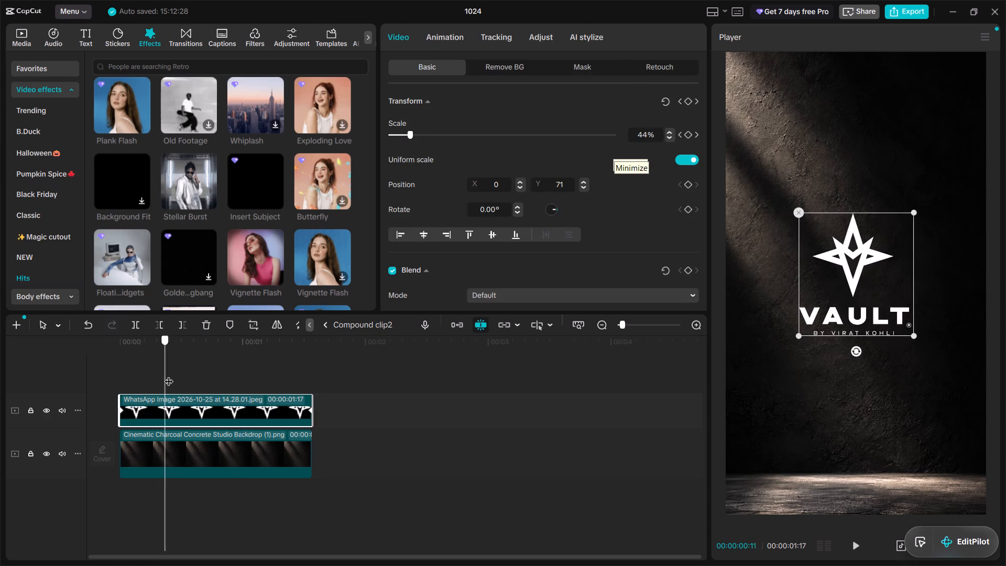
pyautogui.moveTo(169, 375); pyautogui.dragTo(382, 349)
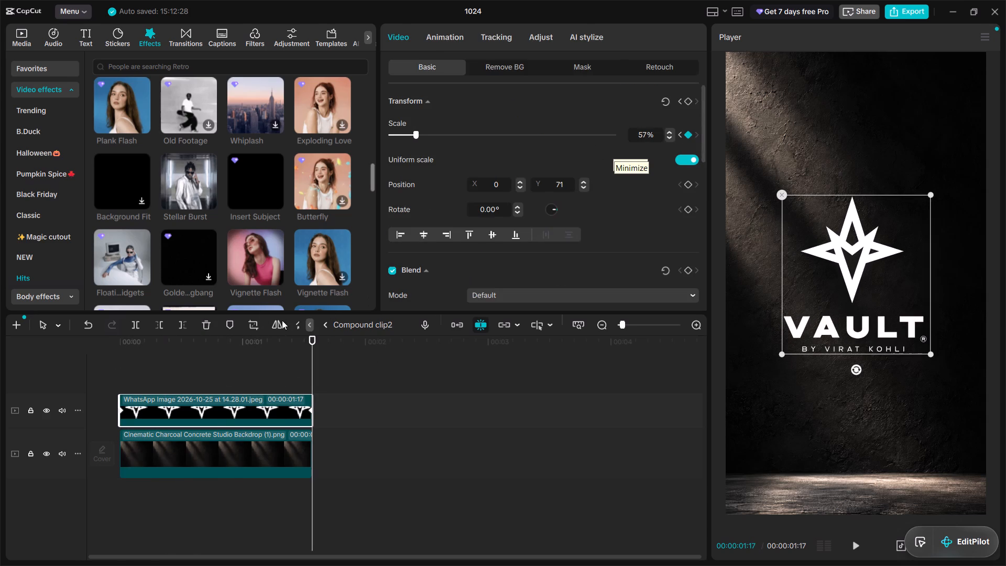
# Return to the main timeline and play the closing compound clip to check how the logo animation blends in.
pyautogui.click(324, 325)
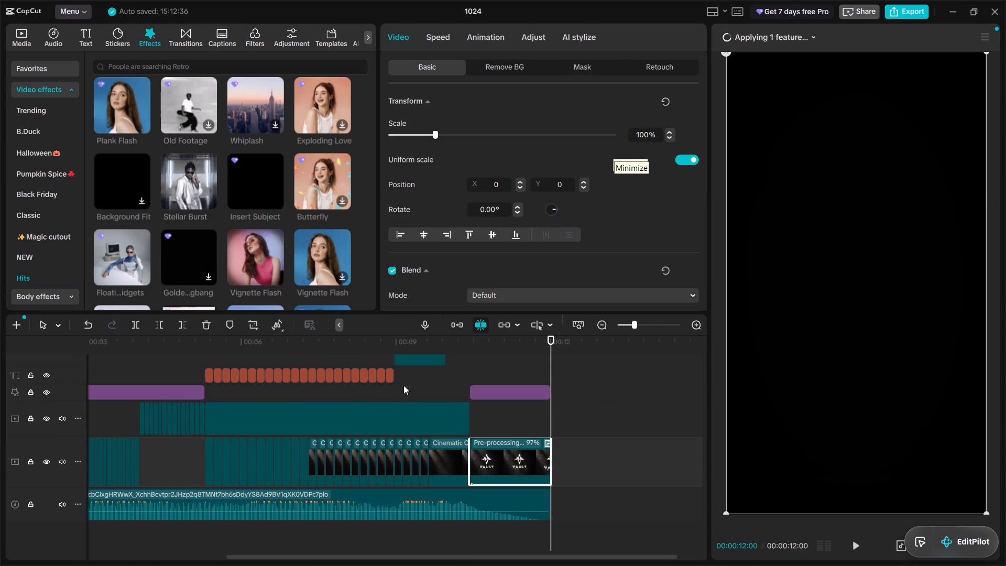
pyautogui.click(432, 378)
pyautogui.press('space')
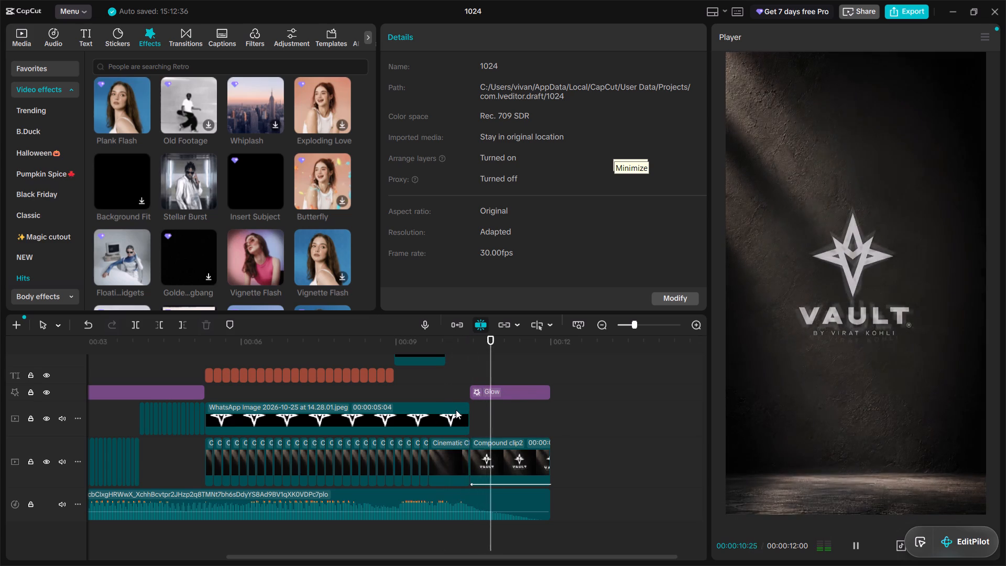
pyautogui.keyDown('alt'); pyautogui.scroll(-1, 458, 410); pyautogui.keyUp('alt')
pyautogui.press('space')
pyautogui.click(484, 410)
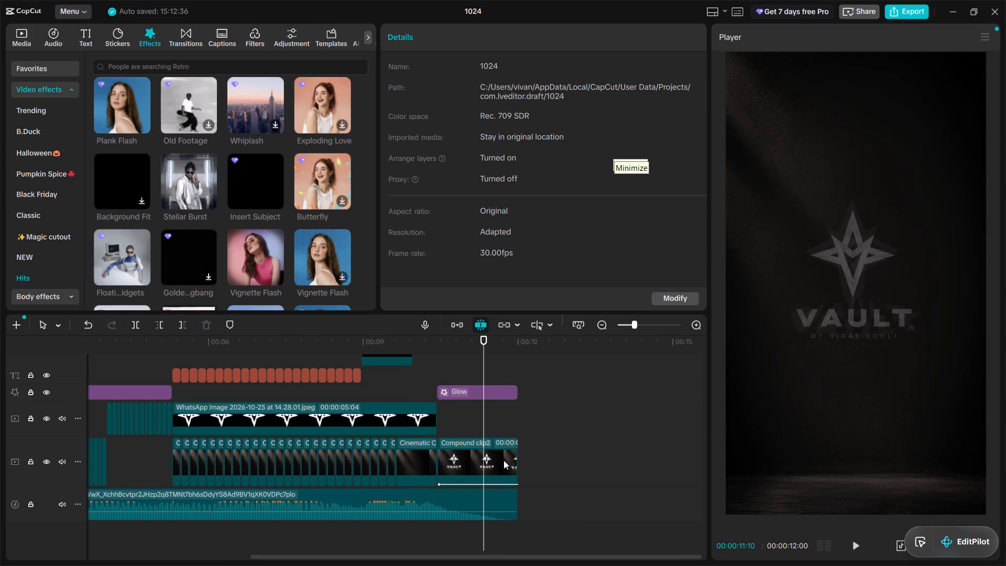
pyautogui.click(503, 460)
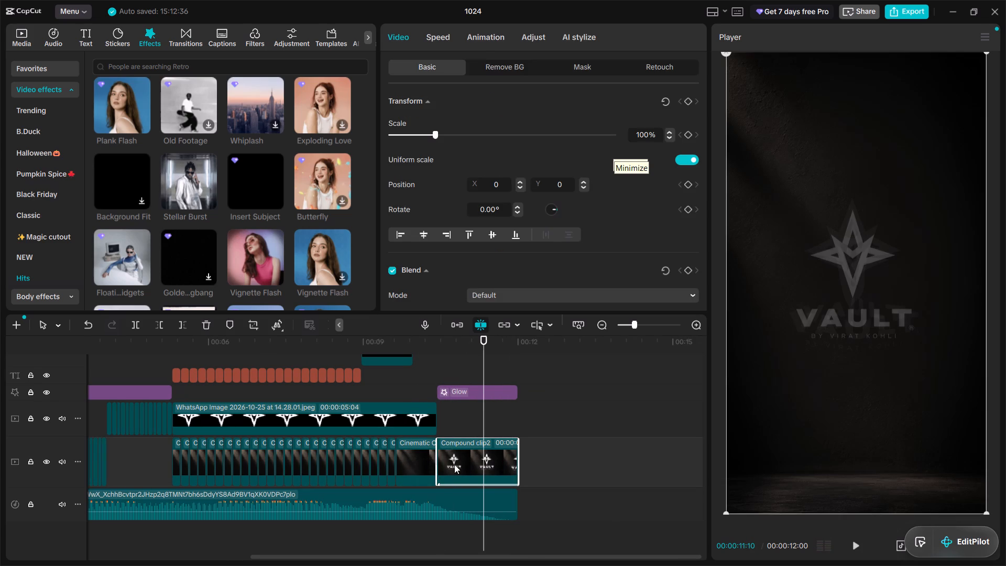
# Undo the recent logo scale and timeline edits step by step, and redo three of them.
pyautogui.hotkey('ctrl', 'z')
pyautogui.hotkey('ctrl', 'z')
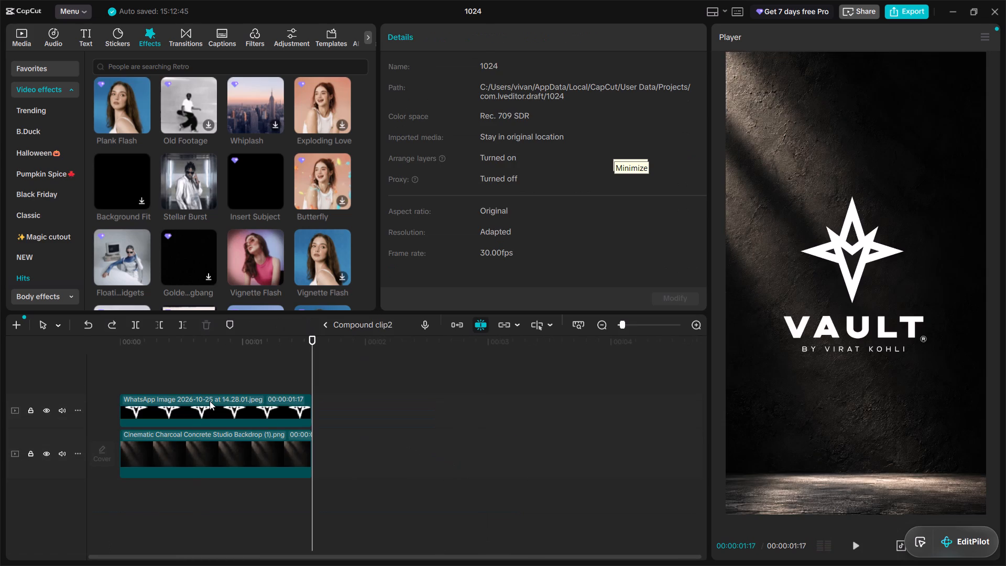
pyautogui.keyDown('ctrl'); pyautogui.click(210, 401); pyautogui.keyUp('ctrl')
pyautogui.hotkey('ctrl', 'z')
pyautogui.hotkey('ctrl', 'z')
pyautogui.hotkey('ctrl', 'z')
pyautogui.hotkey('ctrl', 'z')
pyautogui.hotkey('ctrl', 'z')
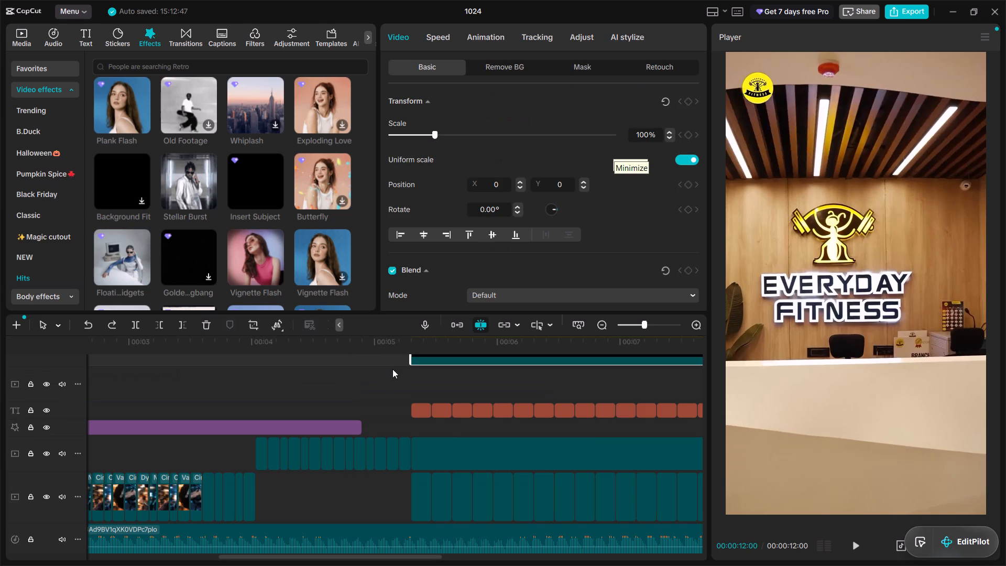
pyautogui.hotkey('ctrl', 'shift', 'z')
pyautogui.hotkey('ctrl', 'shift', 'z')
pyautogui.hotkey('ctrl', 'shift', 'z')
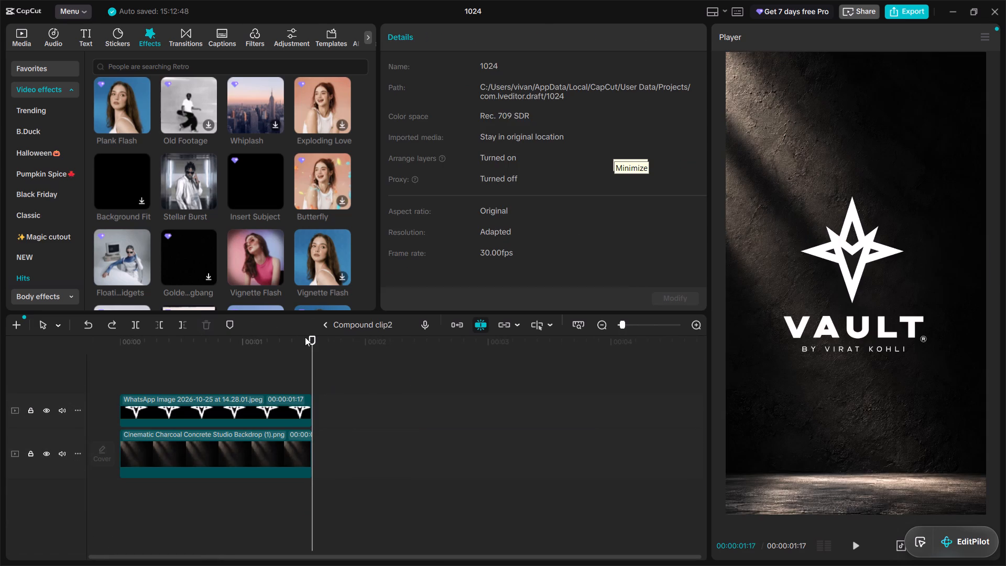
# Return to the main timeline and replay the video's ending to check the logo section.
pyautogui.click(323, 325)
pyautogui.click(452, 396)
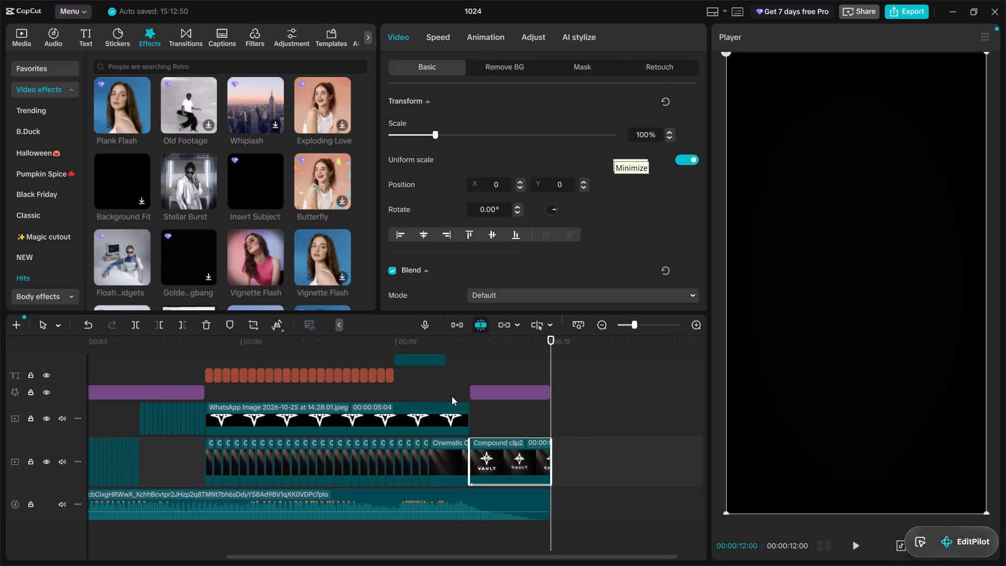
pyautogui.press('space')
pyautogui.keyDown('alt'); pyautogui.scroll(-1, 452, 396); pyautogui.keyUp('alt')
pyautogui.keyDown('alt'); pyautogui.scroll(1, 452, 396); pyautogui.keyUp('alt')
pyautogui.press('space')
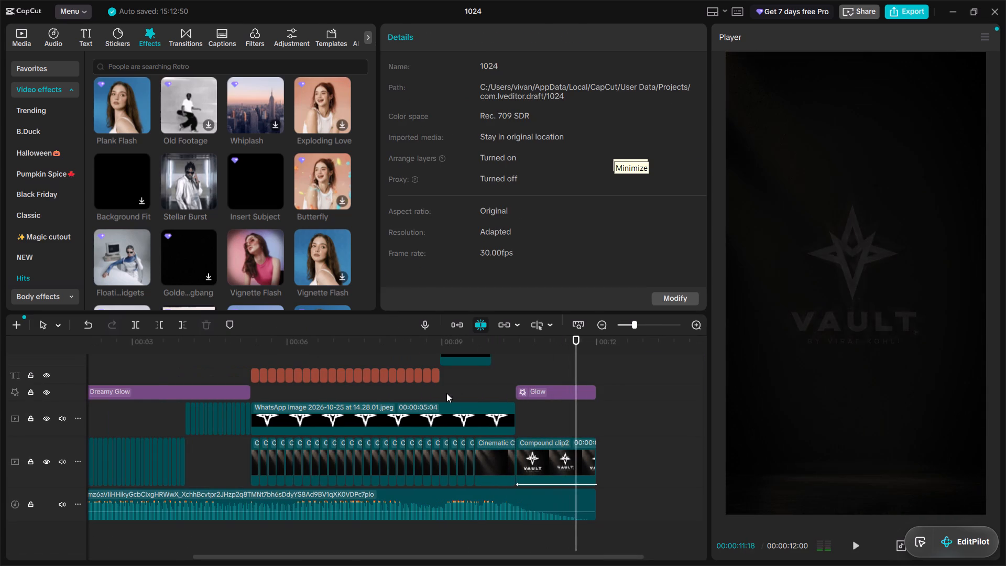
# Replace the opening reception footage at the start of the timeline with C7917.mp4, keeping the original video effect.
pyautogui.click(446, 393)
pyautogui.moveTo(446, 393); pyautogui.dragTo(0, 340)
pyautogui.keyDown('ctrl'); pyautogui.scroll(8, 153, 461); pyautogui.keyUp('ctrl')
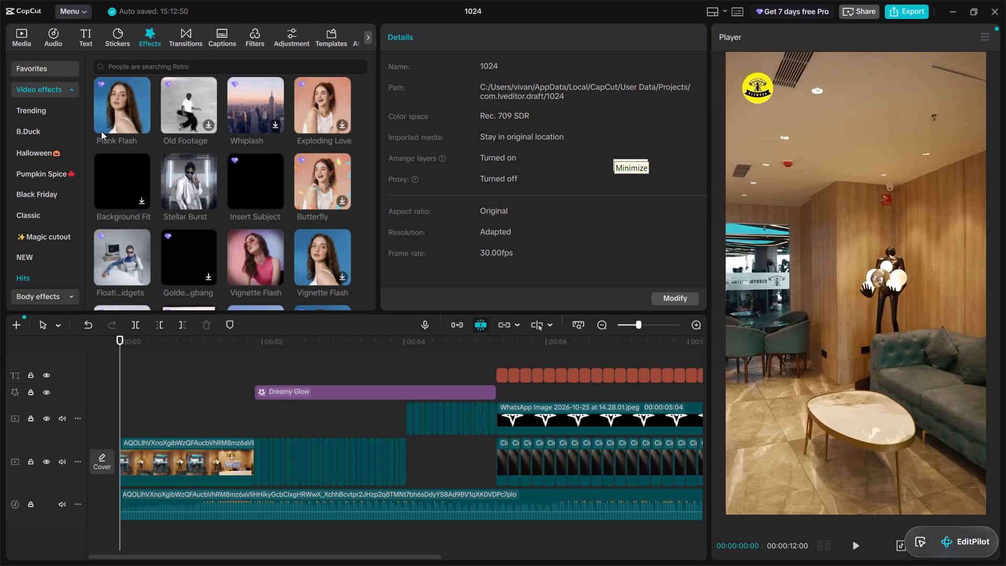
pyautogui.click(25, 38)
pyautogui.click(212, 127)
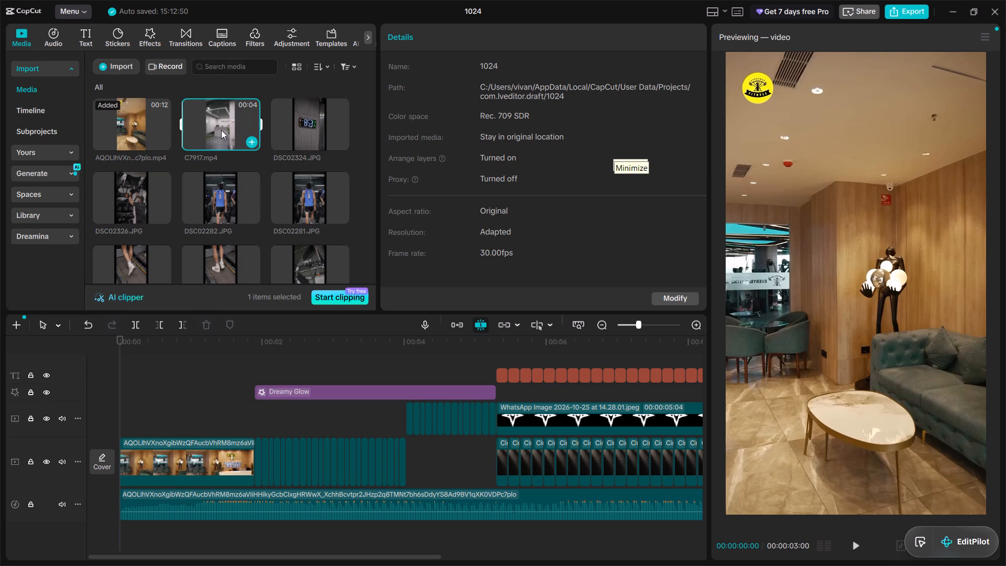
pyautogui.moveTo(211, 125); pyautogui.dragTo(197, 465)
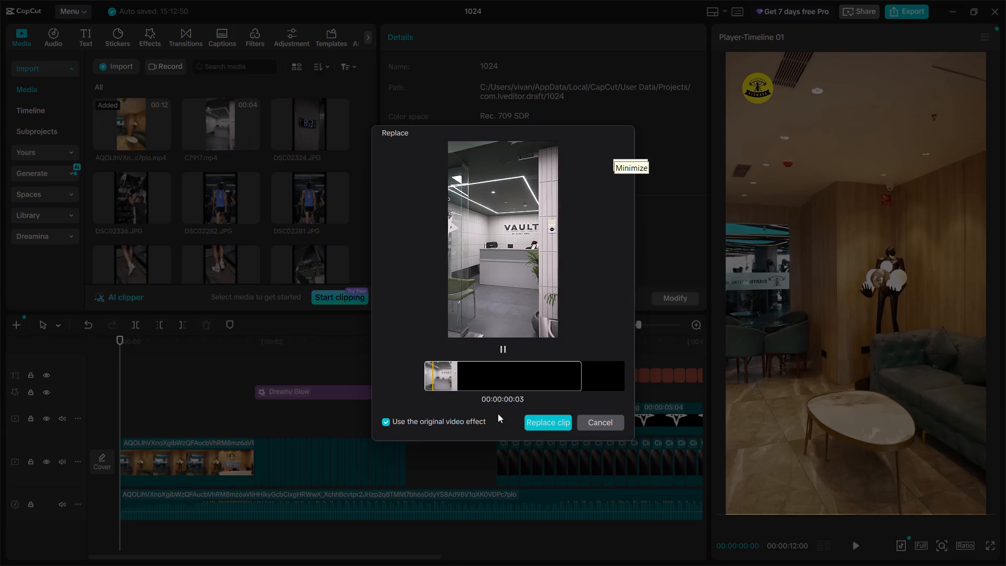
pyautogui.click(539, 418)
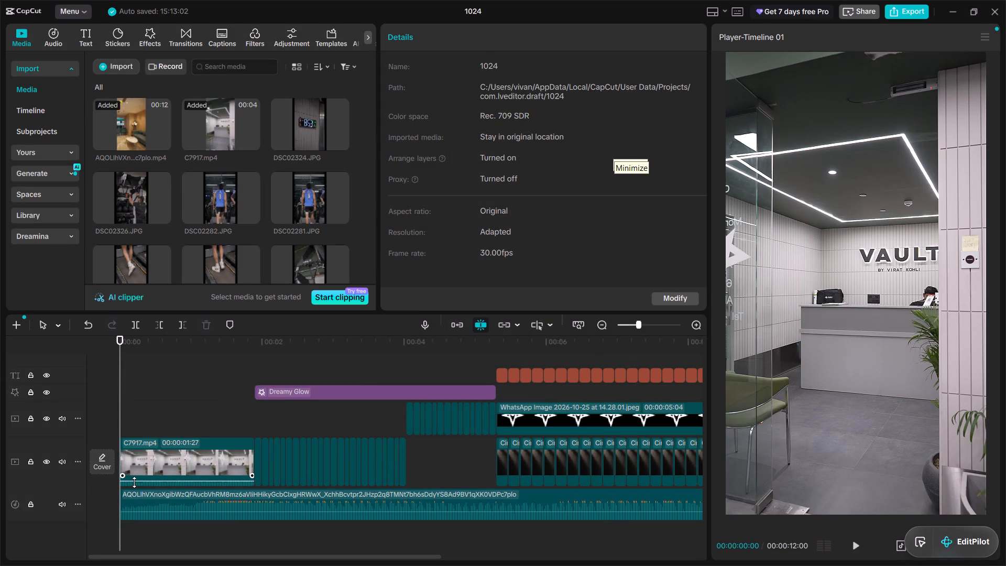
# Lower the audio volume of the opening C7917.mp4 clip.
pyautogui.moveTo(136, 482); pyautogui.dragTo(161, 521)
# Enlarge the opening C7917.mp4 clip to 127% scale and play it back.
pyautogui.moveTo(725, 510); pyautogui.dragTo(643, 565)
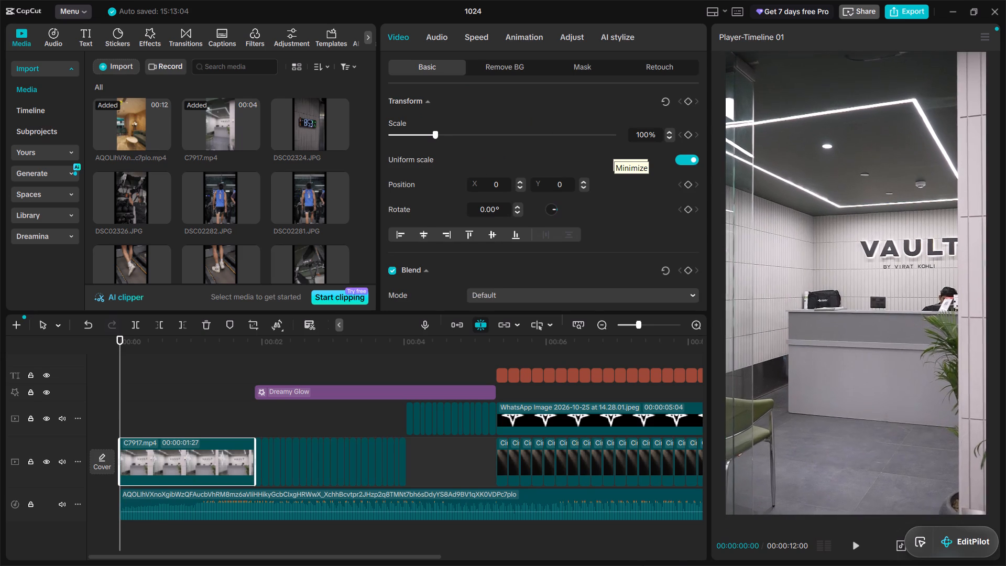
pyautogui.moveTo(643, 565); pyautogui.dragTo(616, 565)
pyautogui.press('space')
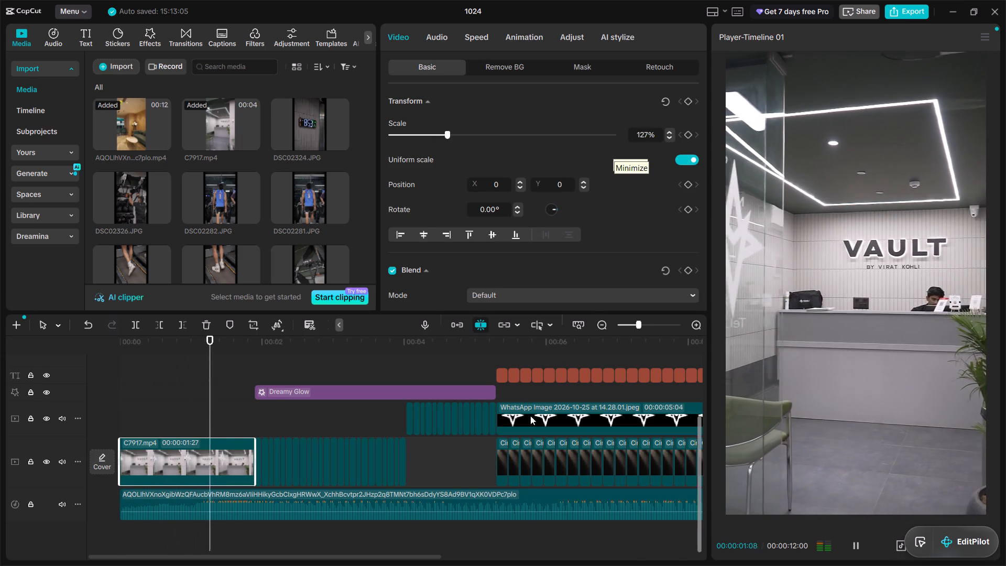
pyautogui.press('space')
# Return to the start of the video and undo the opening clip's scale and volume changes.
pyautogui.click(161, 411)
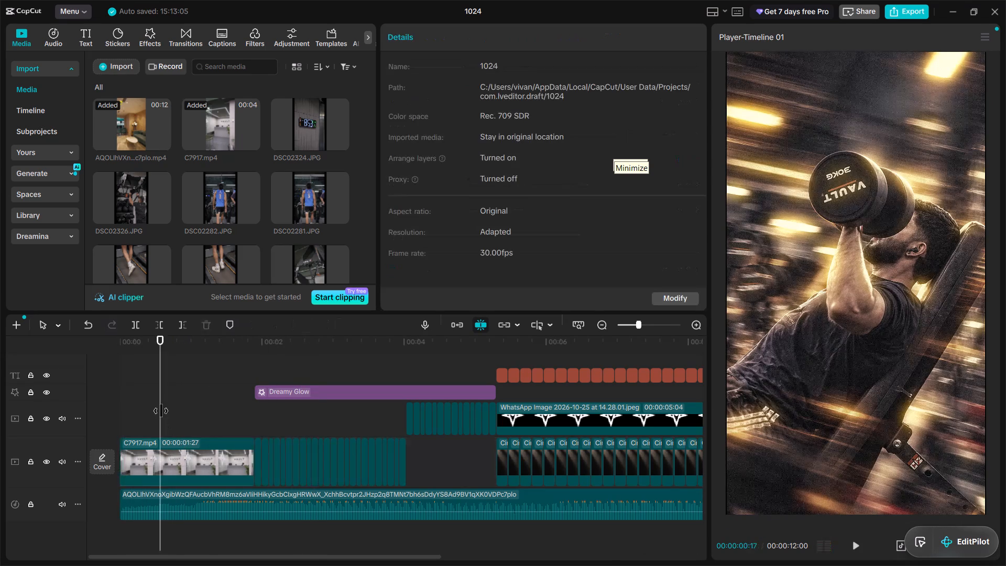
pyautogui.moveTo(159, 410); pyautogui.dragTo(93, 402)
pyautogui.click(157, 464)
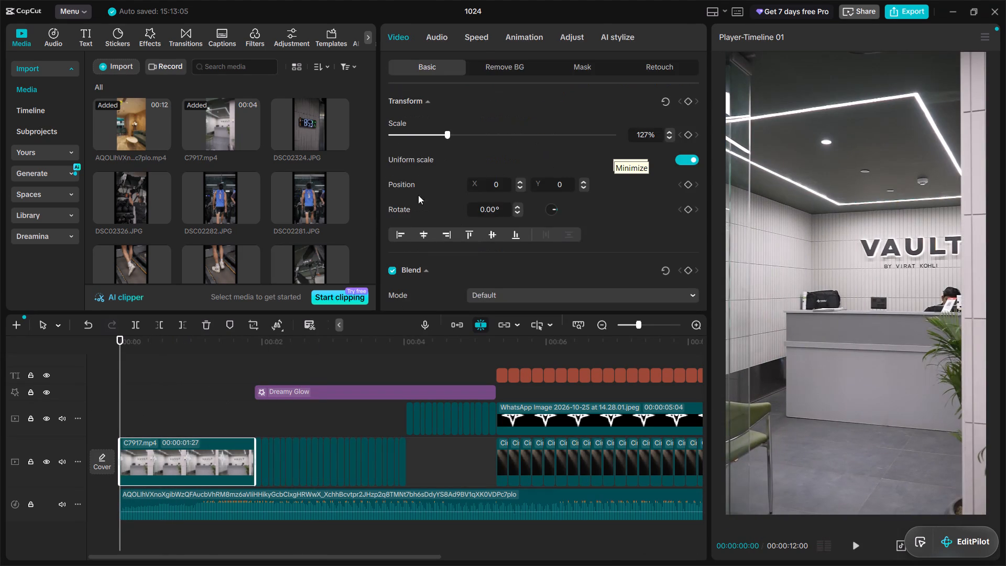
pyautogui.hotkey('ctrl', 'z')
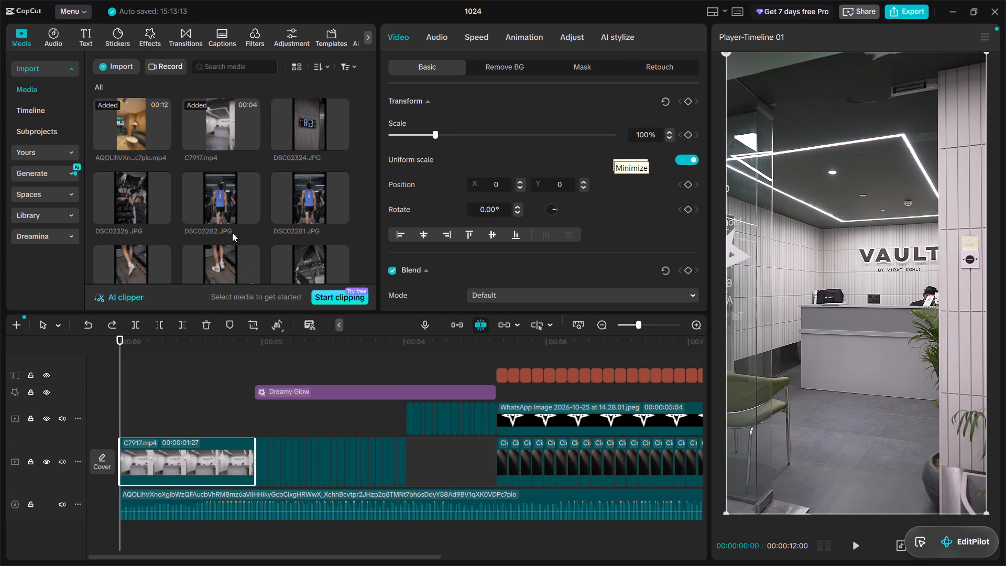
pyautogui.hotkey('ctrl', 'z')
# Delete the opening clip from the main track and place C7917.mp4 at the start of the track above.
pyautogui.click(174, 471)
pyautogui.press('BackSpace')
pyautogui.moveTo(237, 105); pyautogui.dragTo(96, 412)
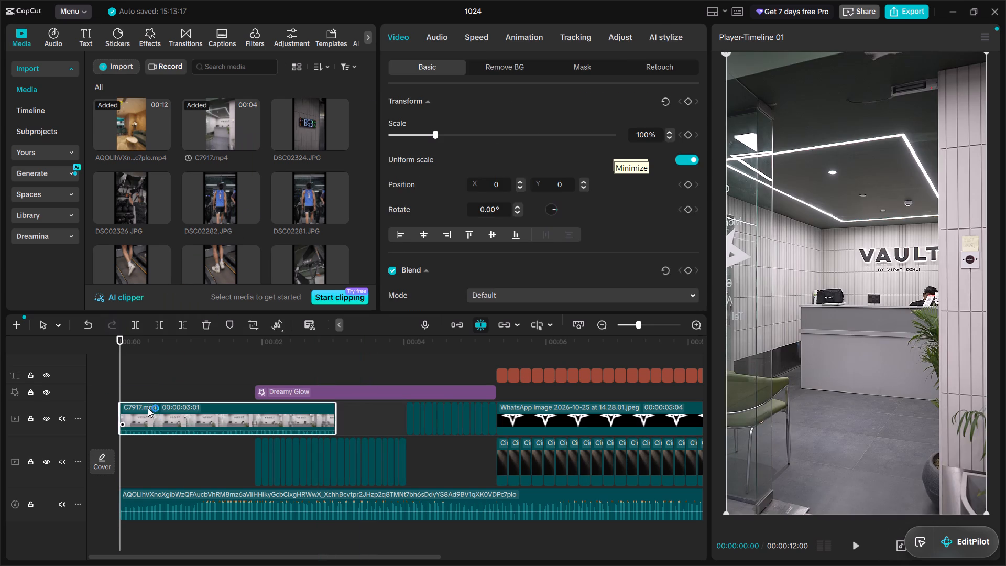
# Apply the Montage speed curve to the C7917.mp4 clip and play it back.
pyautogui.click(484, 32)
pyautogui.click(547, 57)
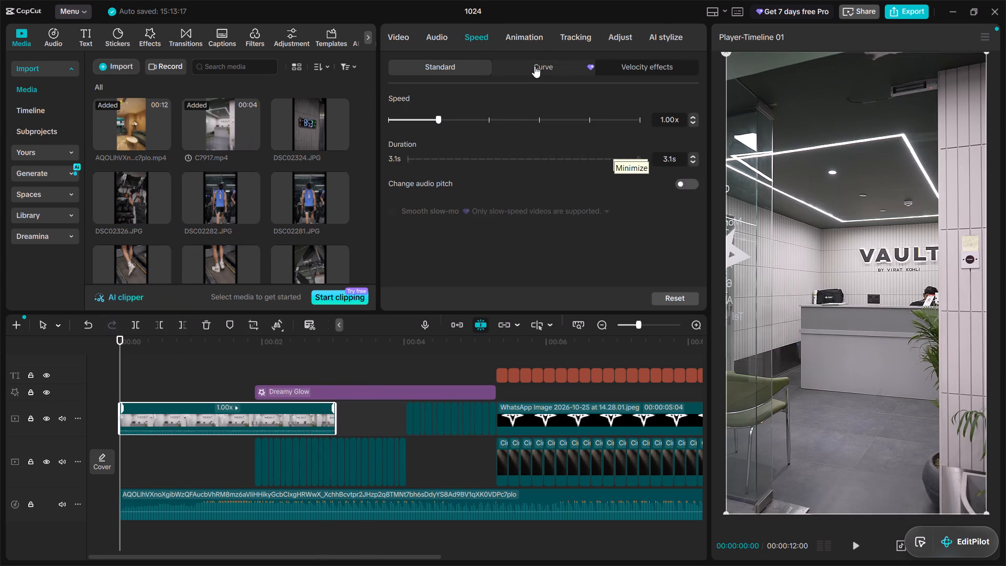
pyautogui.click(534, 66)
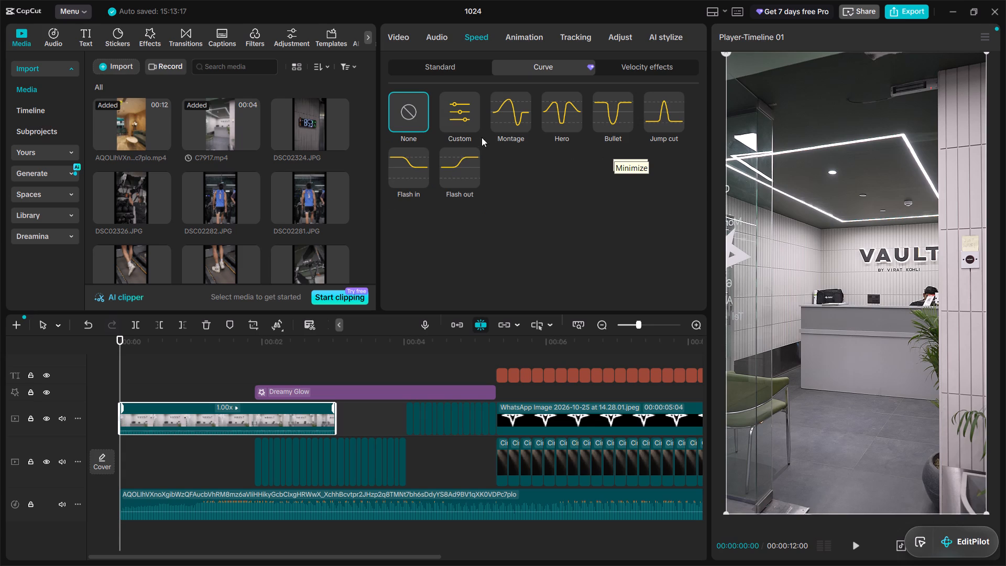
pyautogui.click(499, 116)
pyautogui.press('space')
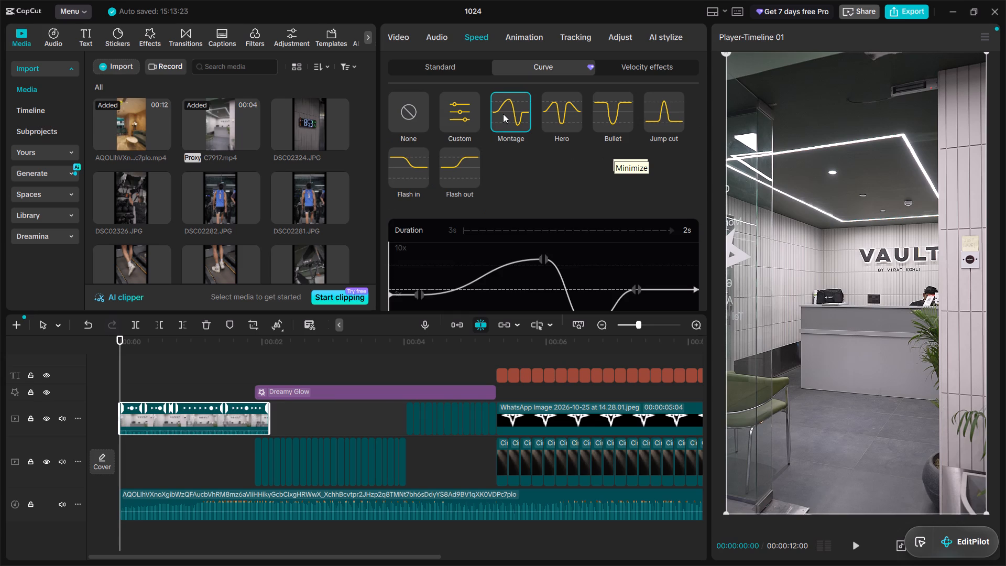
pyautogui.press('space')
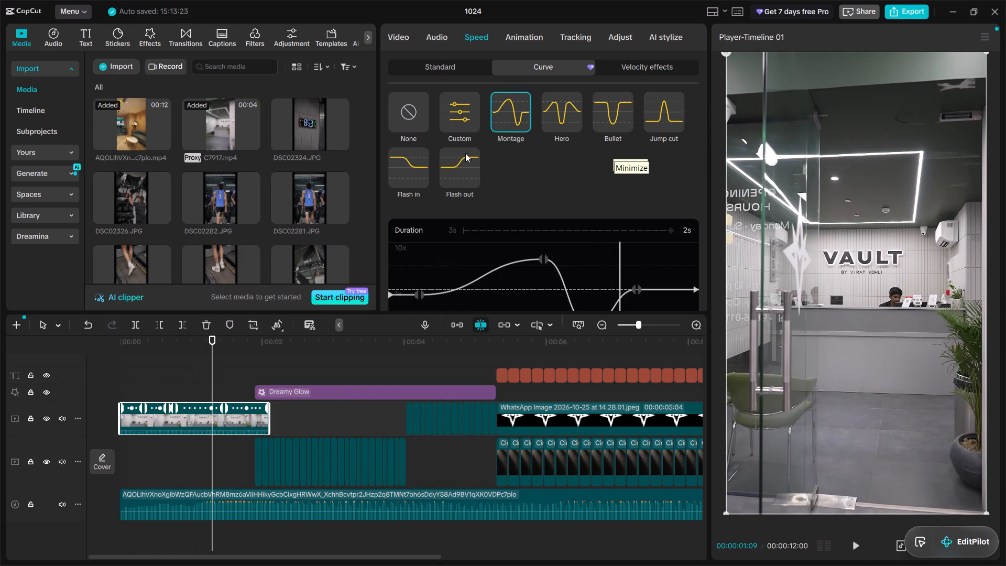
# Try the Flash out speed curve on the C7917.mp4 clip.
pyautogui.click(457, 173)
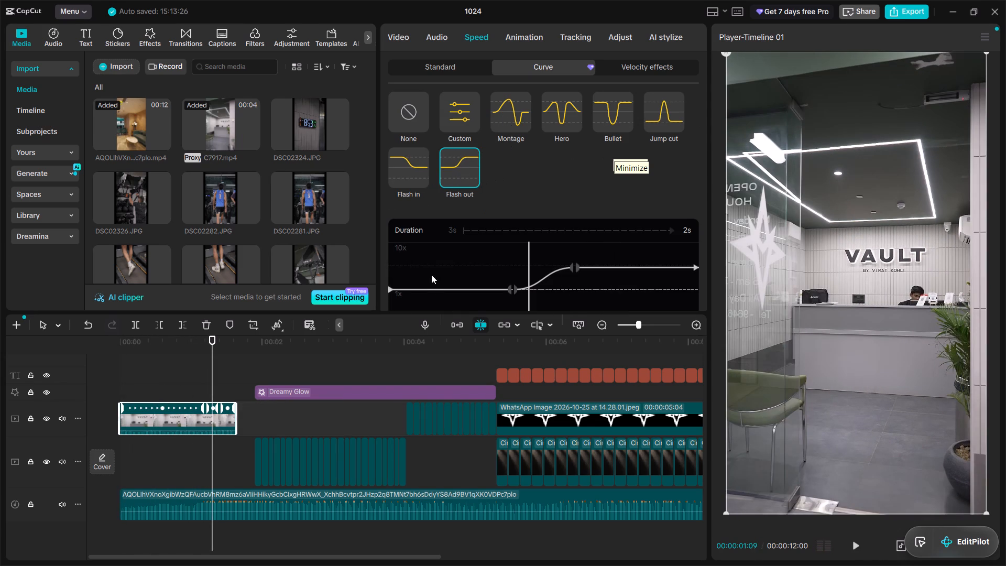
# Apply the Flash in speed curve to the C7917.mp4 clip and play it from its start.
pyautogui.click(405, 163)
pyautogui.moveTo(486, 255); pyautogui.dragTo(259, 254)
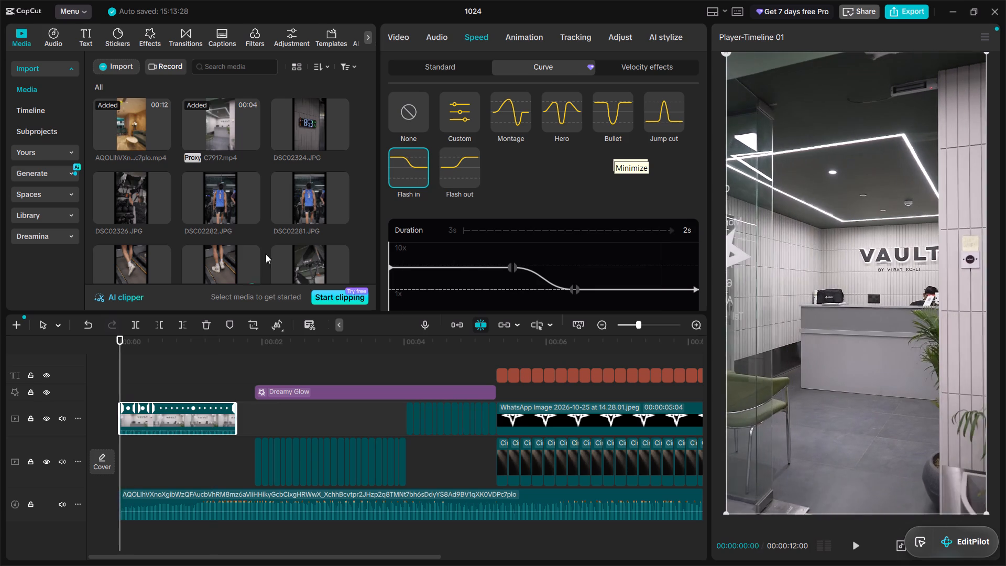
pyautogui.press('space')
pyautogui.press('space')
pyautogui.moveTo(498, 253); pyautogui.dragTo(335, 248)
# Apply the Flash out speed curve to C7917.mp4, move its first curve point earlier at 1x, and play the clip from its start.
pyautogui.click(467, 157)
pyautogui.moveTo(510, 289); pyautogui.dragTo(442, 291)
pyautogui.moveTo(426, 268); pyautogui.dragTo(282, 247)
pyautogui.press('space')
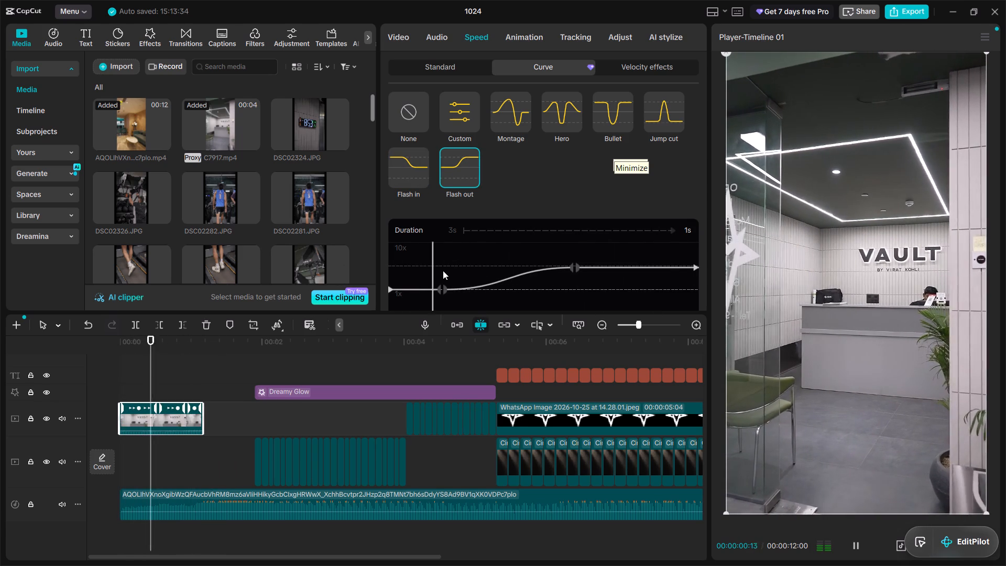
pyautogui.press('space')
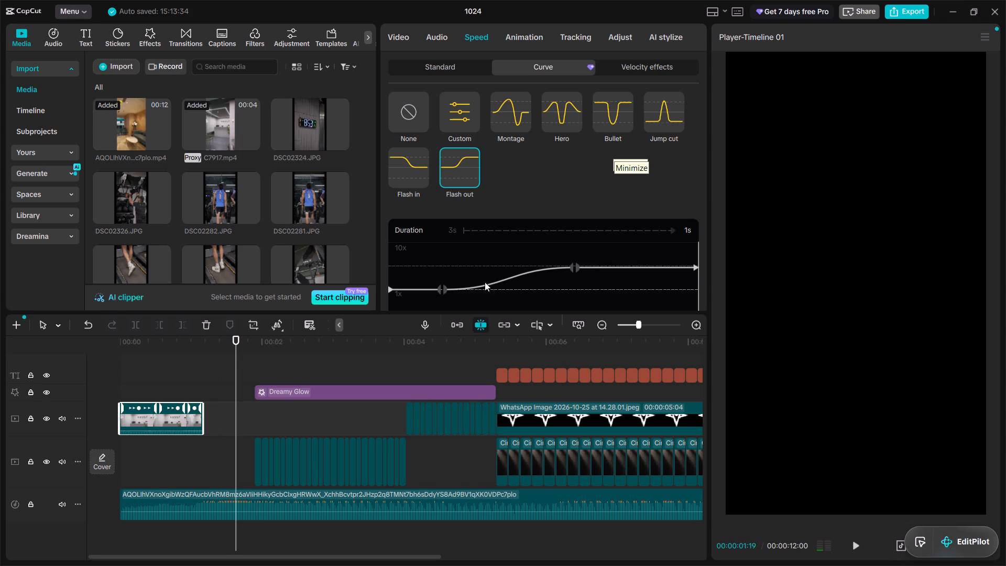
# Move both Flash out curve points later, raise the curve's end speed to 10x, and play the clip from its start.
pyautogui.moveTo(441, 293); pyautogui.dragTo(465, 293)
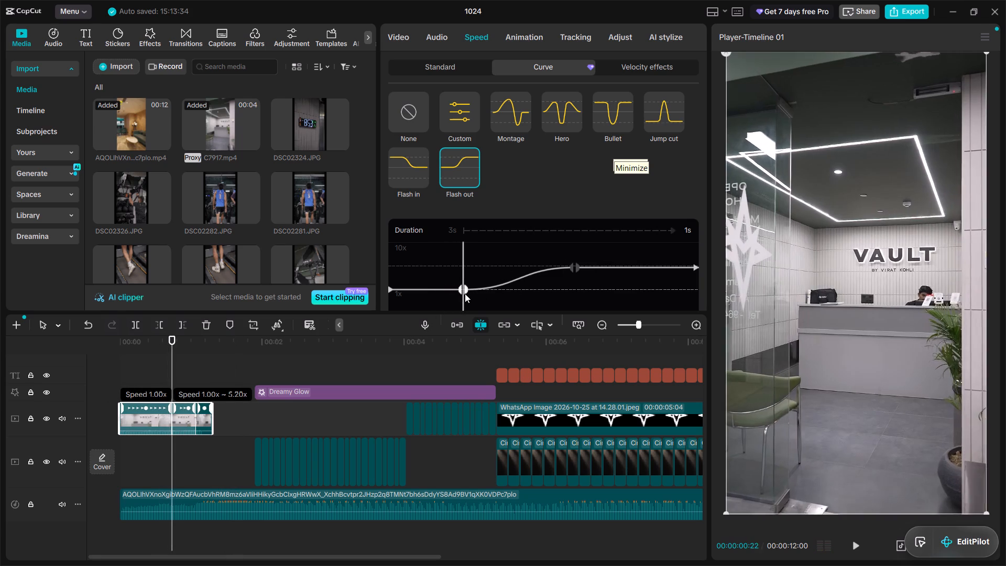
pyautogui.moveTo(465, 293); pyautogui.dragTo(475, 294)
pyautogui.moveTo(575, 265); pyautogui.dragTo(596, 264)
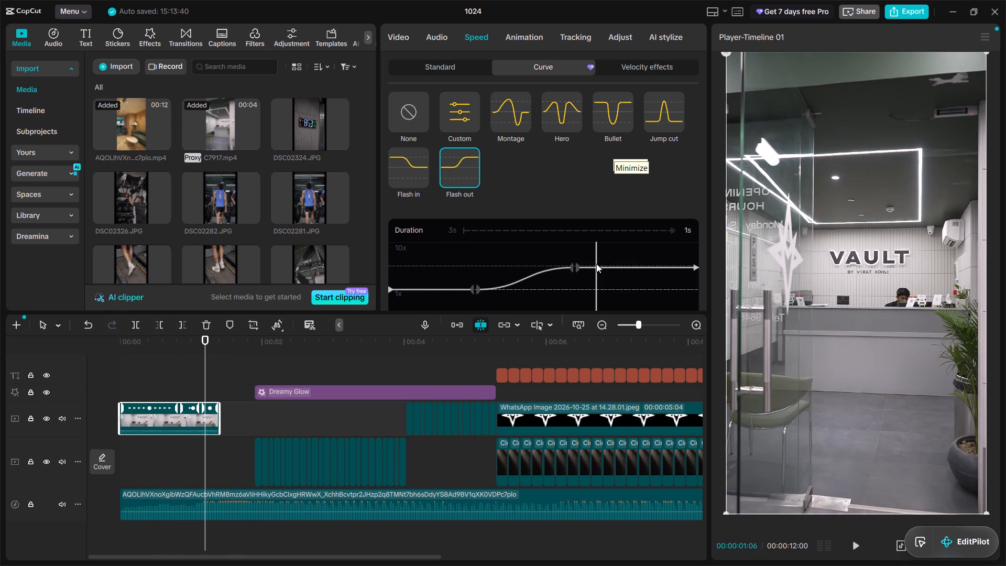
pyautogui.moveTo(596, 264); pyautogui.dragTo(593, 263)
pyautogui.moveTo(581, 267); pyautogui.dragTo(592, 264)
pyautogui.moveTo(576, 267); pyautogui.dragTo(592, 264)
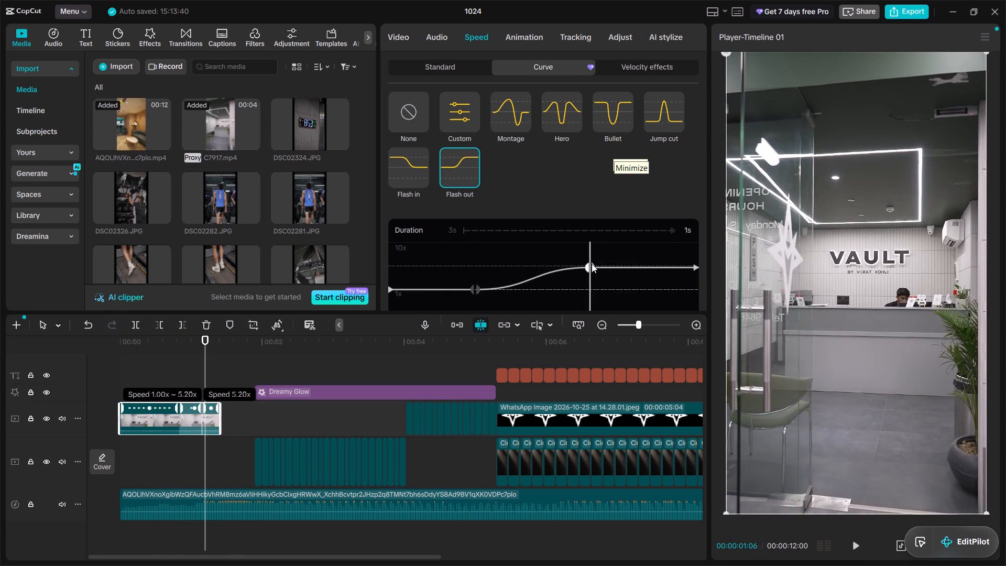
pyautogui.moveTo(592, 264); pyautogui.dragTo(603, 260)
pyautogui.moveTo(697, 267); pyautogui.dragTo(695, 249)
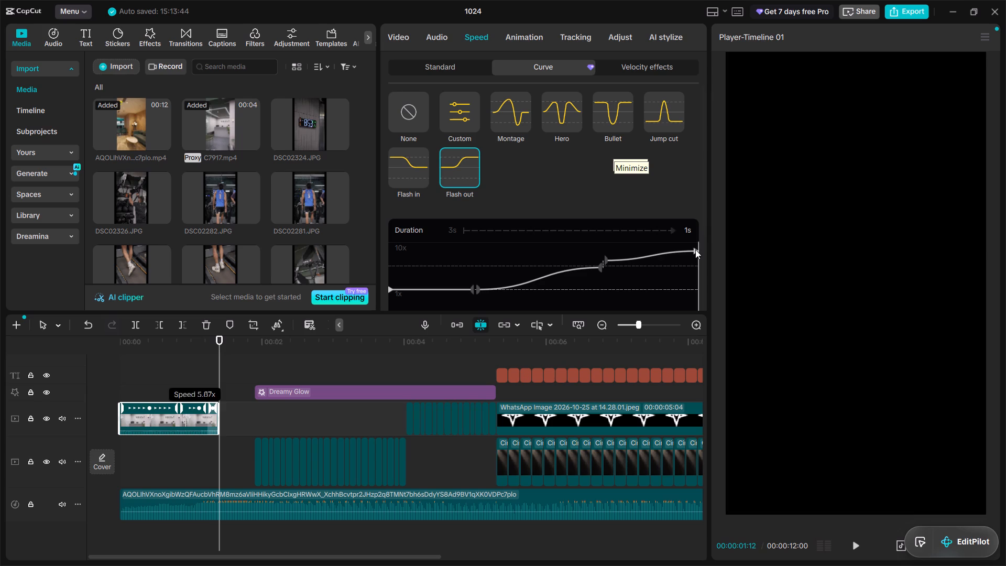
pyautogui.moveTo(695, 249); pyautogui.dragTo(693, 234)
pyautogui.click(609, 260)
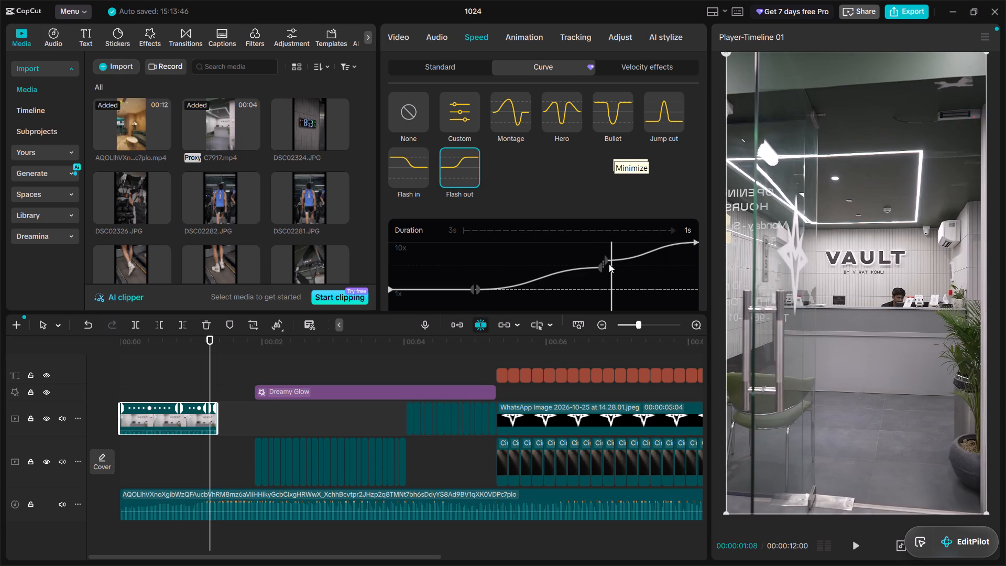
pyautogui.click(607, 264)
pyautogui.moveTo(573, 254); pyautogui.dragTo(265, 289)
pyautogui.press('space')
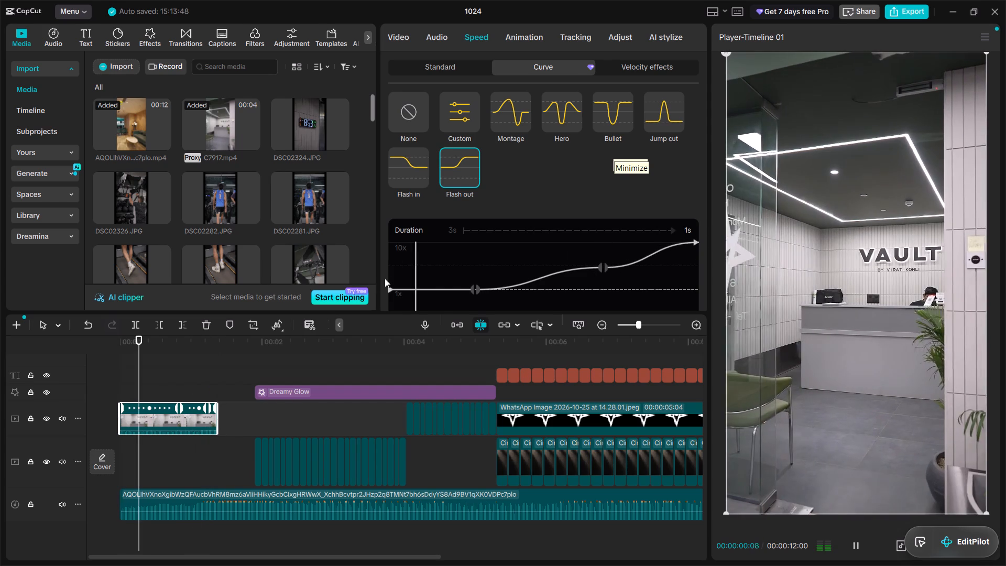
pyautogui.press('space')
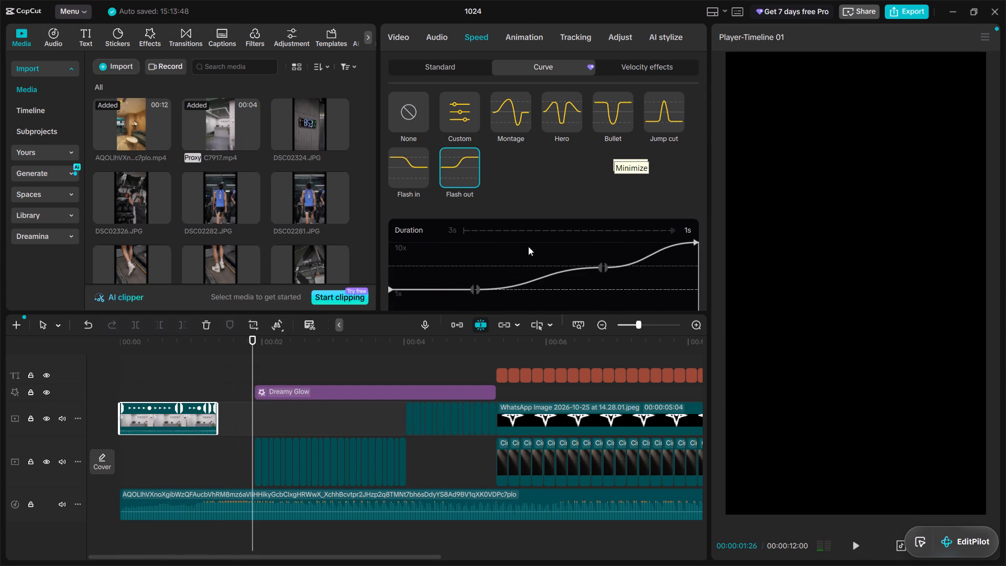
# Lower the second curve point to 0.46x, move the first point later at 1x, and play the clip from its start.
pyautogui.scroll(-1, 546, 265)
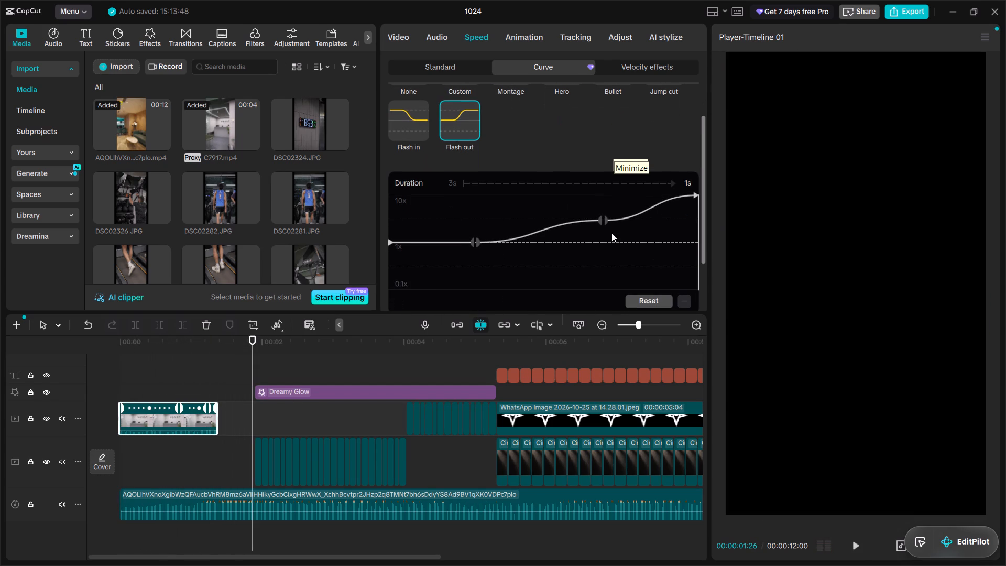
pyautogui.moveTo(602, 223); pyautogui.dragTo(604, 241)
pyautogui.moveTo(604, 217); pyautogui.dragTo(606, 244)
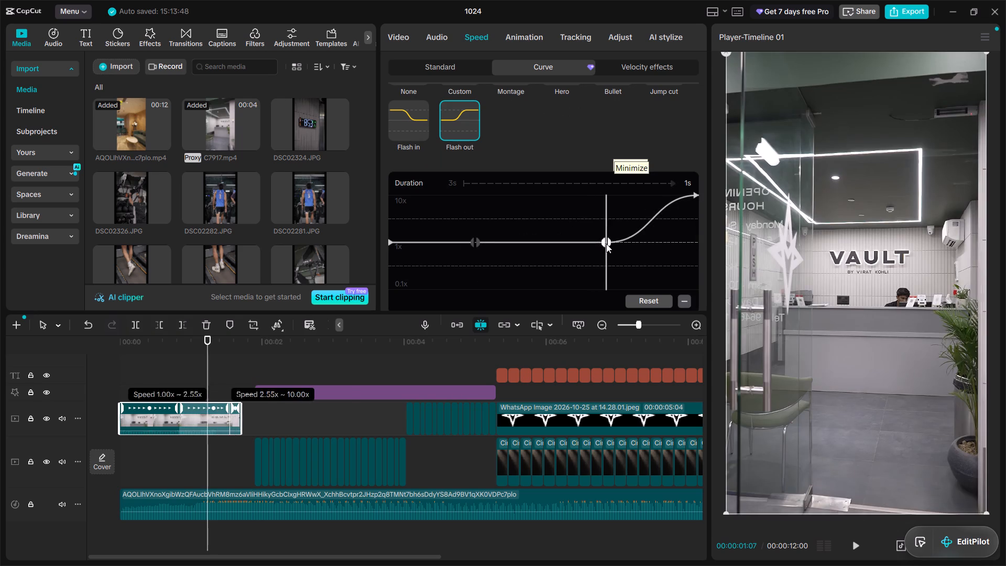
pyautogui.moveTo(606, 244); pyautogui.dragTo(586, 270)
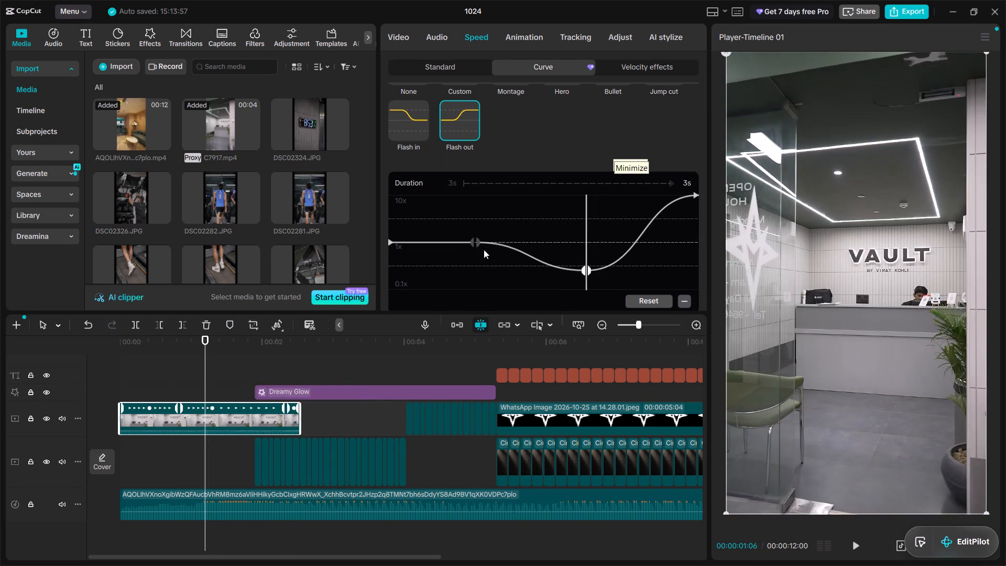
pyautogui.moveTo(477, 242); pyautogui.dragTo(525, 241)
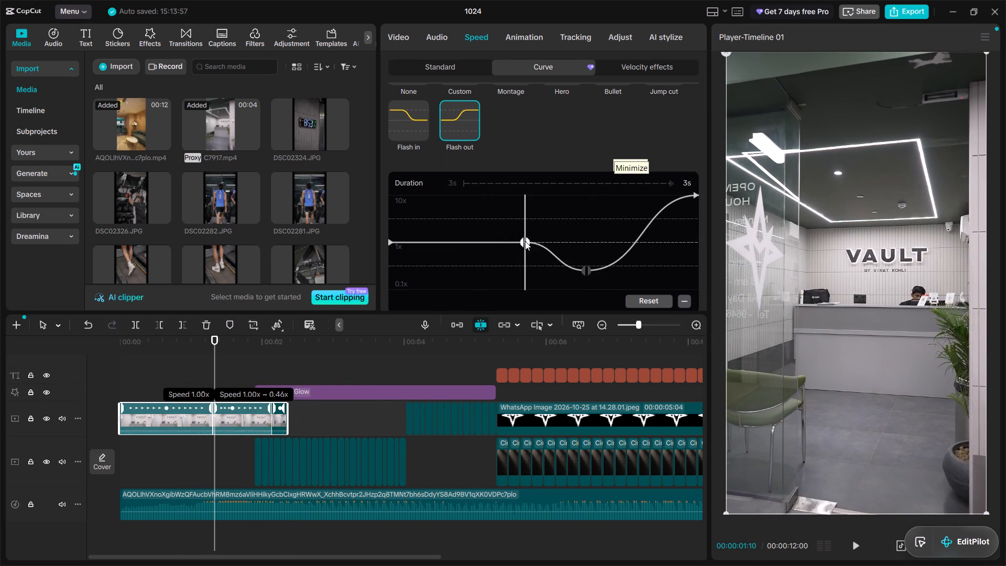
pyautogui.moveTo(525, 241); pyautogui.dragTo(513, 242)
pyautogui.moveTo(542, 225); pyautogui.dragTo(282, 225)
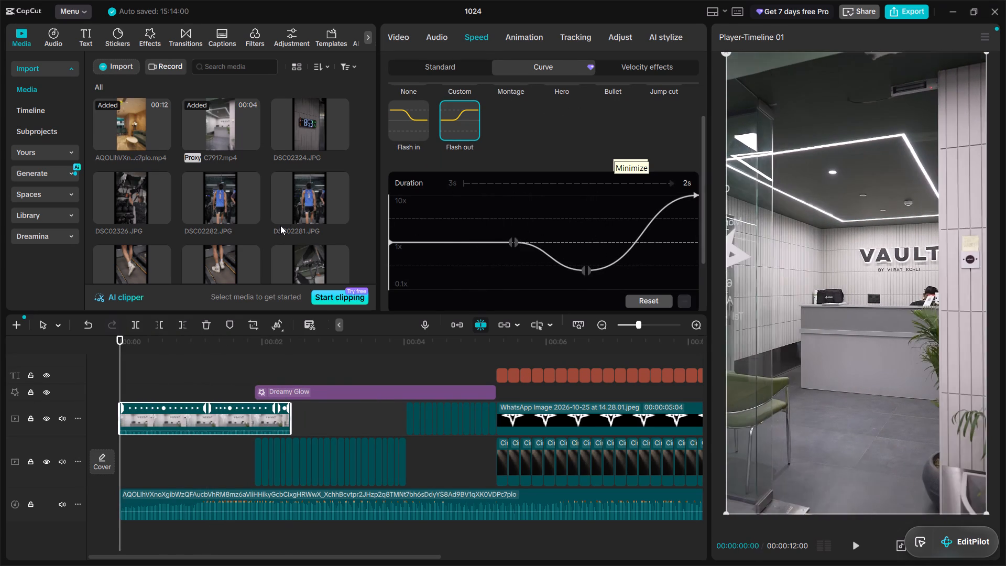
pyautogui.press('space')
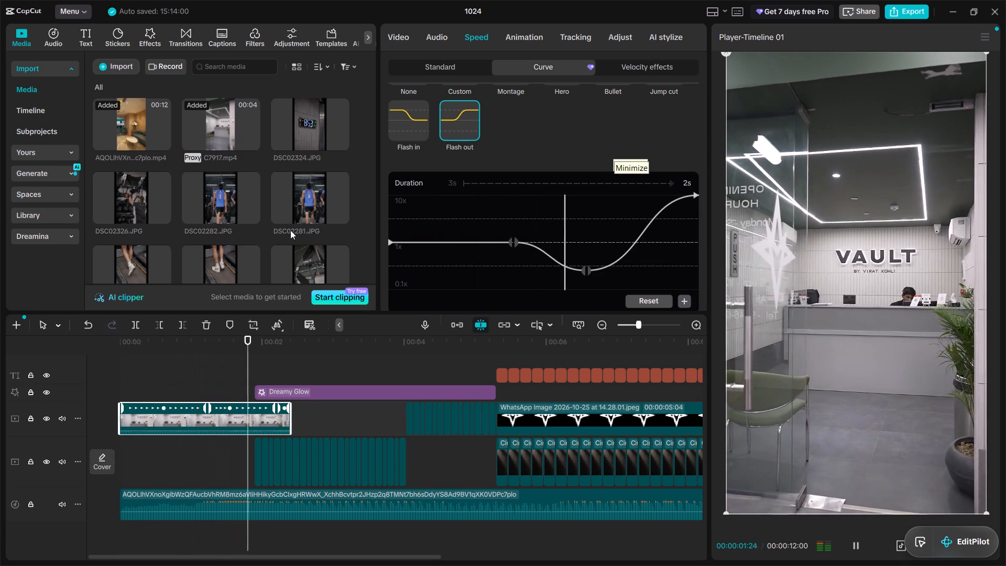
pyautogui.press('space')
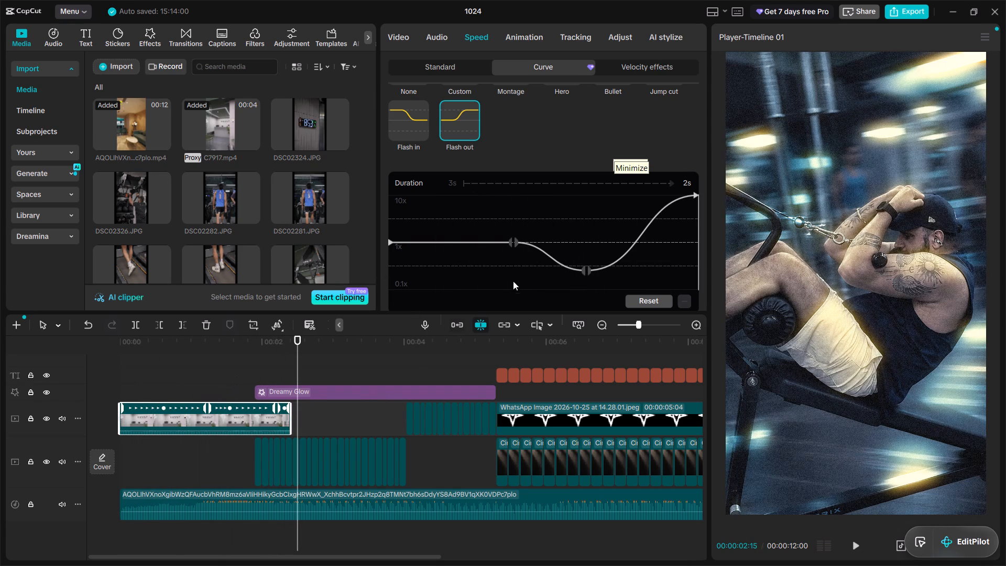
# Move both curve points earlier, keeping the first at 1x and lowering the second to 0.30x, and play the opening back.
pyautogui.moveTo(493, 231); pyautogui.dragTo(382, 237)
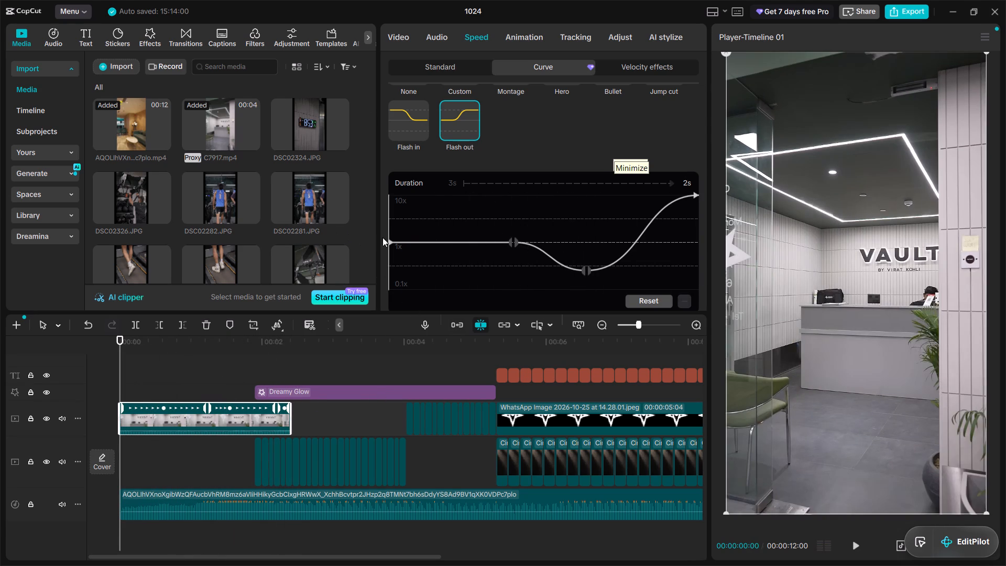
pyautogui.moveTo(382, 237); pyautogui.dragTo(478, 243)
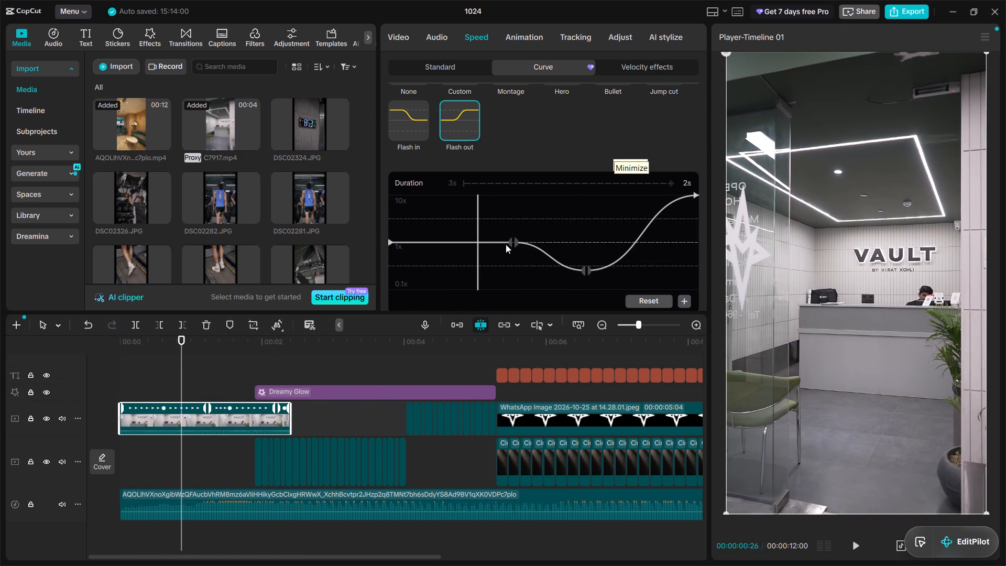
pyautogui.moveTo(476, 223); pyautogui.dragTo(488, 226)
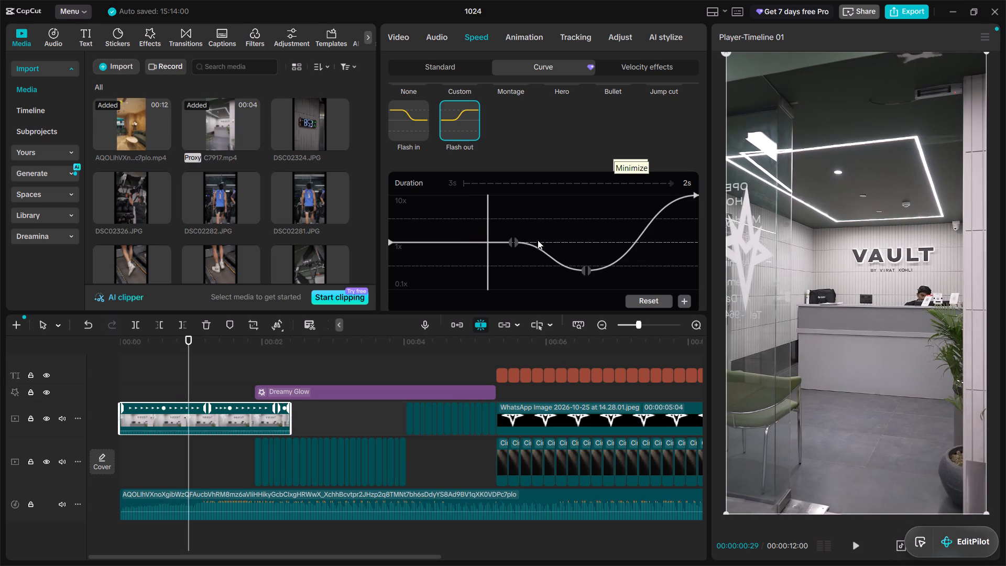
pyautogui.moveTo(512, 244); pyautogui.dragTo(494, 246)
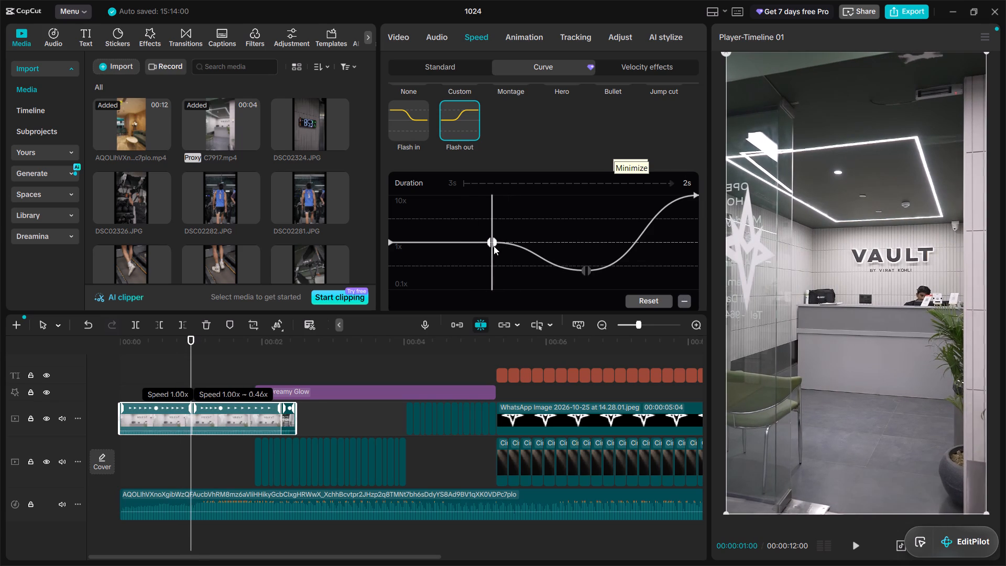
pyautogui.moveTo(494, 246); pyautogui.dragTo(495, 246)
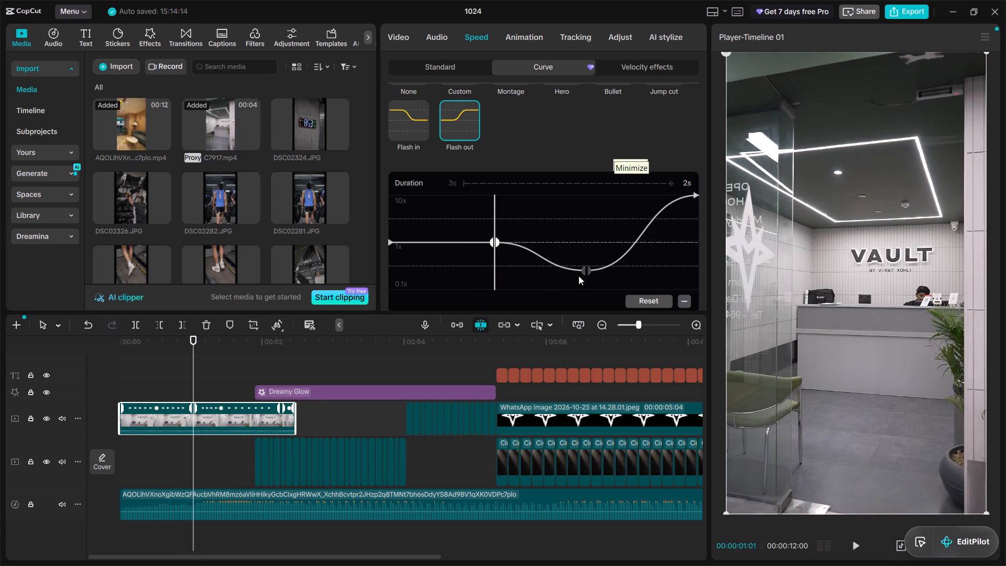
pyautogui.moveTo(587, 275); pyautogui.dragTo(551, 276)
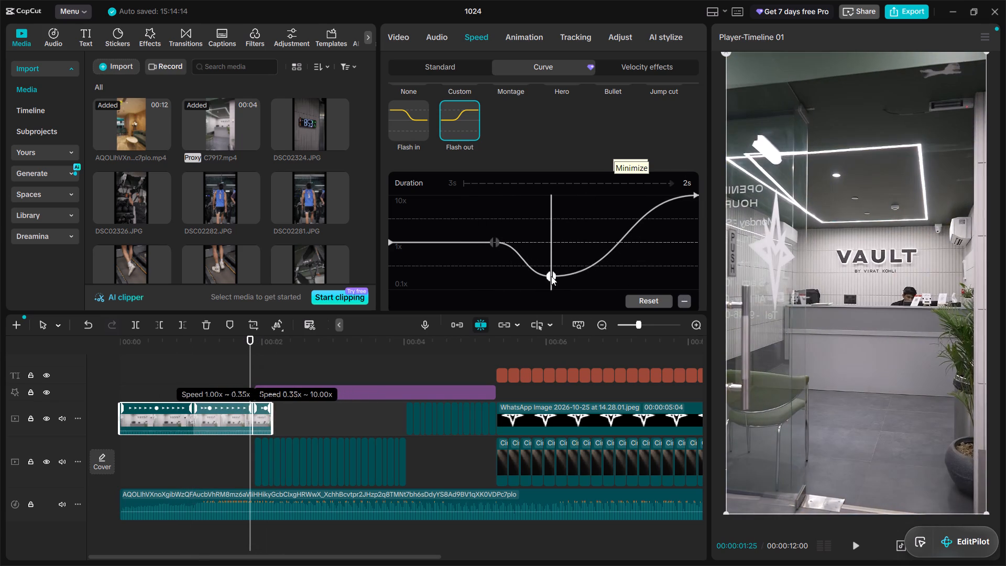
pyautogui.moveTo(551, 276); pyautogui.dragTo(554, 279)
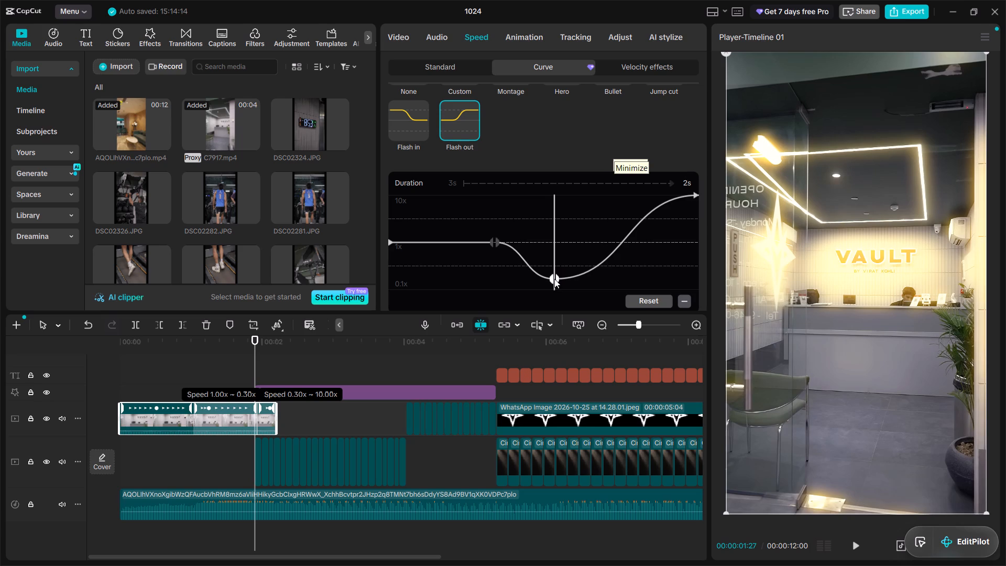
pyautogui.moveTo(519, 245); pyautogui.dragTo(275, 231)
pyautogui.press('space')
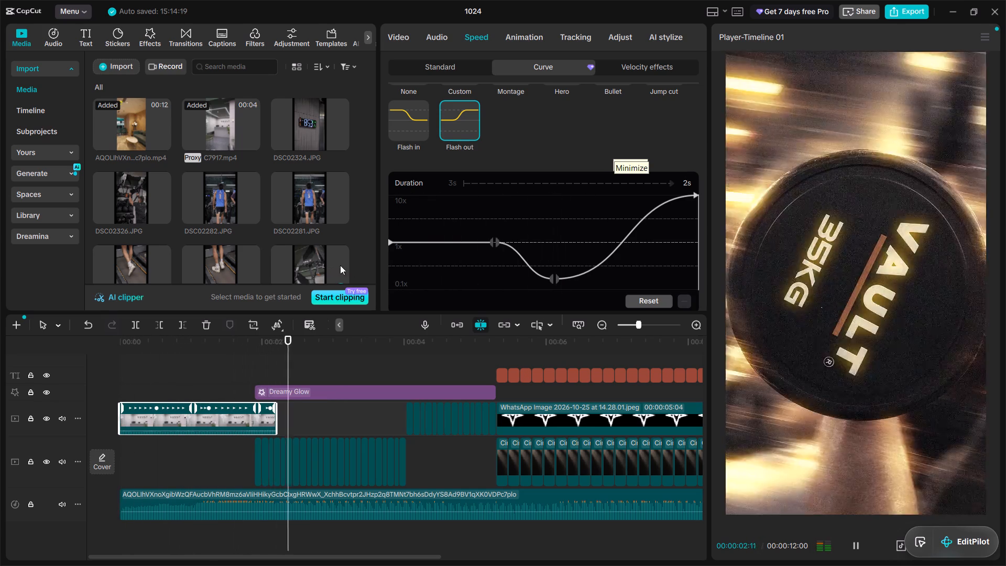
pyautogui.press('space')
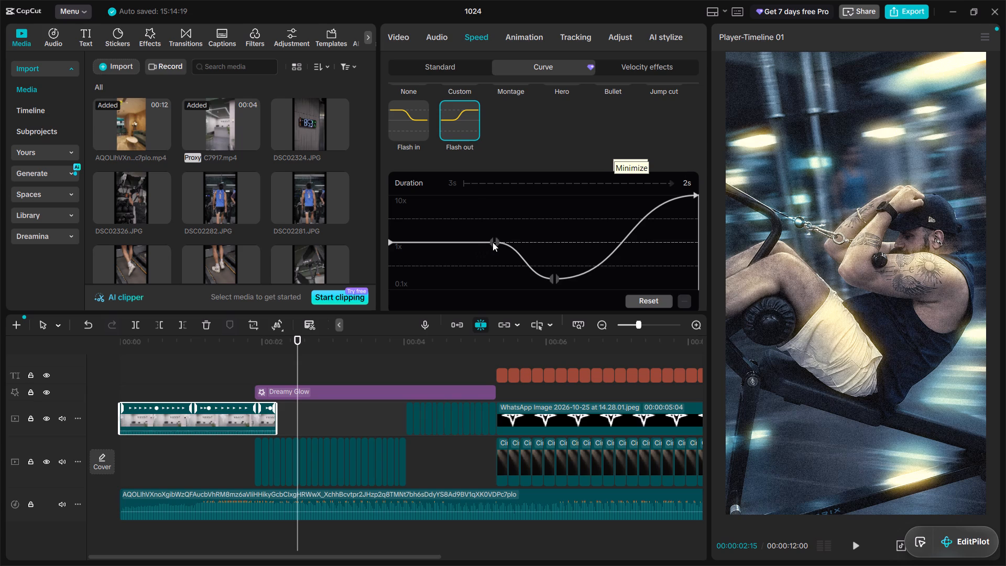
# Shift the curve's first point slightly later at 1x, and try an end speed of 7.05x before returning it to 10x.
pyautogui.moveTo(493, 242); pyautogui.dragTo(480, 242)
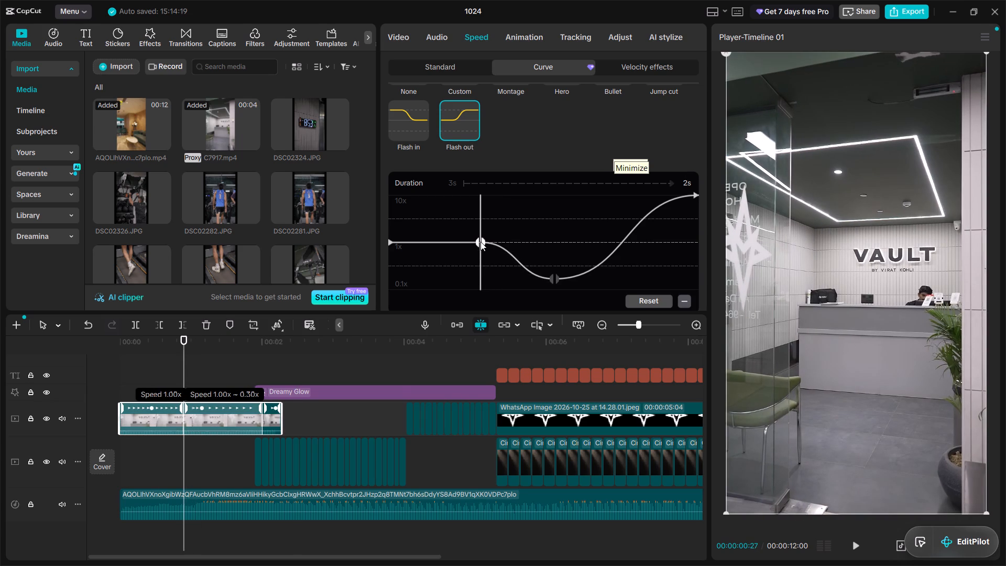
pyautogui.moveTo(480, 242); pyautogui.dragTo(501, 243)
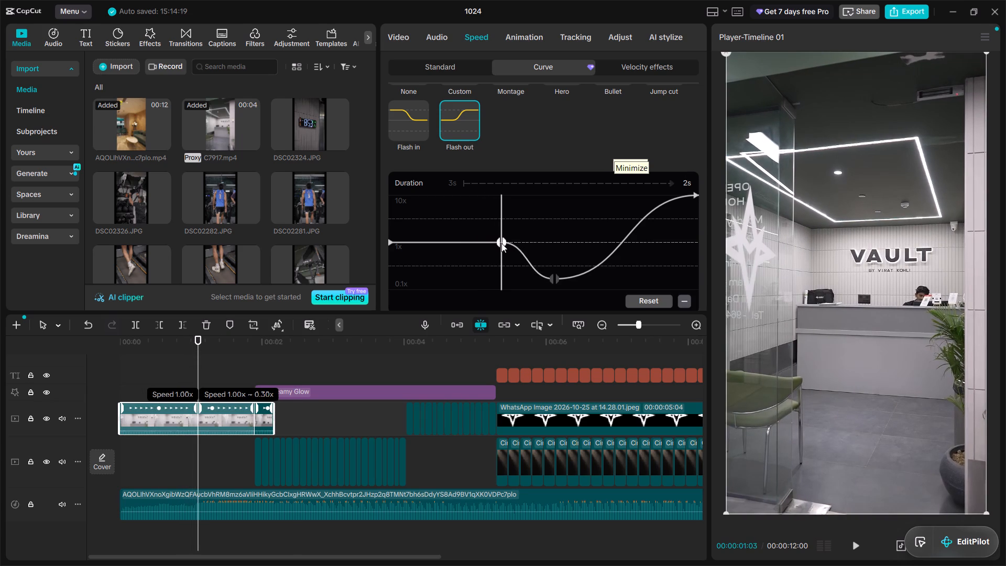
pyautogui.moveTo(501, 243); pyautogui.dragTo(504, 243)
pyautogui.moveTo(694, 197); pyautogui.dragTo(692, 212)
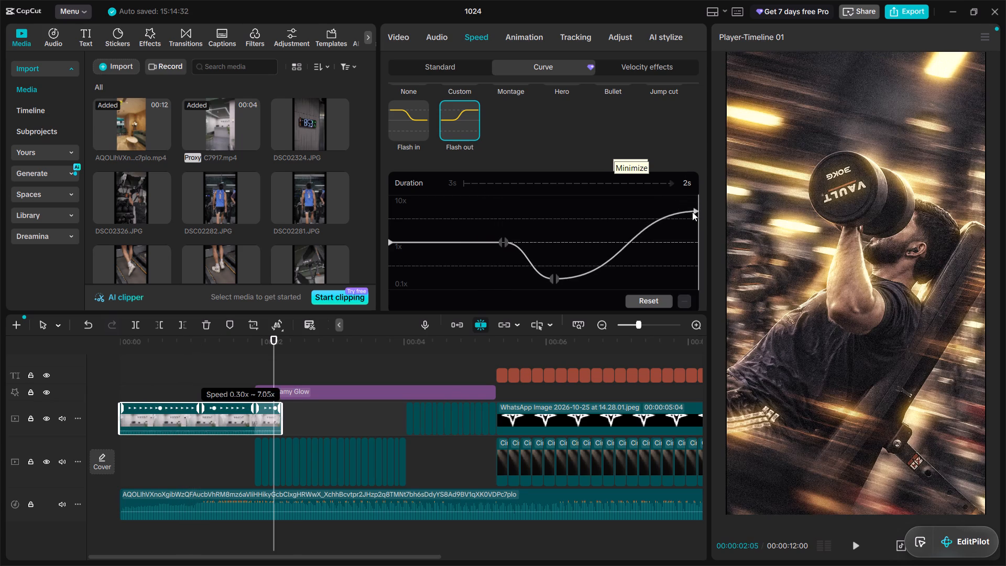
pyautogui.moveTo(692, 212); pyautogui.dragTo(687, 167)
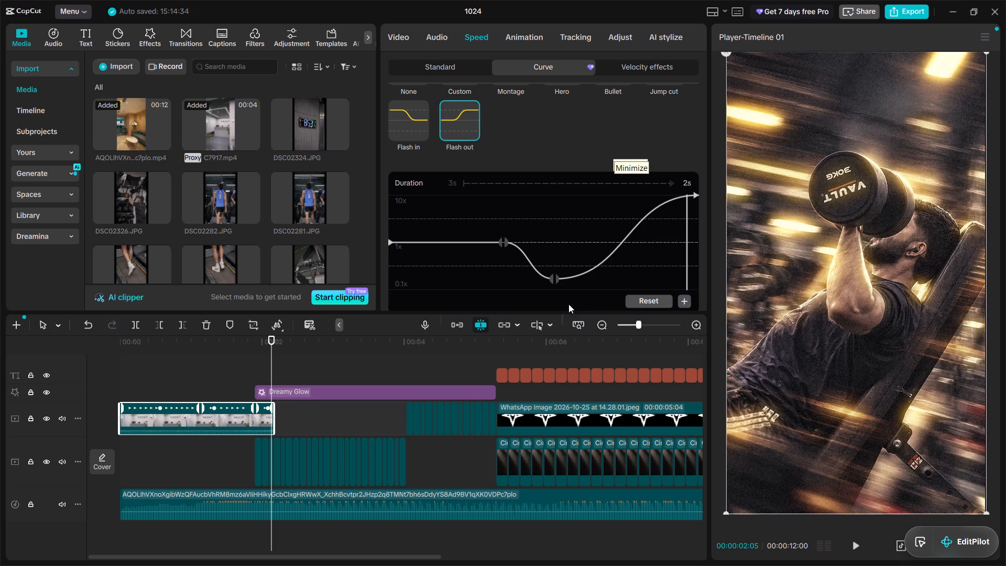
pyautogui.moveTo(552, 255); pyautogui.dragTo(507, 258)
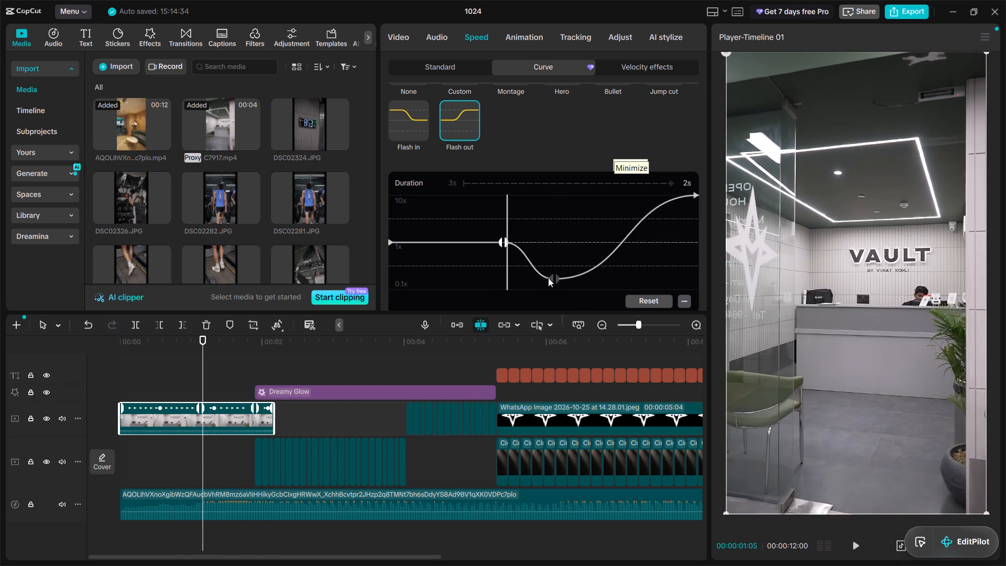
# Move the 0.30x curve point earlier so C7917.mp4 ends where the Dreamy Glow effect begins, and play the opening back.
pyautogui.moveTo(549, 278); pyautogui.dragTo(561, 280)
pyautogui.moveTo(555, 280); pyautogui.dragTo(553, 282)
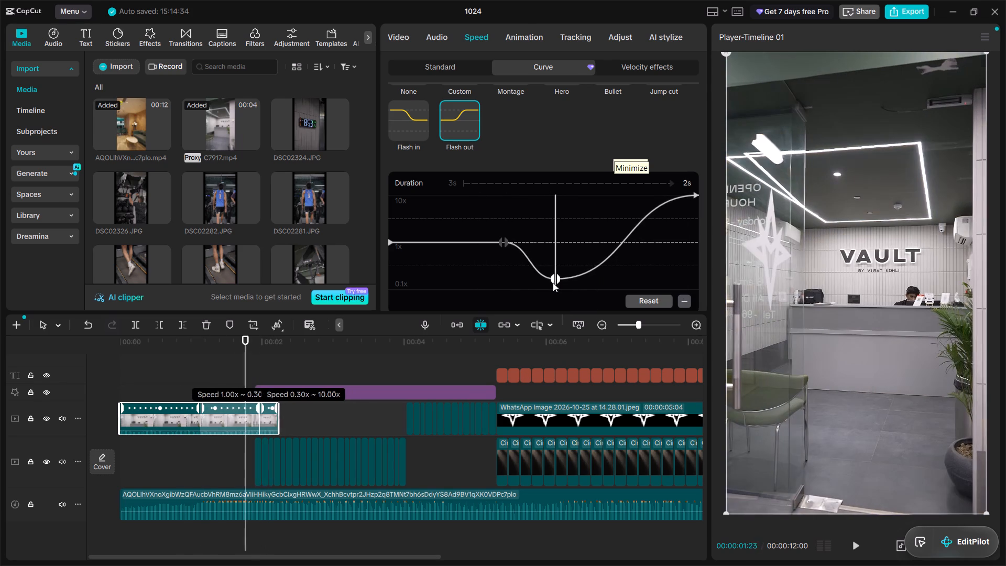
pyautogui.moveTo(553, 282); pyautogui.dragTo(532, 280)
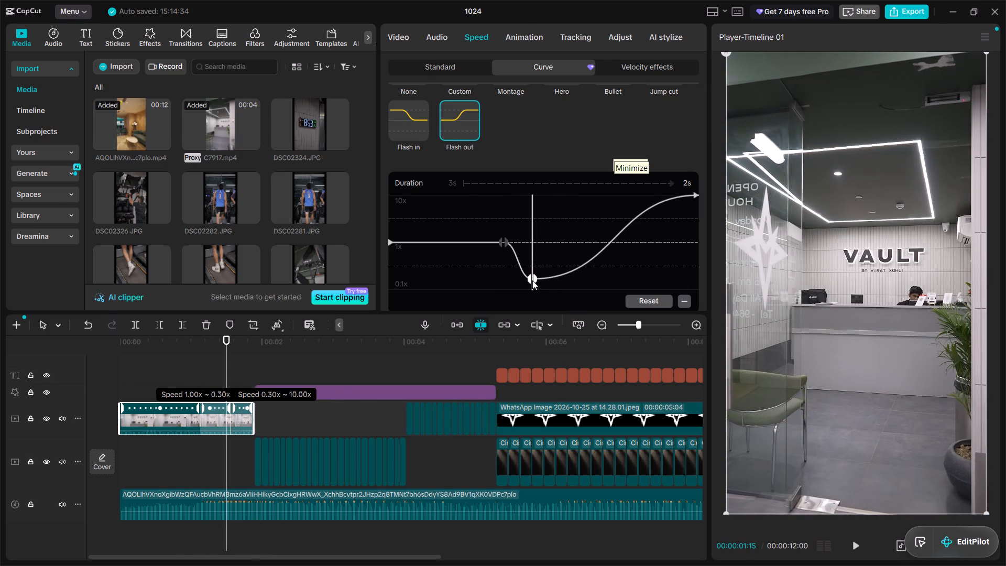
pyautogui.moveTo(532, 280); pyautogui.dragTo(534, 280)
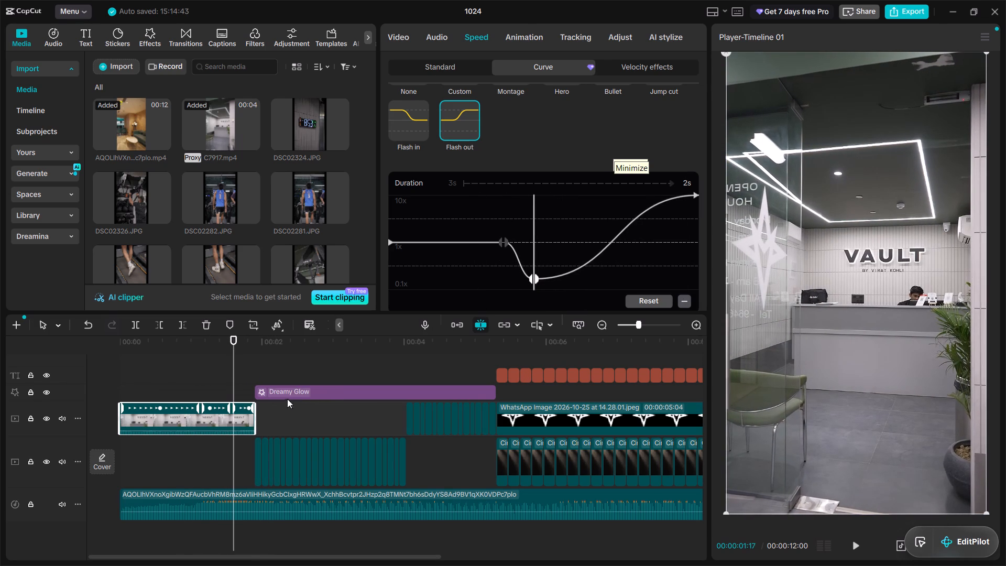
pyautogui.moveTo(237, 360); pyautogui.dragTo(118, 359)
pyautogui.press('space')
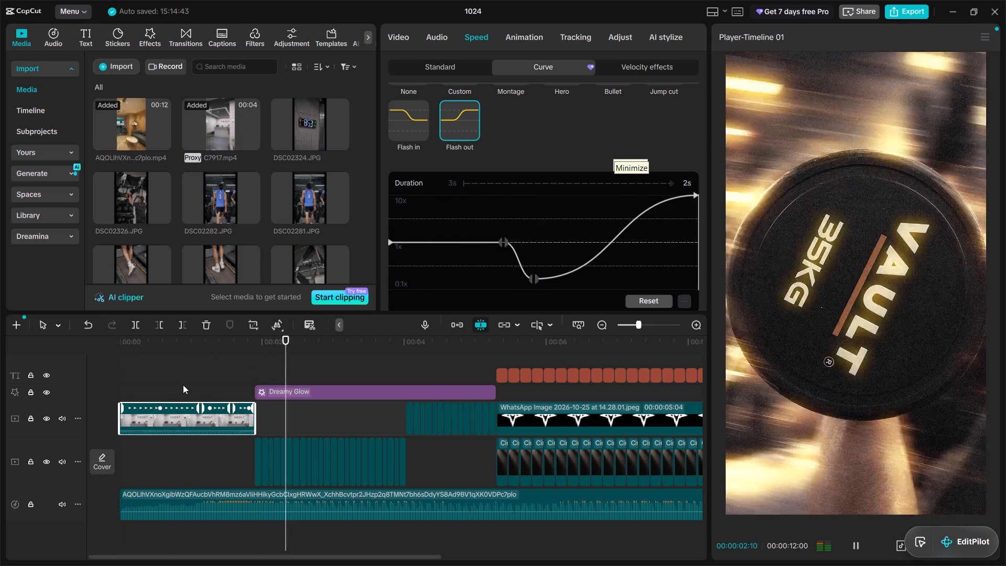
pyautogui.press('space')
pyautogui.click(184, 379)
pyautogui.press('space')
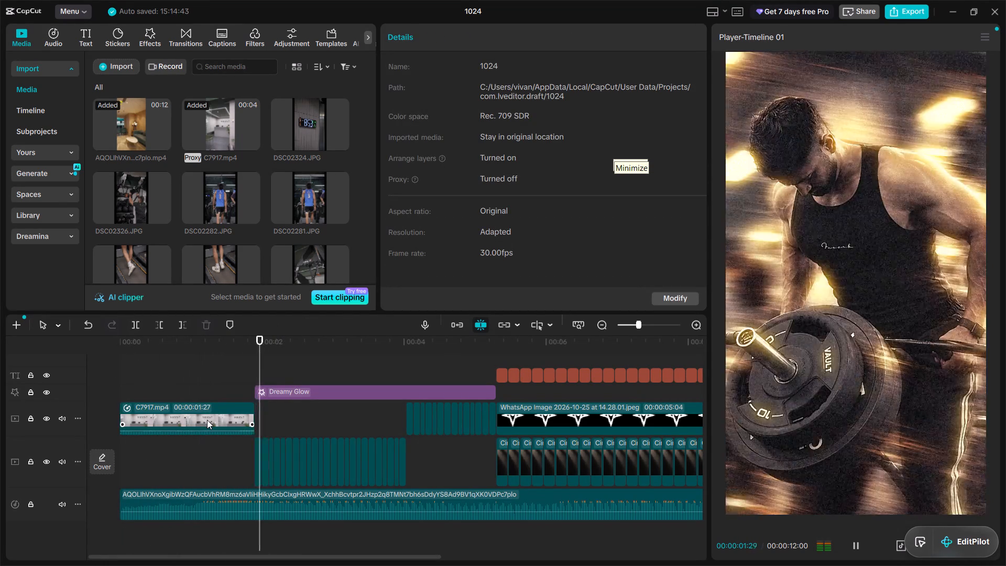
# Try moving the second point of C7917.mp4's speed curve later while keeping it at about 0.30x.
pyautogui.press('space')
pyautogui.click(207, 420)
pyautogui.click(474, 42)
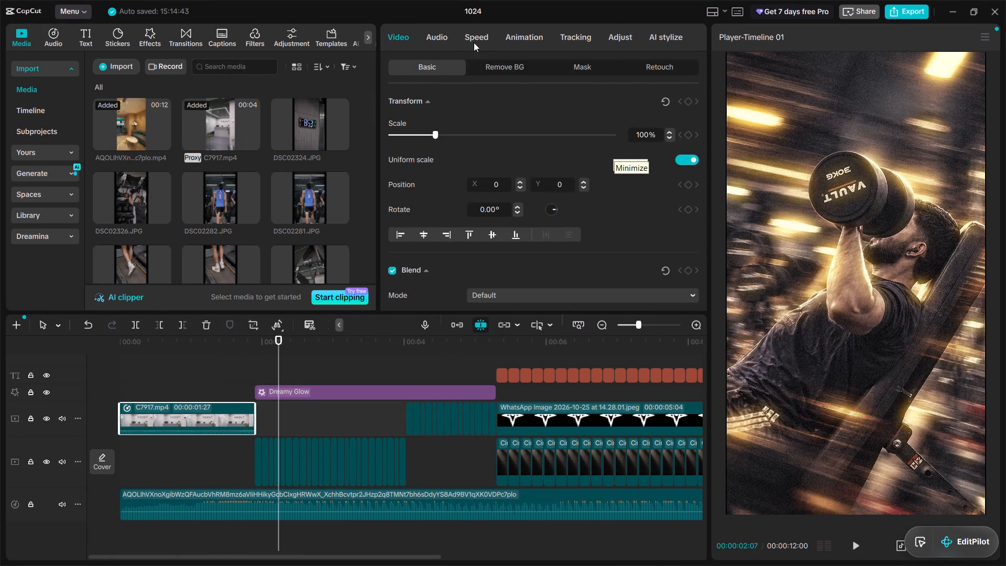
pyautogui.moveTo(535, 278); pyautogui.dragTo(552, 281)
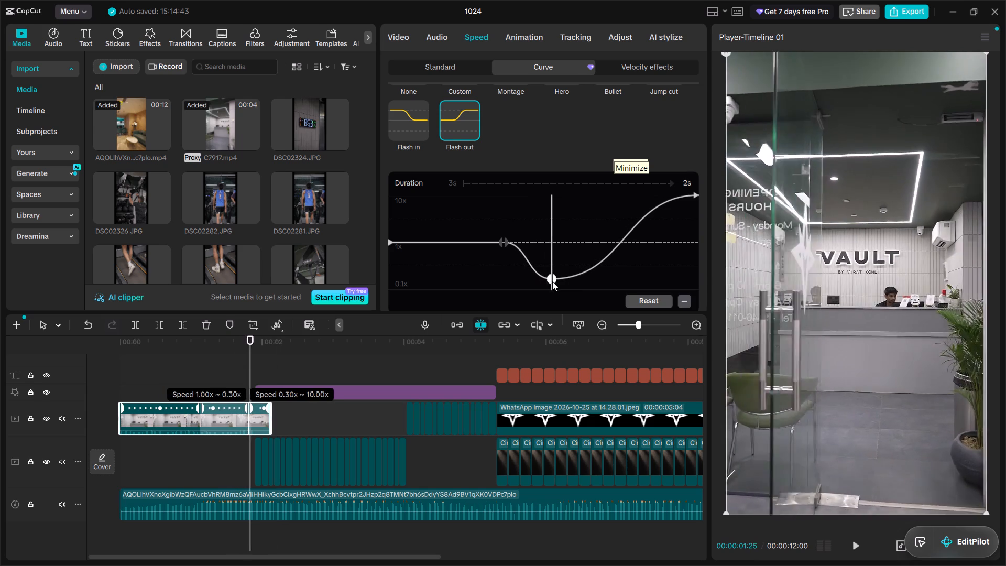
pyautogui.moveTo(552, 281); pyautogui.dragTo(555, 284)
# Trim C7917.mp4's start and move it back to 00:00 so it ends where Dreamy Glow begins, and play the opening.
pyautogui.moveTo(120, 420); pyautogui.dragTo(129, 417)
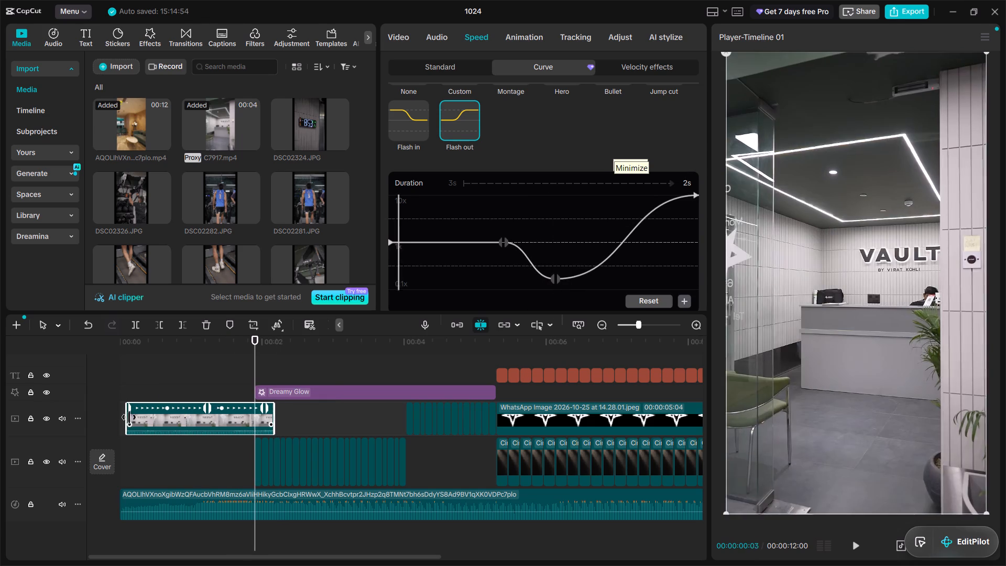
pyautogui.moveTo(129, 417); pyautogui.dragTo(132, 415)
pyautogui.moveTo(146, 417); pyautogui.dragTo(128, 420)
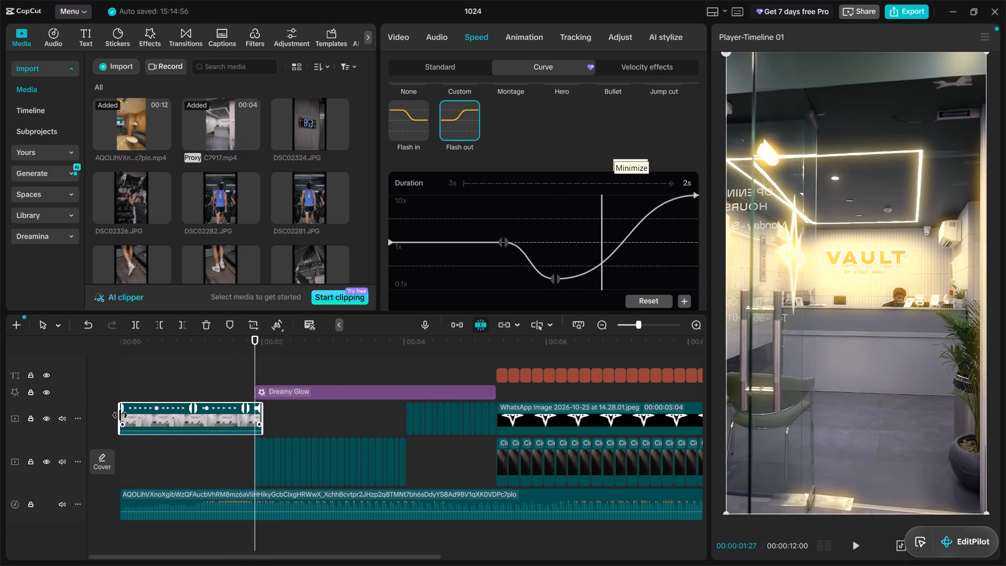
pyautogui.moveTo(120, 415); pyautogui.dragTo(128, 414)
pyautogui.moveTo(137, 414); pyautogui.dragTo(126, 413)
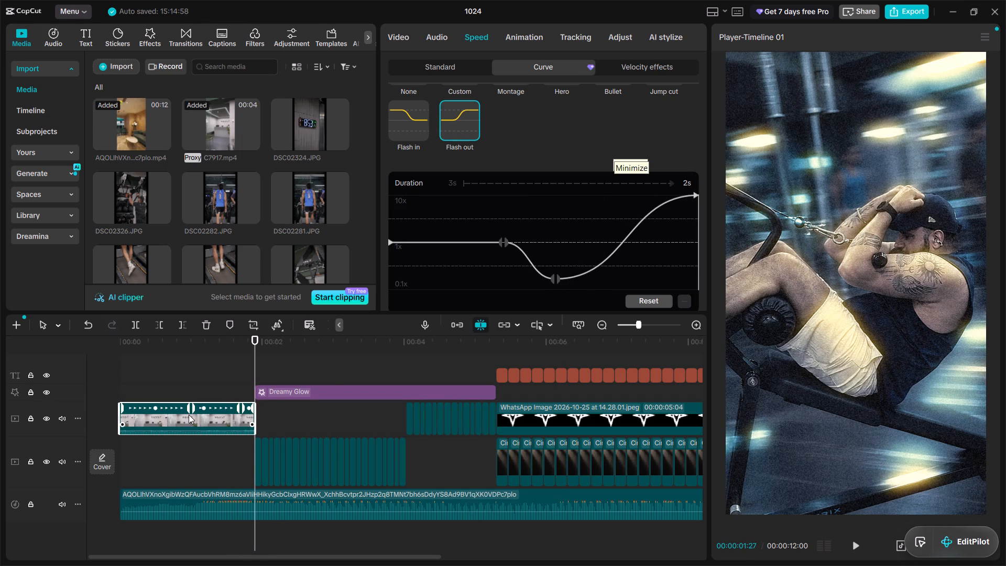
pyautogui.scroll(9, 192, 413)
pyautogui.click(209, 376)
pyautogui.press('space')
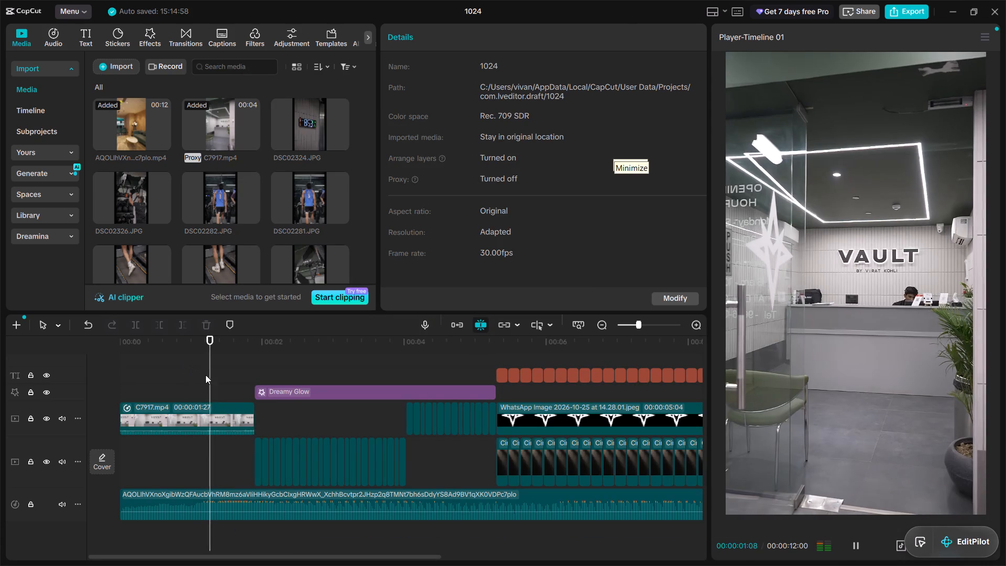
pyautogui.press('space')
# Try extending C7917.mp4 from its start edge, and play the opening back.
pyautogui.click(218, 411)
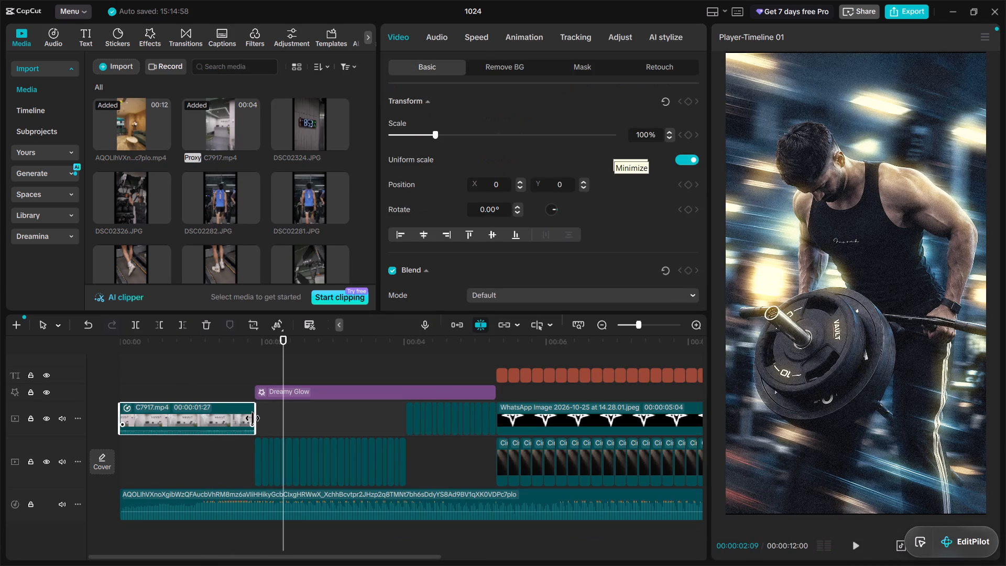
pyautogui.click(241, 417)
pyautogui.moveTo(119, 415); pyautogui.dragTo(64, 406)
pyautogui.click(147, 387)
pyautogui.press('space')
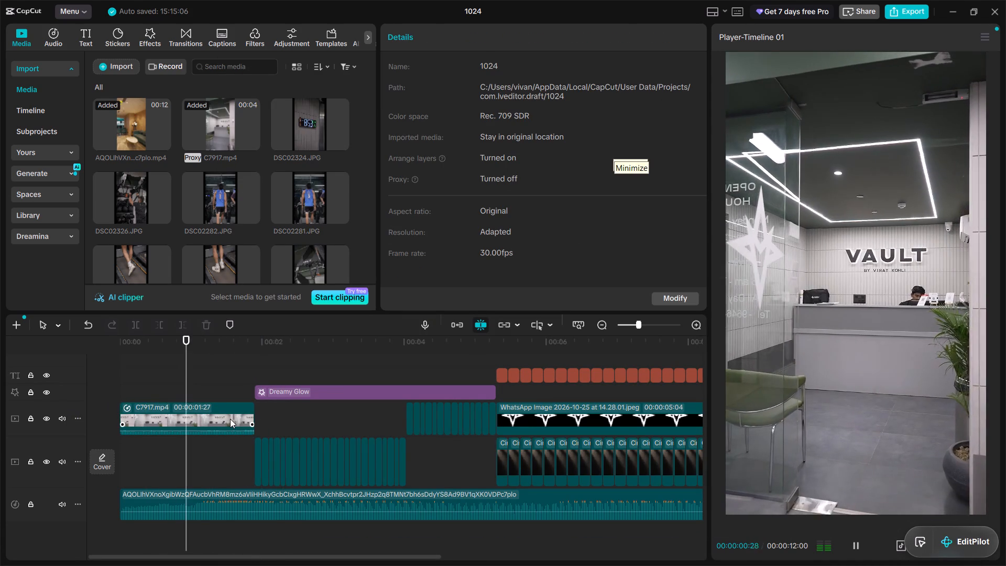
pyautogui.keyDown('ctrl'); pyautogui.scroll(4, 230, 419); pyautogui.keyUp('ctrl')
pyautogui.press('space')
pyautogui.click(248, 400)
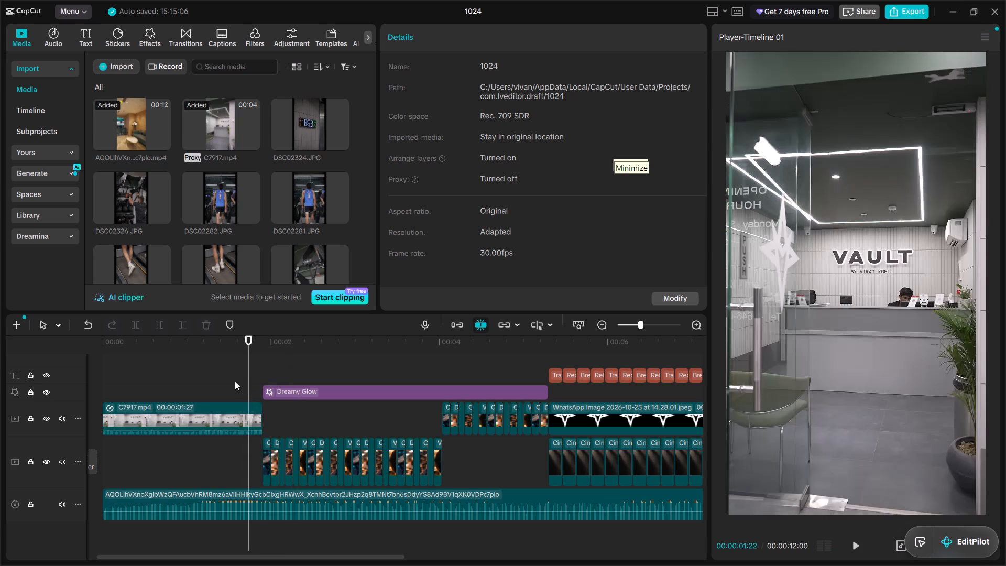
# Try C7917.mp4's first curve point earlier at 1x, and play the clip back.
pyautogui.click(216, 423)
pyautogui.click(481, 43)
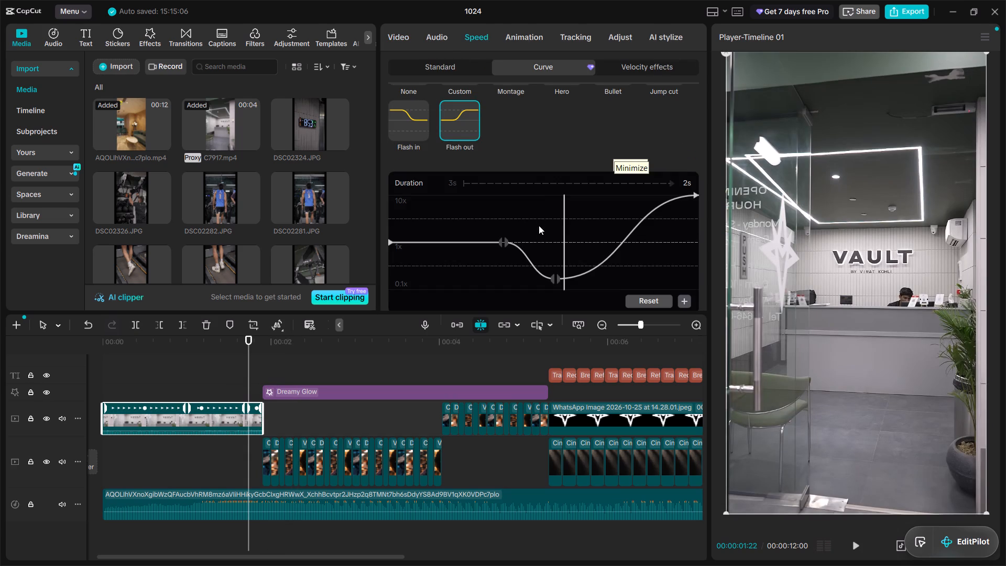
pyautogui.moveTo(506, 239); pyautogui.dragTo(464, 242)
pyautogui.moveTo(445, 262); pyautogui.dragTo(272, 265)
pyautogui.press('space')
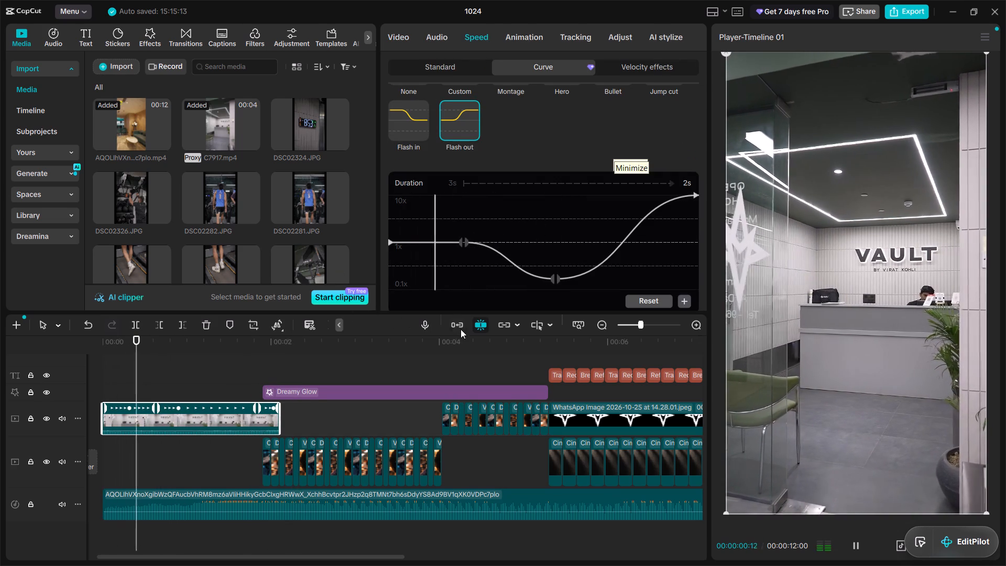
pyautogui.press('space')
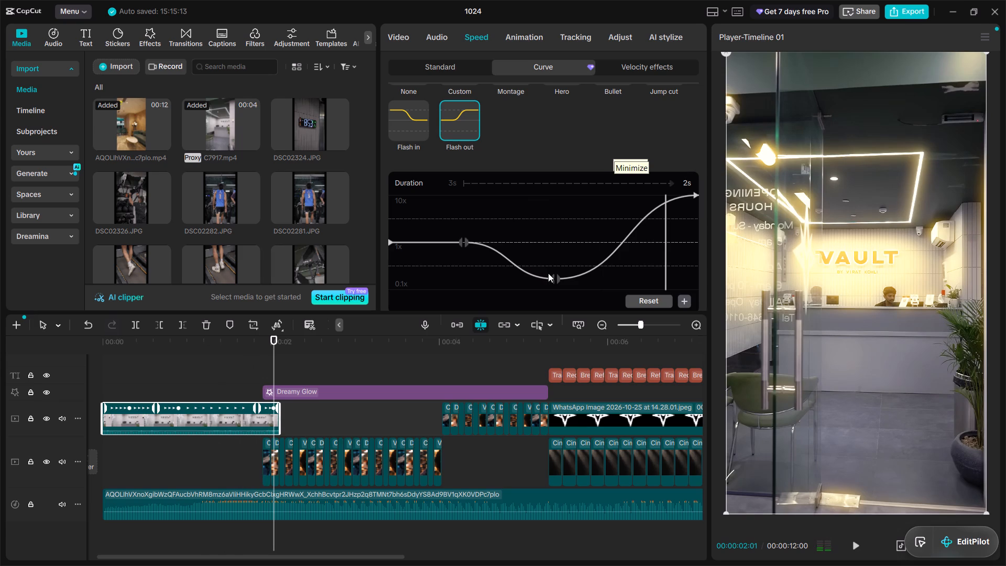
# Move the second curve point earlier at 0.33x and the first point close to the clip's start at 1x, and play the opening.
pyautogui.moveTo(554, 277); pyautogui.dragTo(537, 278)
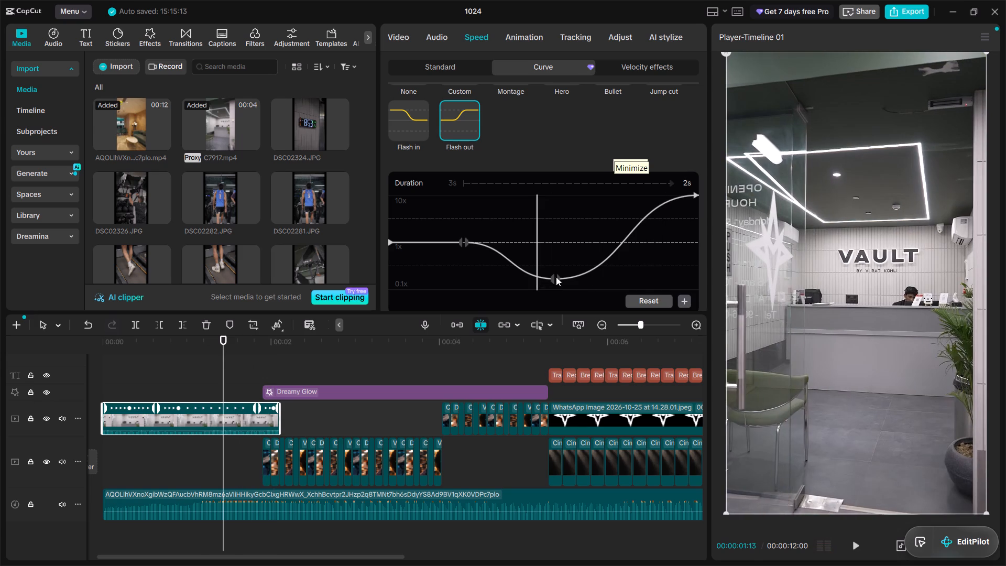
pyautogui.moveTo(559, 275); pyautogui.dragTo(550, 278)
pyautogui.moveTo(555, 279); pyautogui.dragTo(513, 278)
pyautogui.moveTo(465, 243); pyautogui.dragTo(414, 238)
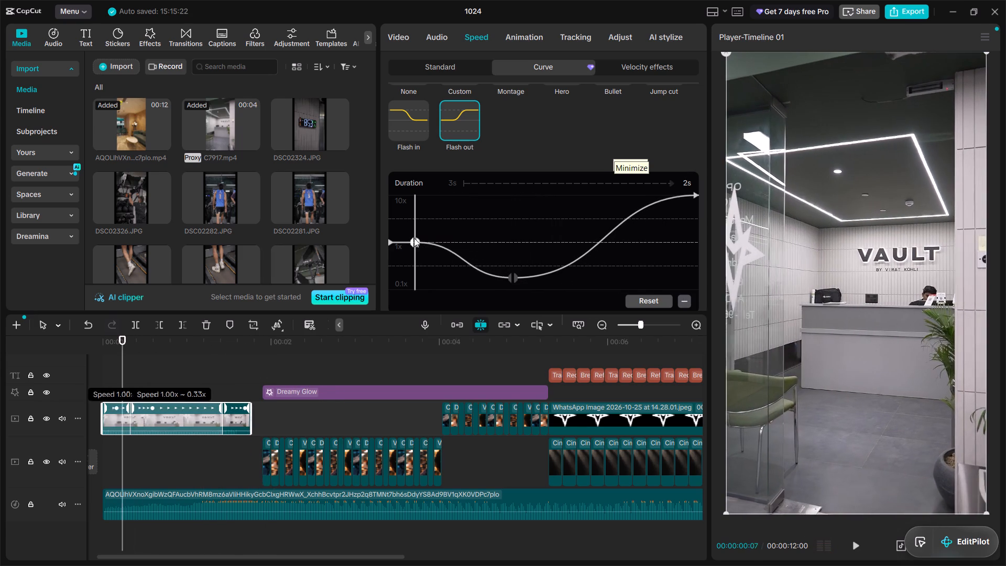
pyautogui.moveTo(414, 238); pyautogui.dragTo(412, 239)
pyautogui.moveTo(427, 255); pyautogui.dragTo(294, 245)
pyautogui.press('space')
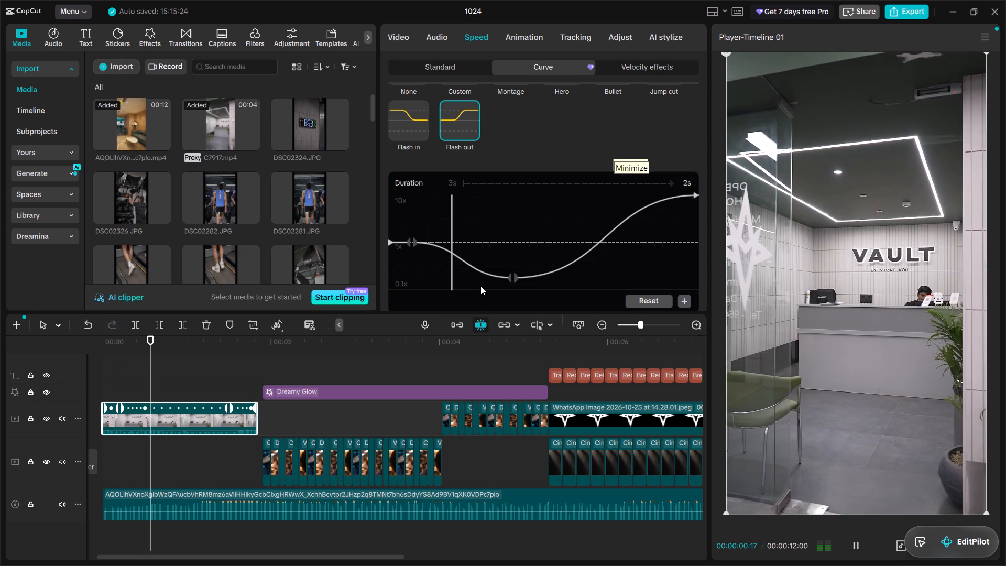
pyautogui.press('space')
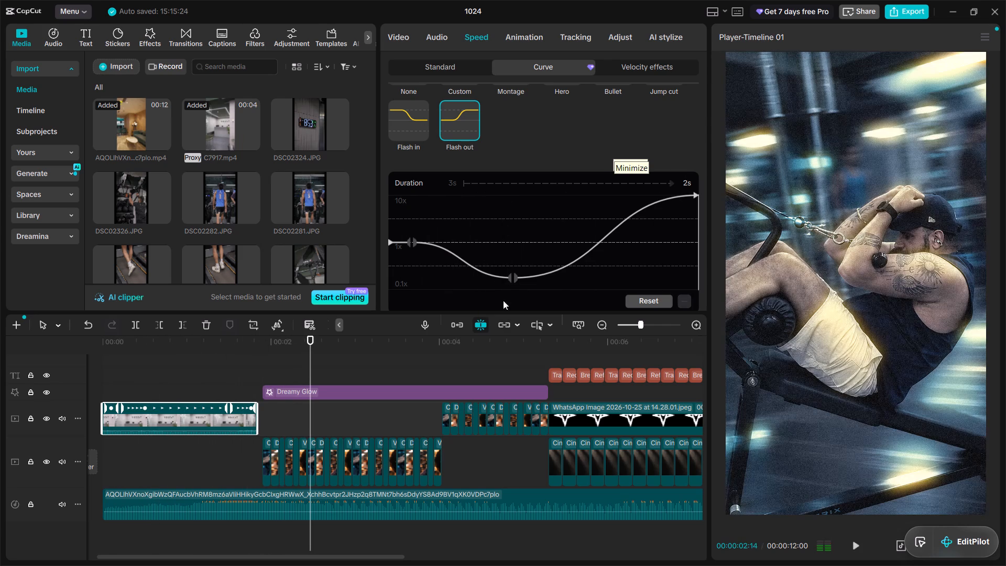
pyautogui.moveTo(206, 430); pyautogui.dragTo(214, 462)
pyautogui.moveTo(101, 367); pyautogui.dragTo(108, 371)
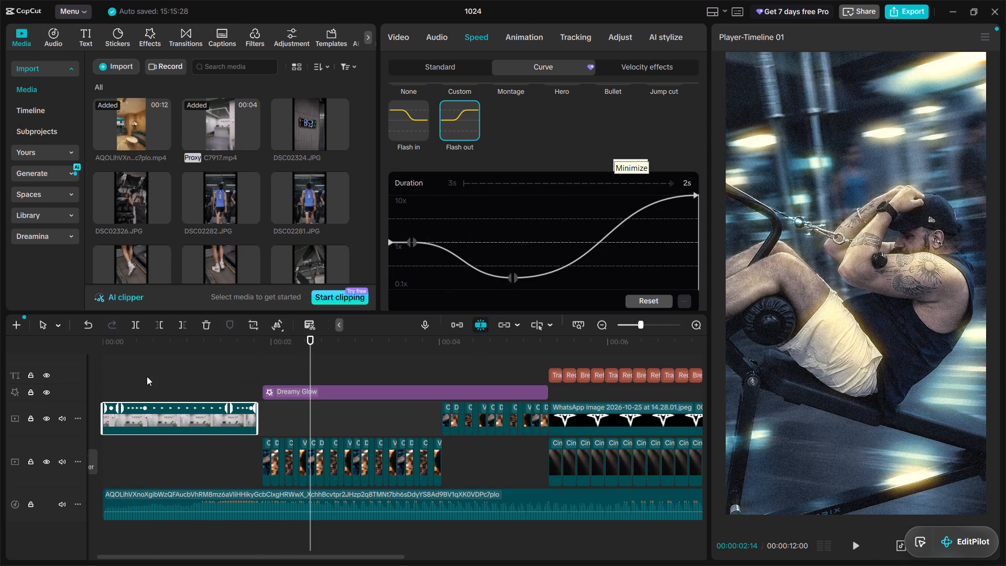
pyautogui.click(147, 376)
pyautogui.moveTo(147, 376); pyautogui.dragTo(0, 330)
pyautogui.press('space')
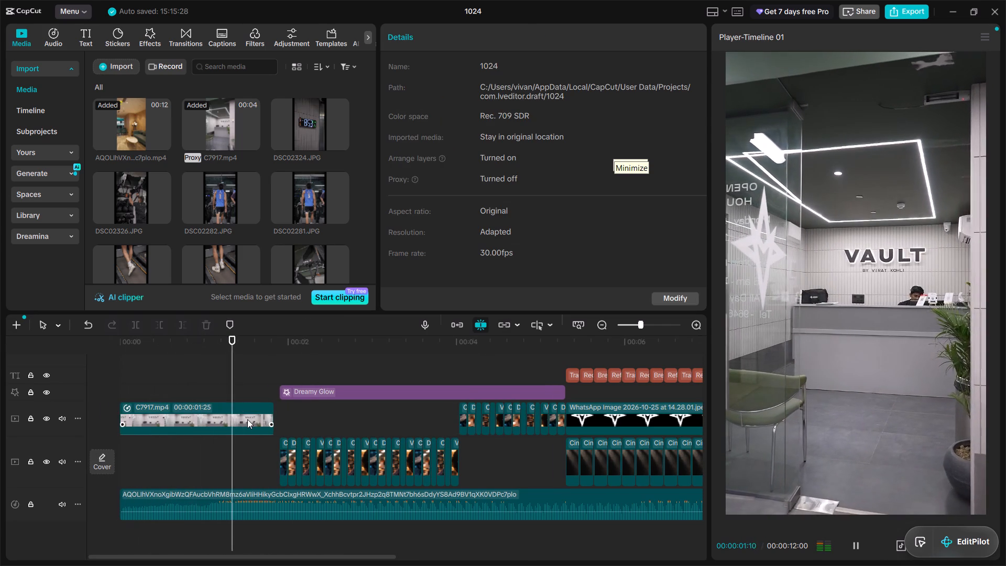
pyautogui.press('space')
# Shift C7917.mp4 to end where Dreamy Glow begins, extend its start back to 00:00, and play the opening.
pyautogui.click(261, 420)
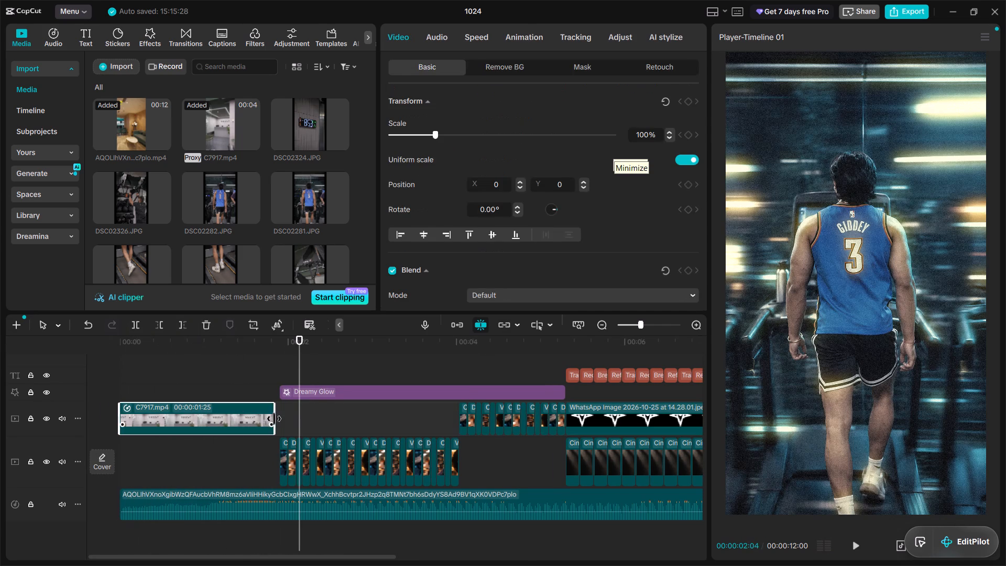
pyautogui.moveTo(274, 419); pyautogui.dragTo(289, 420)
pyautogui.moveTo(255, 417); pyautogui.dragTo(263, 419)
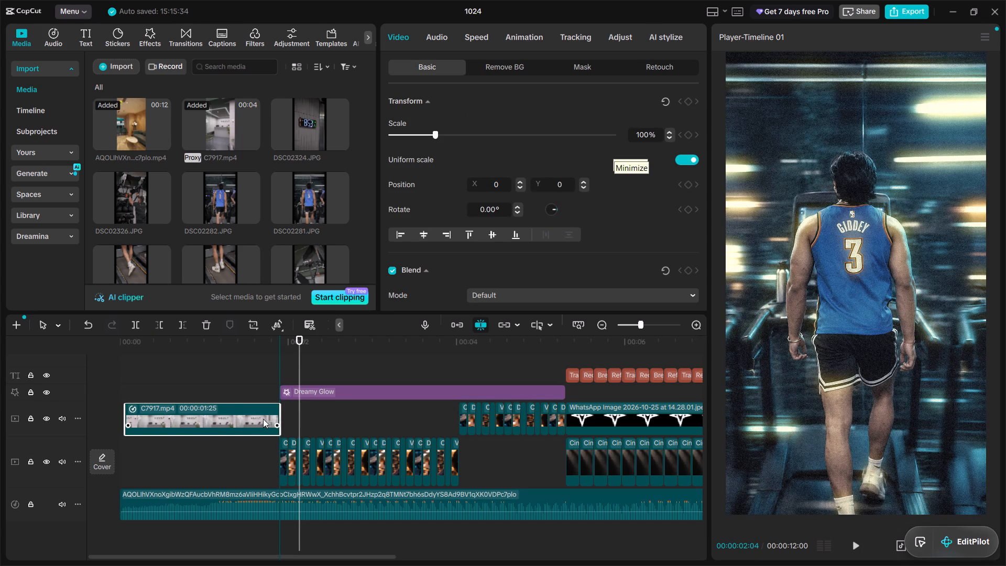
pyautogui.moveTo(263, 419); pyautogui.dragTo(263, 419)
pyautogui.moveTo(124, 415); pyautogui.dragTo(69, 403)
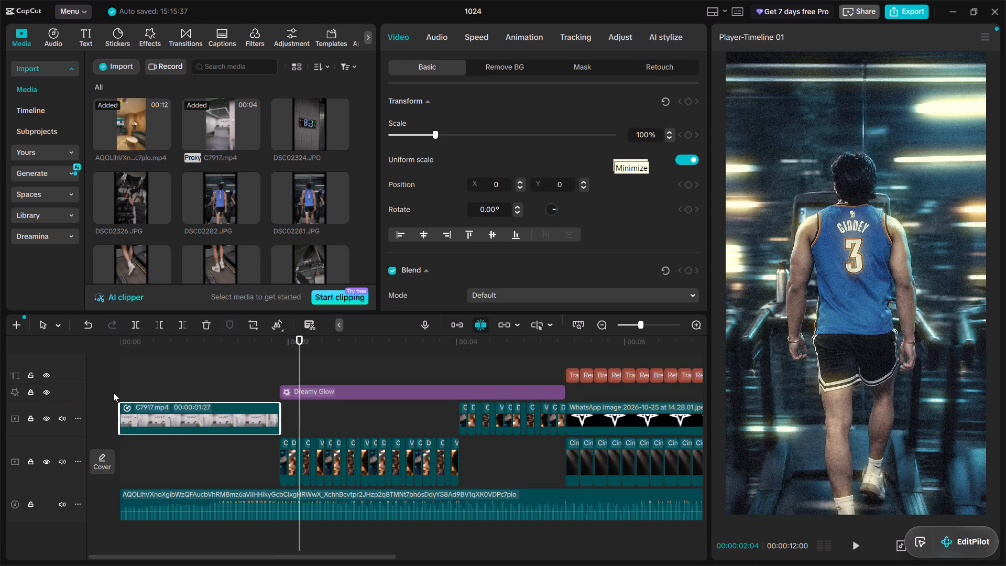
pyautogui.click(153, 383)
pyautogui.moveTo(150, 383); pyautogui.dragTo(0, 343)
pyautogui.press('space')
pyautogui.keyDown('ctrl'); pyautogui.scroll(2, 210, 402); pyautogui.keyUp('ctrl')
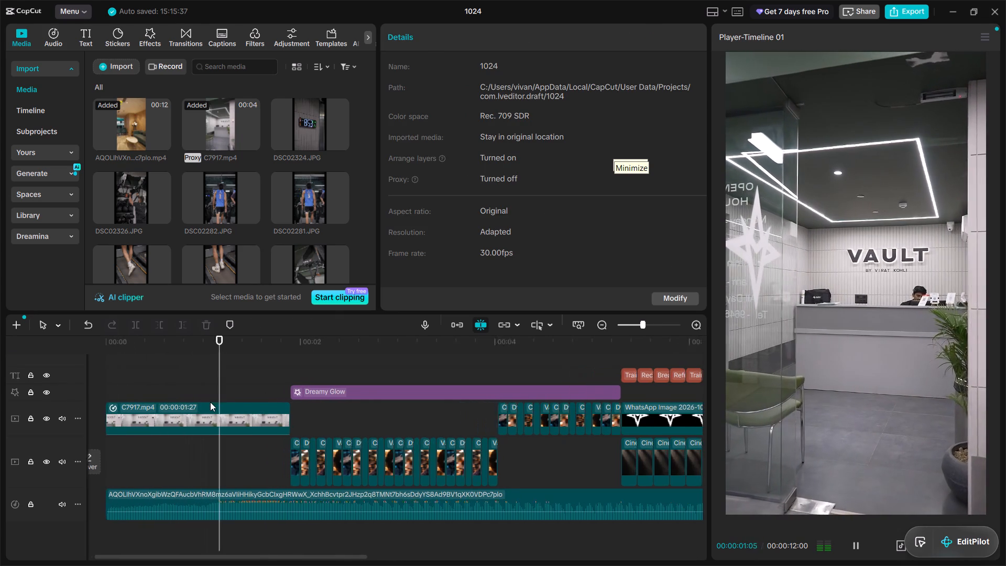
pyautogui.keyDown('ctrl'); pyautogui.scroll(4, 210, 402); pyautogui.keyUp('ctrl')
pyautogui.press('space')
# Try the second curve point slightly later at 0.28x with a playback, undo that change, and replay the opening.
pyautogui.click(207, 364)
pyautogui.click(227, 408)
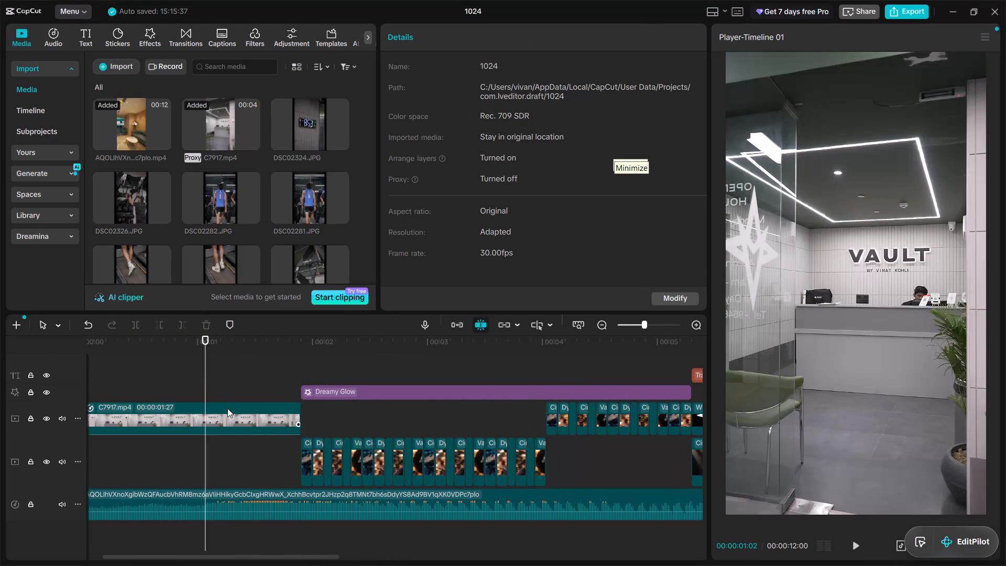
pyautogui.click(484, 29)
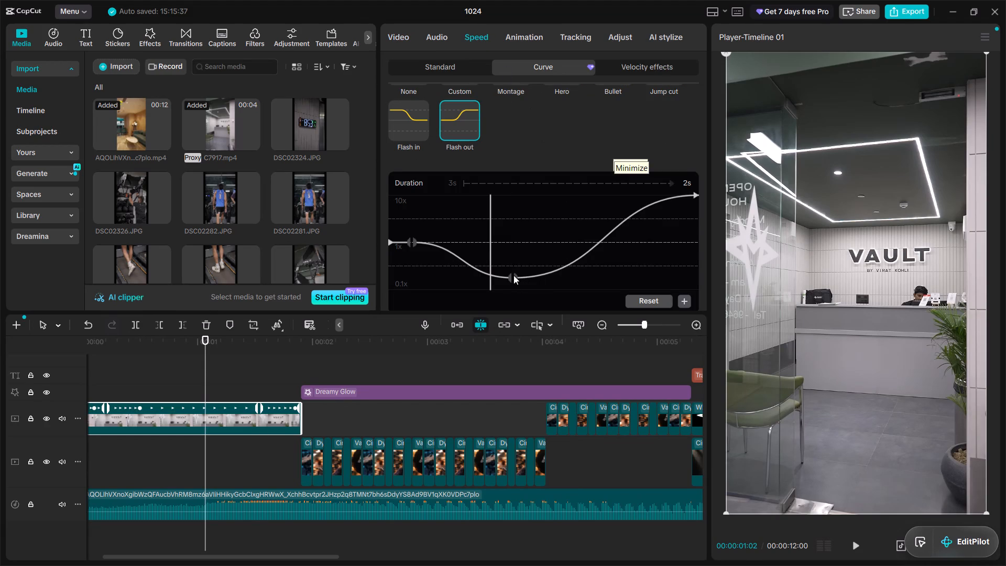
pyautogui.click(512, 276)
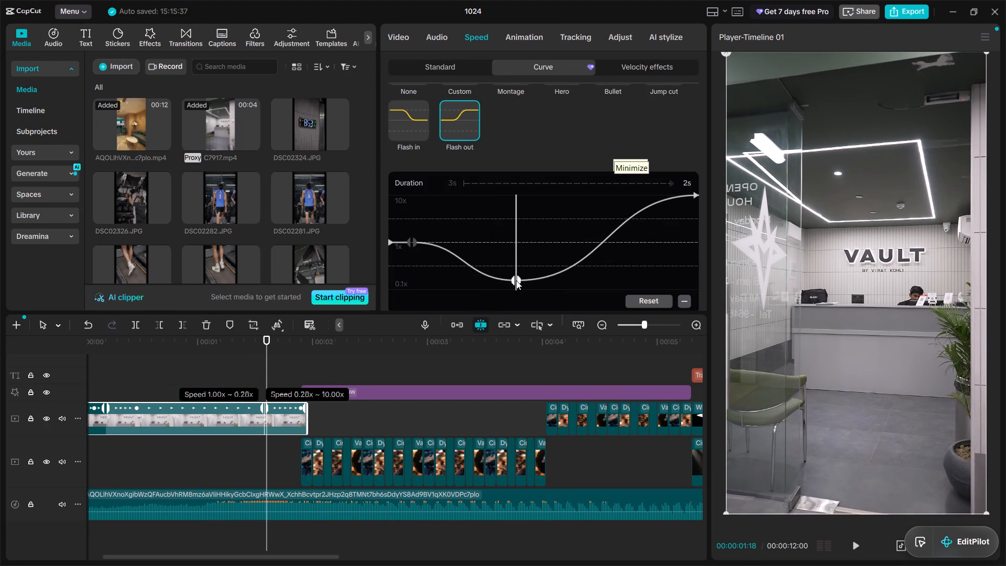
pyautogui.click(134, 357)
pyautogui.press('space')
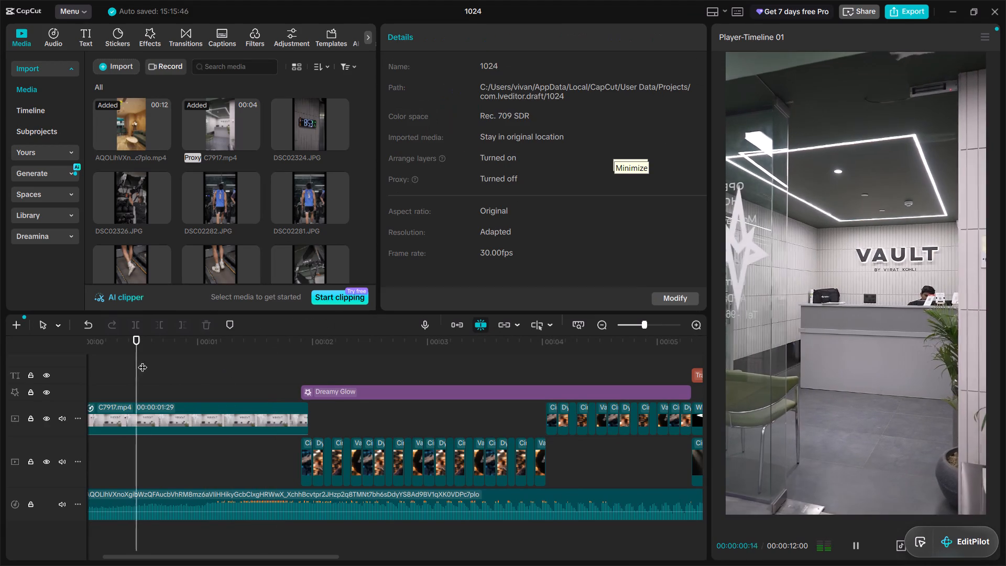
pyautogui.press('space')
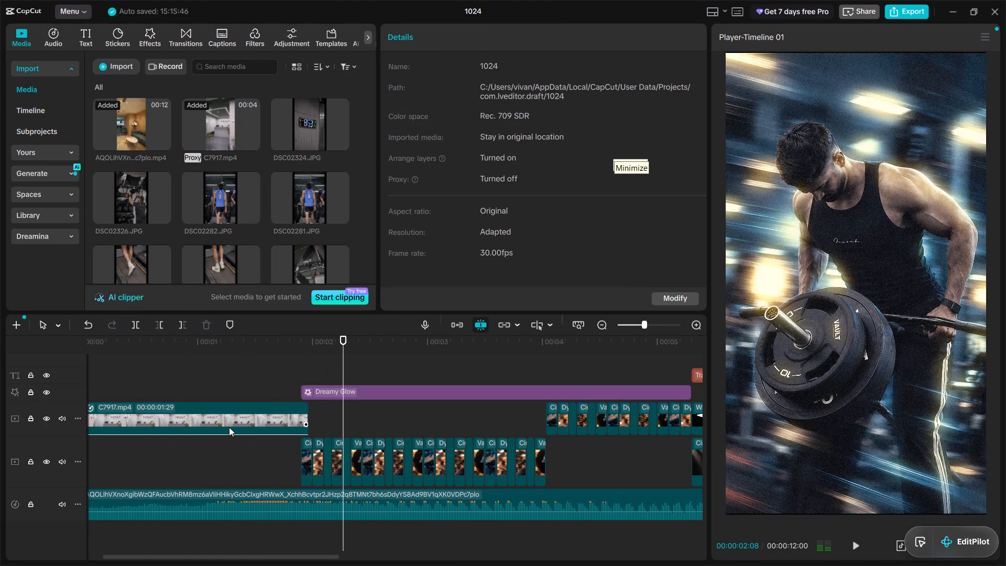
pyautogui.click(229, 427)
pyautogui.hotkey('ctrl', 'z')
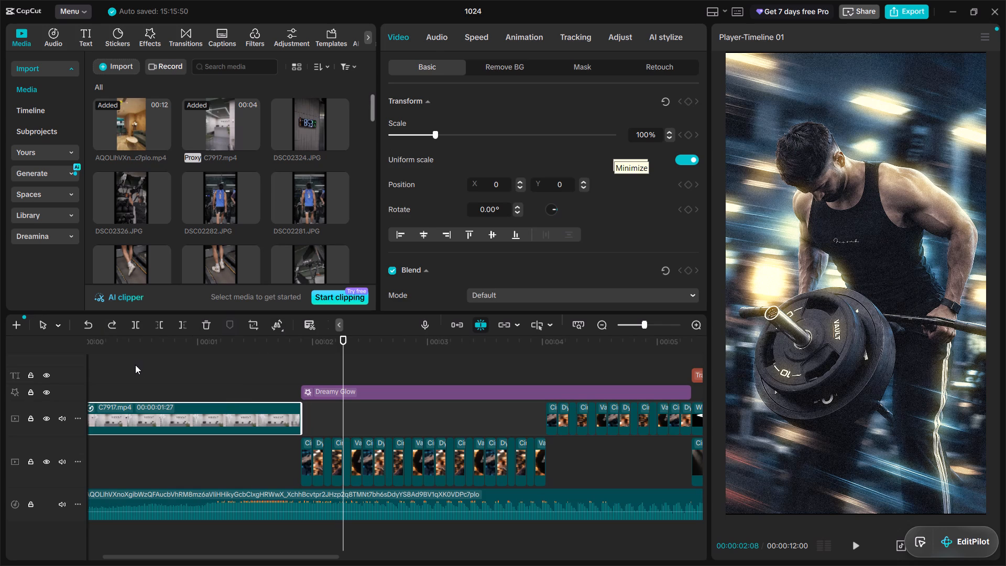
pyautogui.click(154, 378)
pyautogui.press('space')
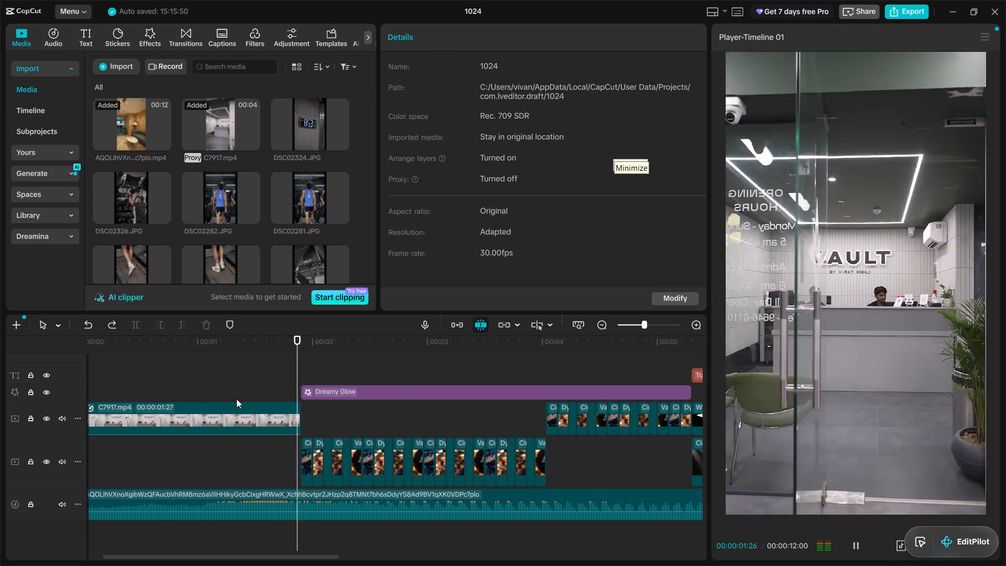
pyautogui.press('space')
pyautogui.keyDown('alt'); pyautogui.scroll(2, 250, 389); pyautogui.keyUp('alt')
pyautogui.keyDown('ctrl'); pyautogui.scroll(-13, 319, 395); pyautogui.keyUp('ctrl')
# Add Transform keyframes to C7917.mp4 at 00:00 and at frame 26.
pyautogui.click(177, 386)
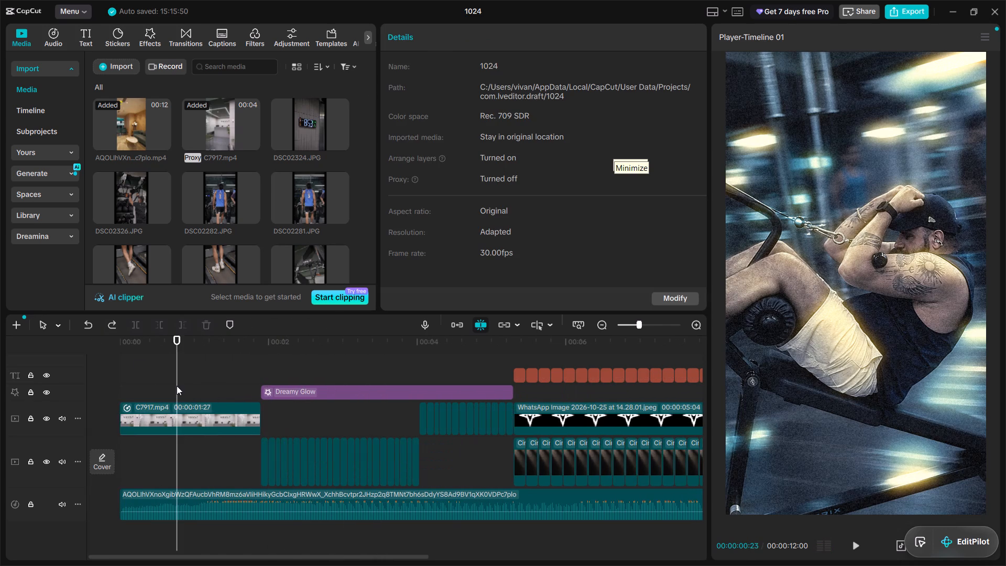
pyautogui.moveTo(177, 386); pyautogui.dragTo(50, 369)
pyautogui.click(143, 417)
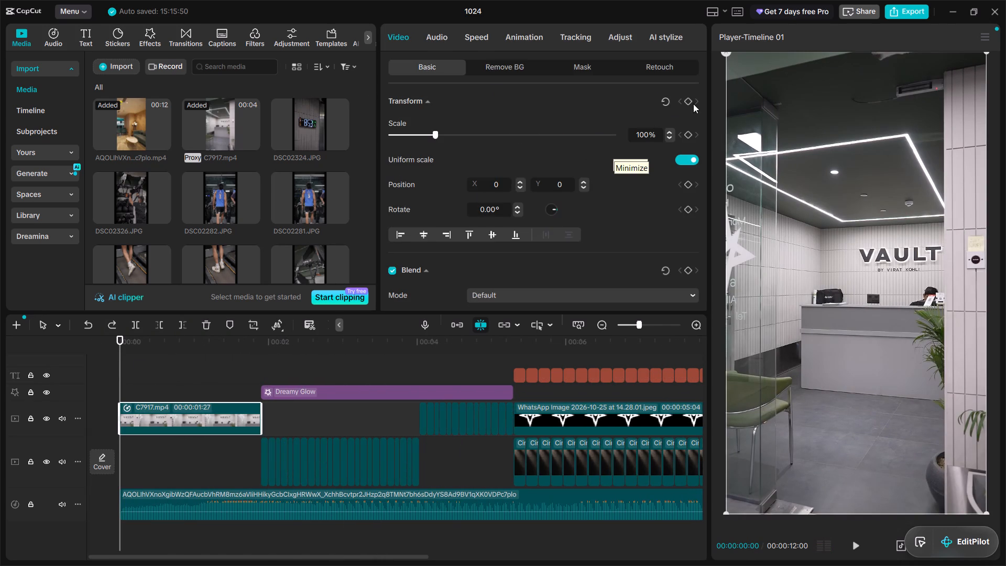
pyautogui.click(690, 101)
pyautogui.press('space')
pyautogui.press('space')
pyautogui.press('space')
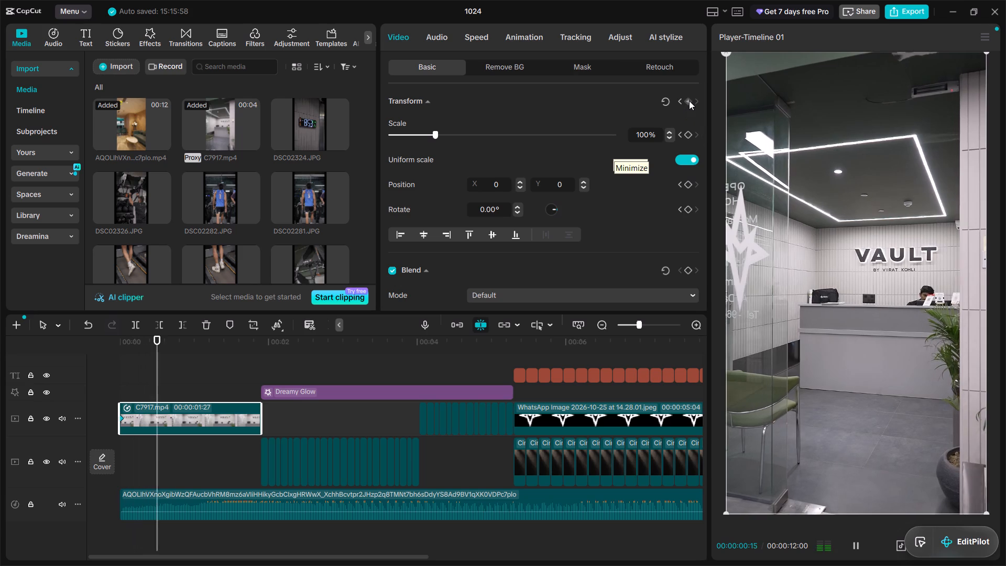
pyautogui.press('space')
pyautogui.press('space')
pyautogui.press('space')
pyautogui.click(689, 101)
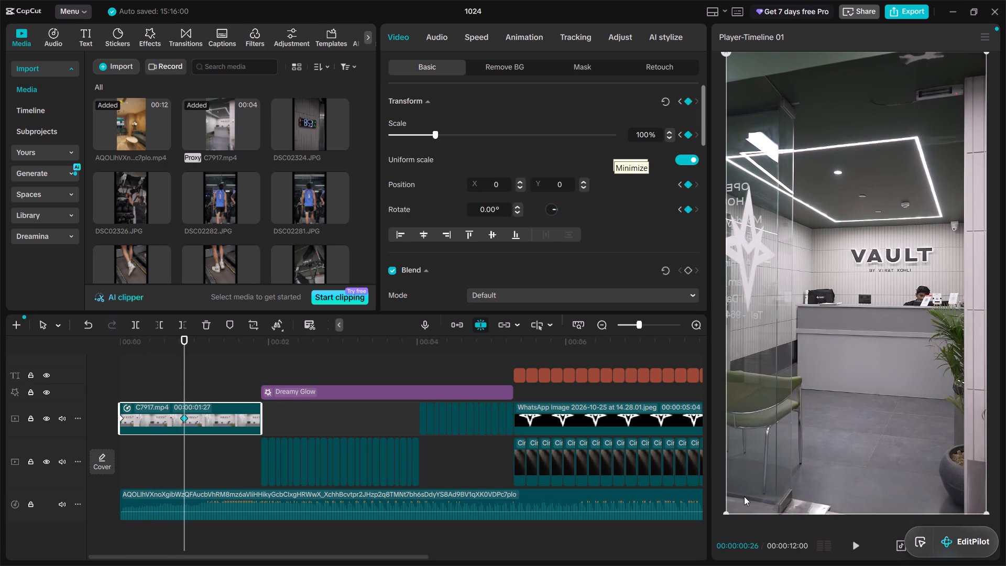
# Add a Transform keyframe to C7917.mp4 at frame 29.
pyautogui.press('Right')
pyautogui.press('Right')
pyautogui.press('Right')
pyautogui.click(687, 100)
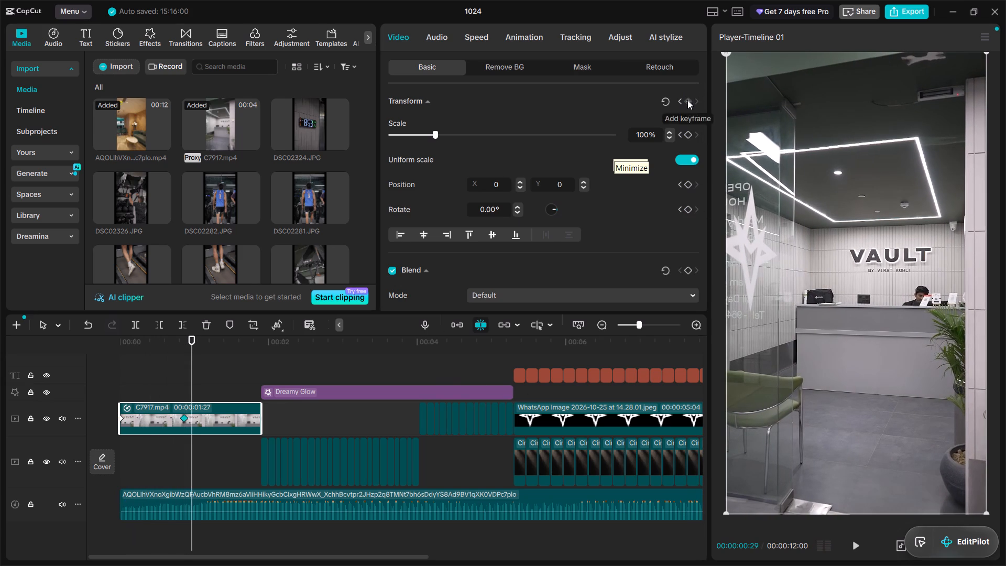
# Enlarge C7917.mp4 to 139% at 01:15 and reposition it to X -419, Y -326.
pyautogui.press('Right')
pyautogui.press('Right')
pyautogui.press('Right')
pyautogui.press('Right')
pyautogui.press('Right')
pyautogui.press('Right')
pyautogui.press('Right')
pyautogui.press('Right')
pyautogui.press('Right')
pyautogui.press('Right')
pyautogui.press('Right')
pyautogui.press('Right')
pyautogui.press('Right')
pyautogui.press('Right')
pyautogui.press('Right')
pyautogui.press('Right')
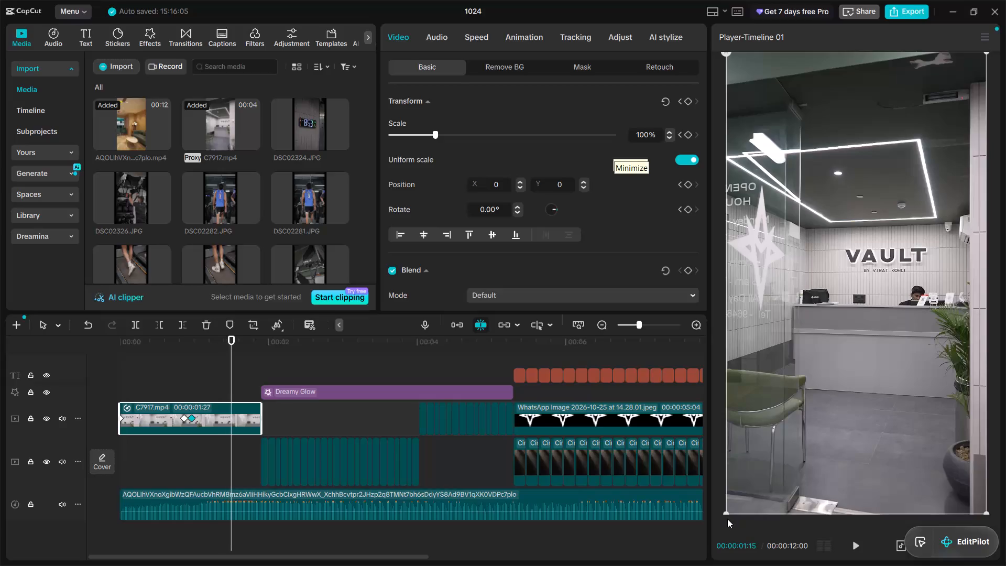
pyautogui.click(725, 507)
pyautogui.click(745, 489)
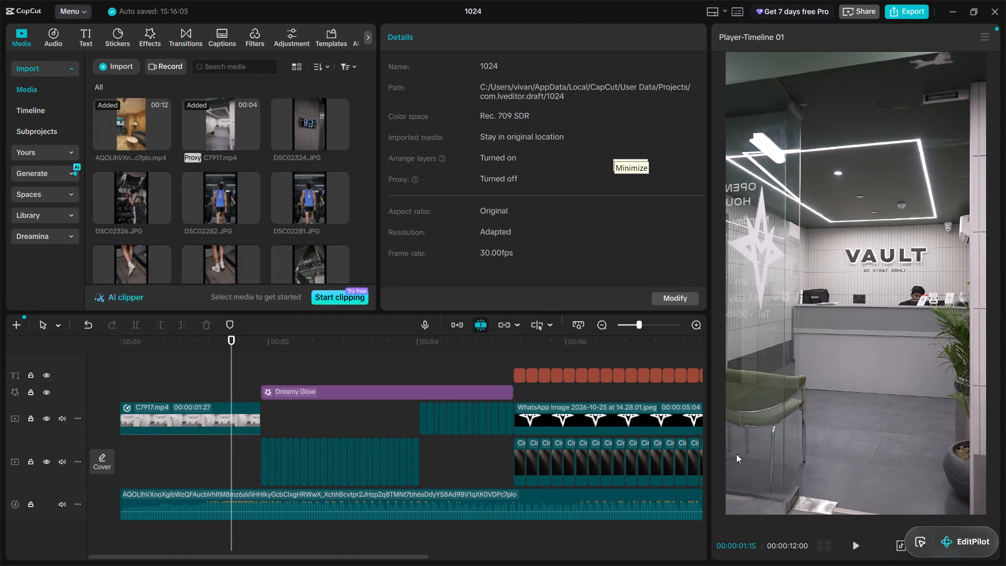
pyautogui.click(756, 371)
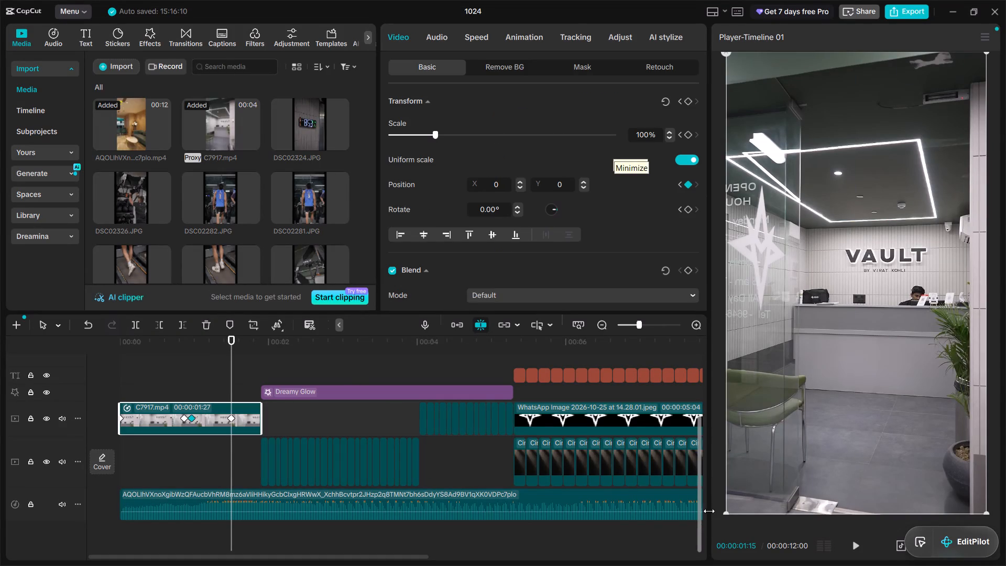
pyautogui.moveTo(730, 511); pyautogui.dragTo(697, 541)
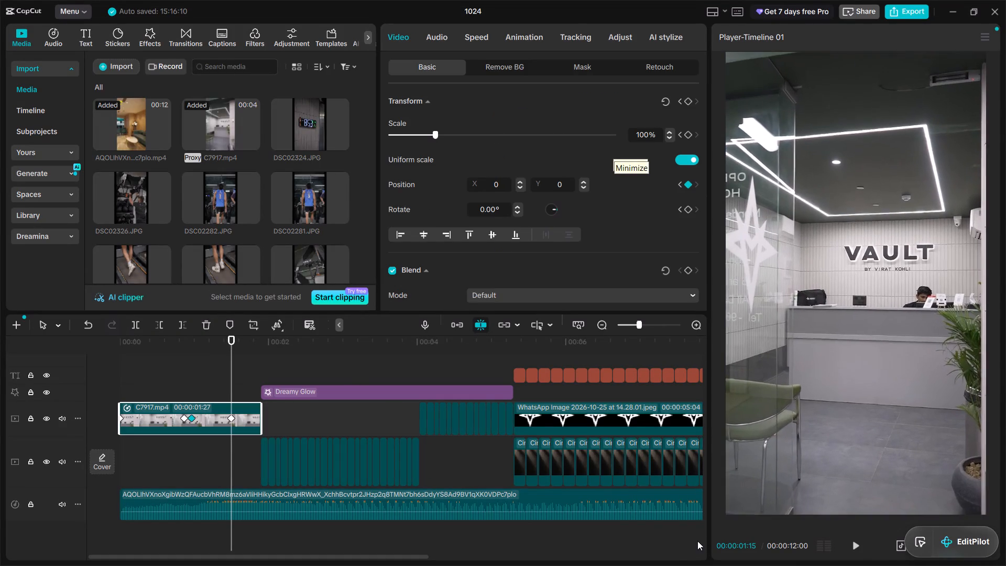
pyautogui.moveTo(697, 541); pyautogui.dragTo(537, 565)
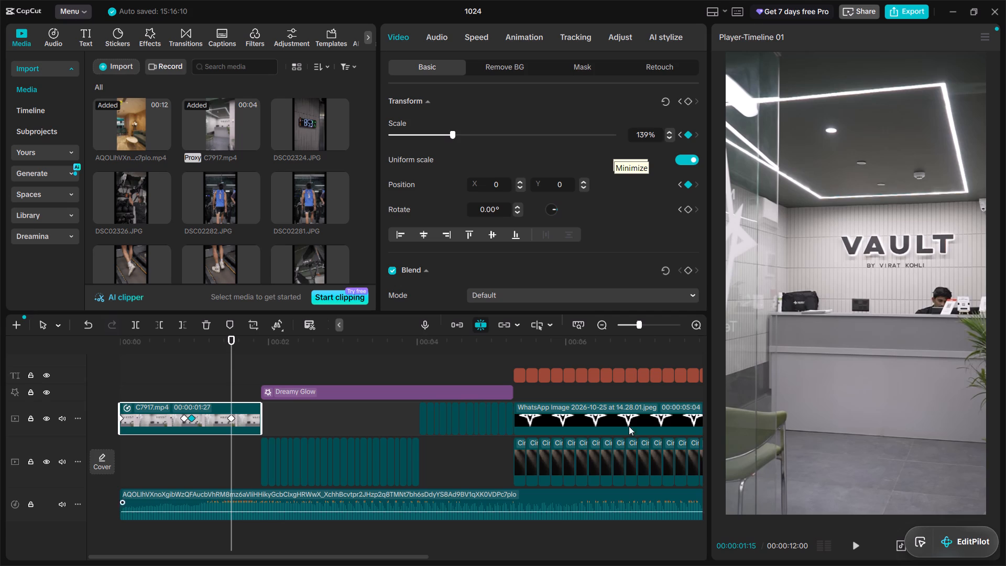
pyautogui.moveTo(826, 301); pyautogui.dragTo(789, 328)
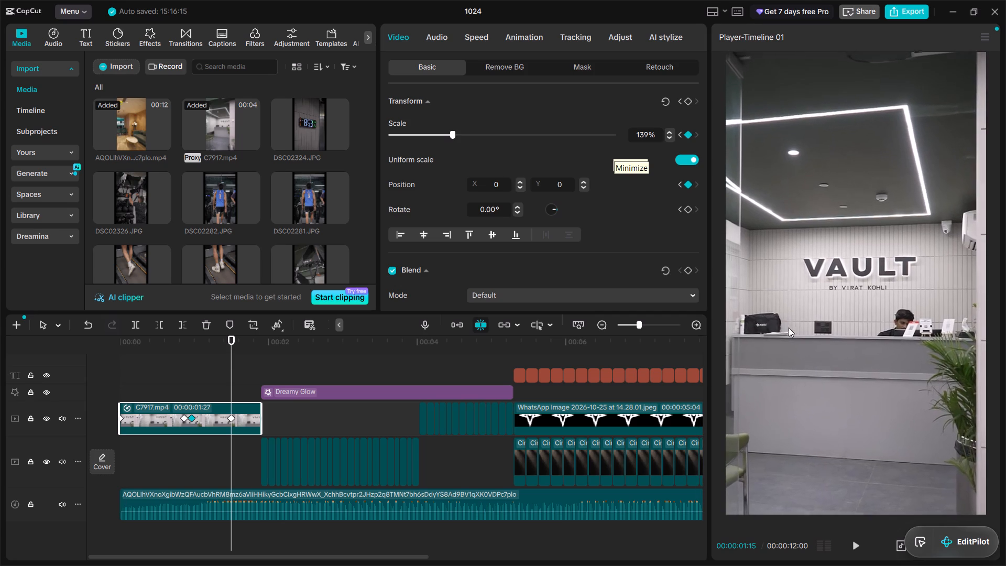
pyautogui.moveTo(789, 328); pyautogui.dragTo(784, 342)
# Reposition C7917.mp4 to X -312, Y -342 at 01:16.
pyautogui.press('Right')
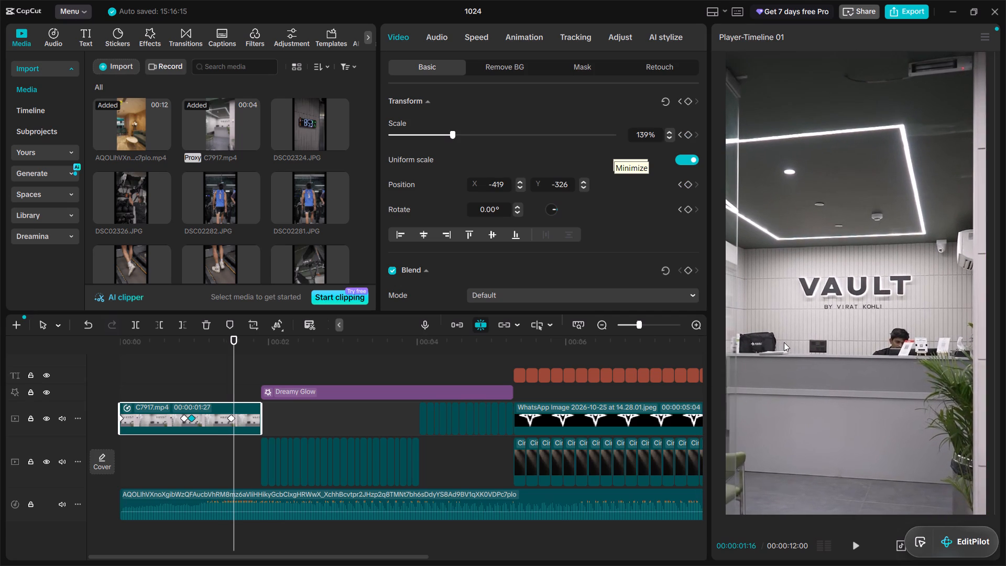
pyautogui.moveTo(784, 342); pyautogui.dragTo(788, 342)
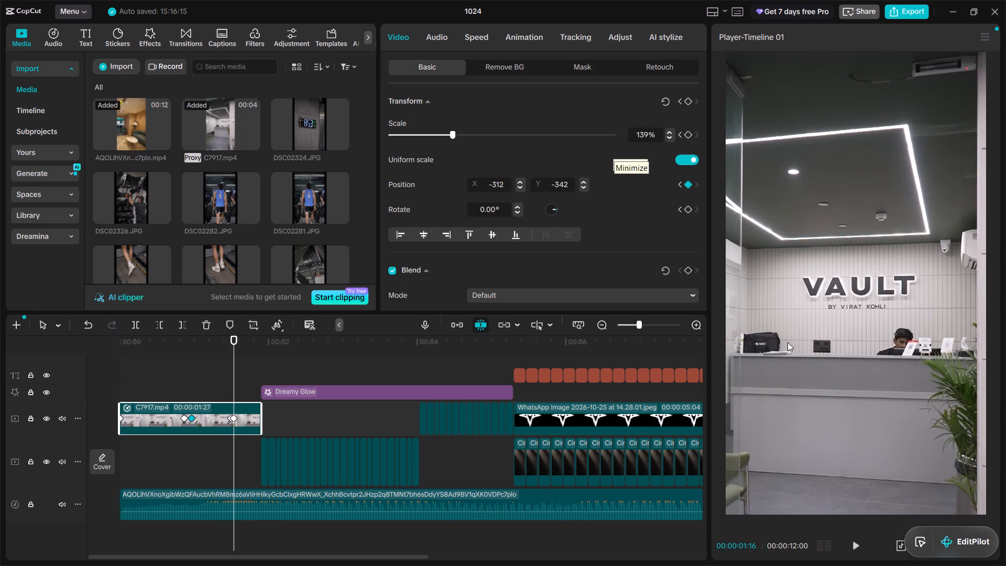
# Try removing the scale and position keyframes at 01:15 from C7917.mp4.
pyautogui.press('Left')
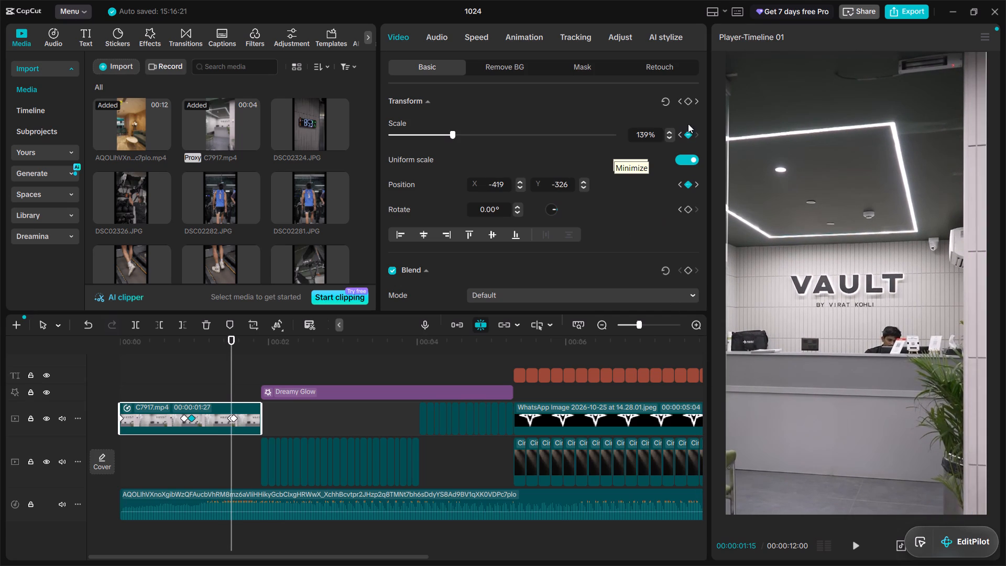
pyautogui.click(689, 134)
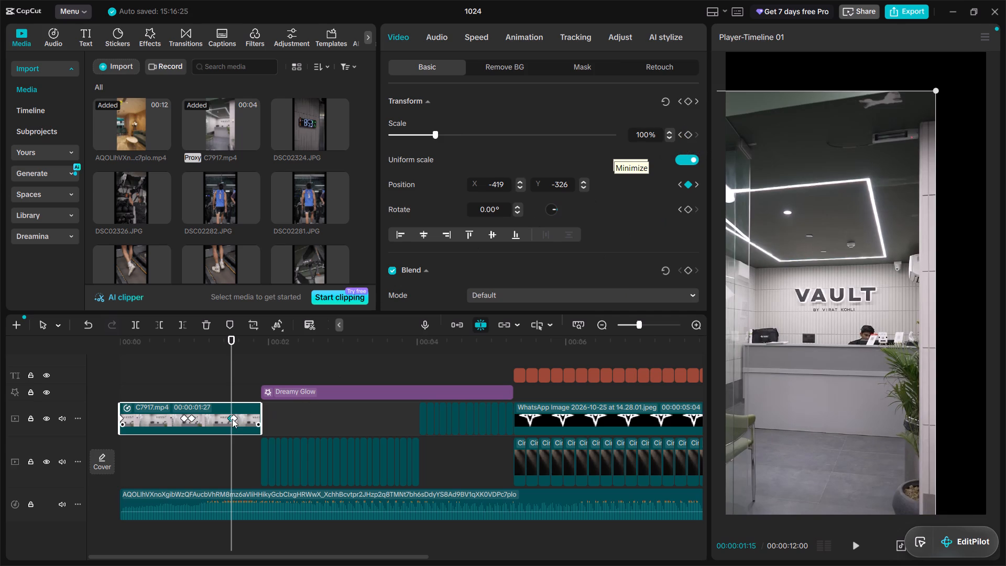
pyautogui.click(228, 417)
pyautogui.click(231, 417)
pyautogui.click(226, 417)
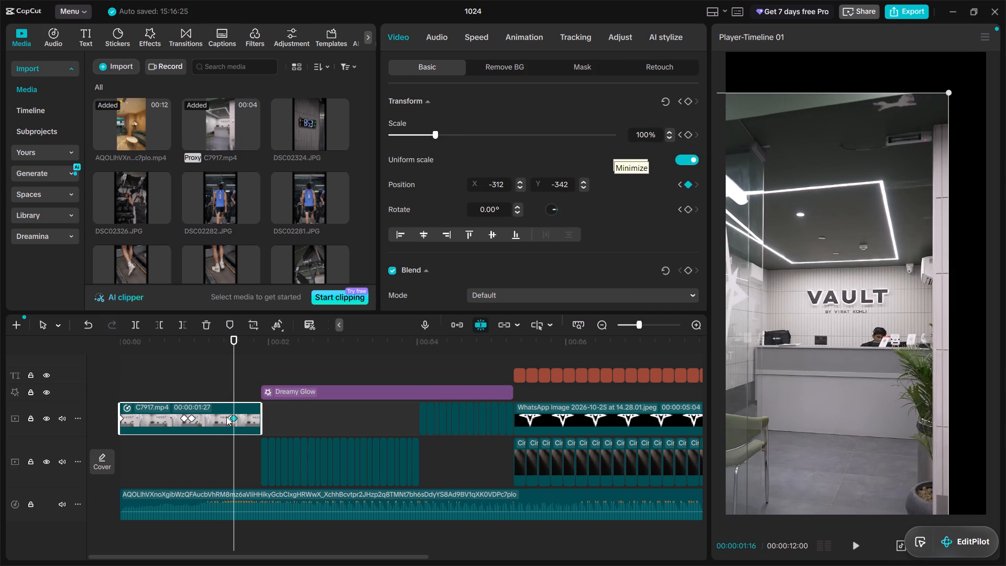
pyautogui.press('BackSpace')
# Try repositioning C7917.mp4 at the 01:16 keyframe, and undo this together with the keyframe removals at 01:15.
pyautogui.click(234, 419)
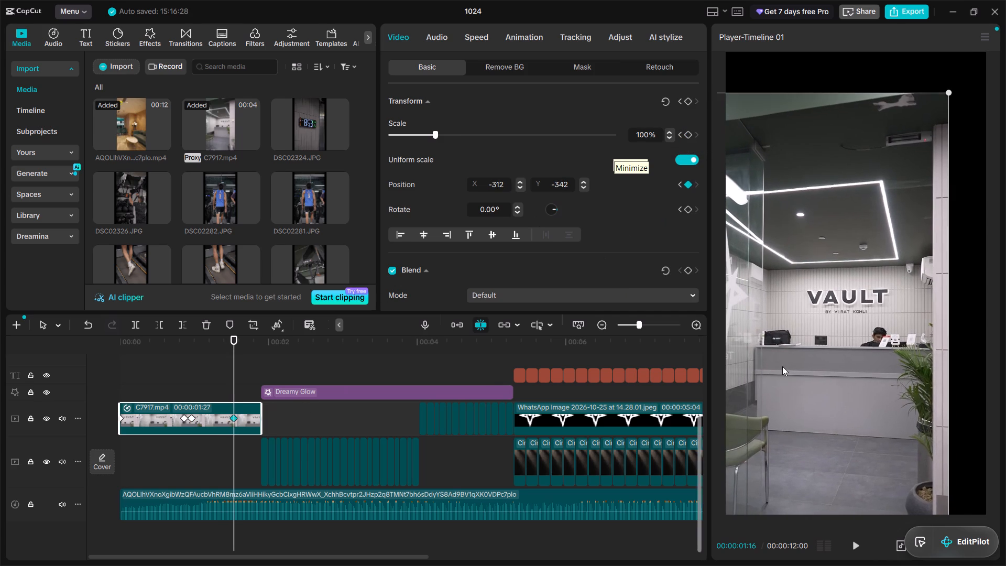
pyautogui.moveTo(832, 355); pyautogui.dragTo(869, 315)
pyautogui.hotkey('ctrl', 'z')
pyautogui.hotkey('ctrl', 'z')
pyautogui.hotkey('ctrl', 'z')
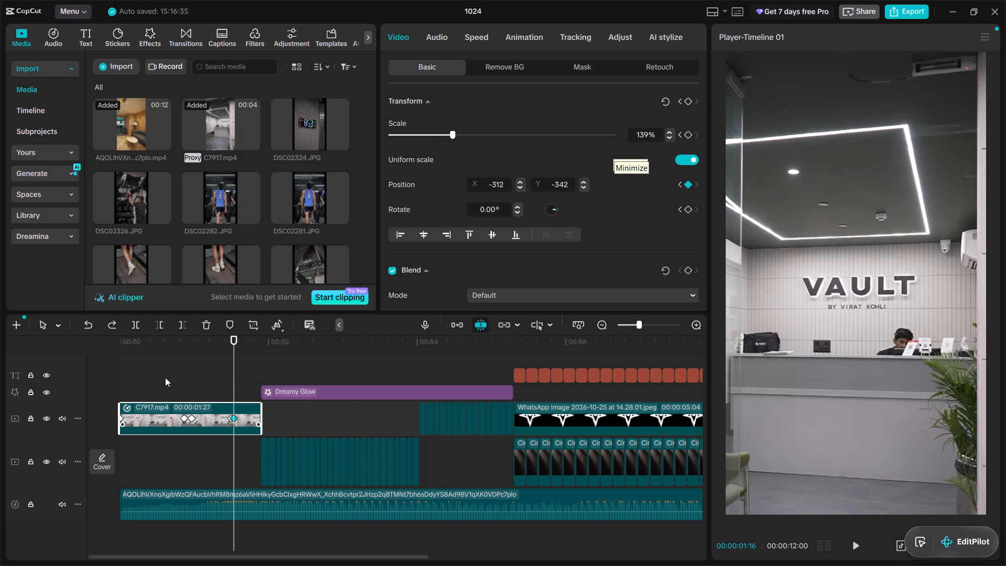
# Play the opening clip to check the zoom motion up to the start of Dreamy Glow.
pyautogui.click(161, 377)
pyautogui.press('space')
pyautogui.press('space')
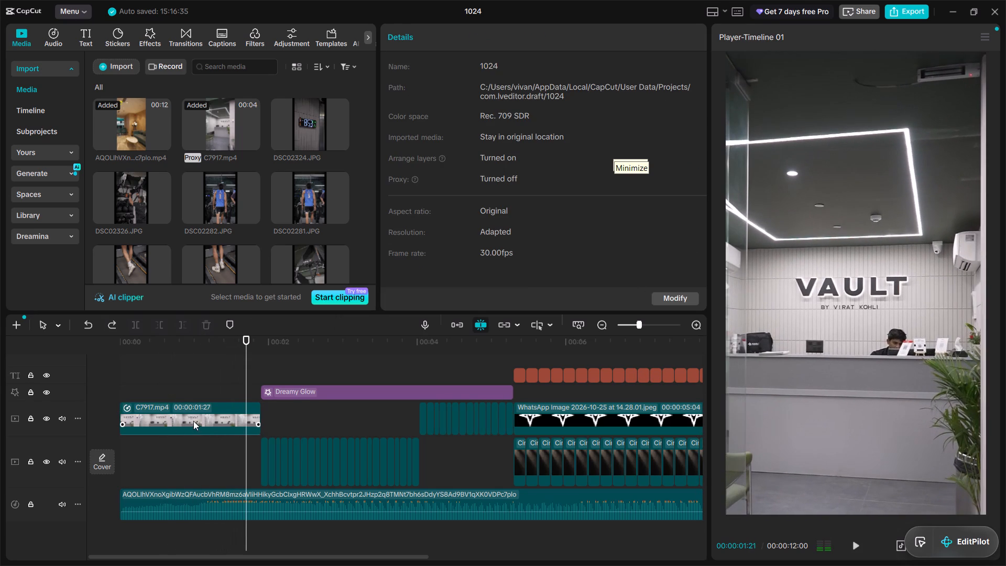
pyautogui.press('space')
pyautogui.press('space')
pyautogui.click(196, 383)
pyautogui.press('space')
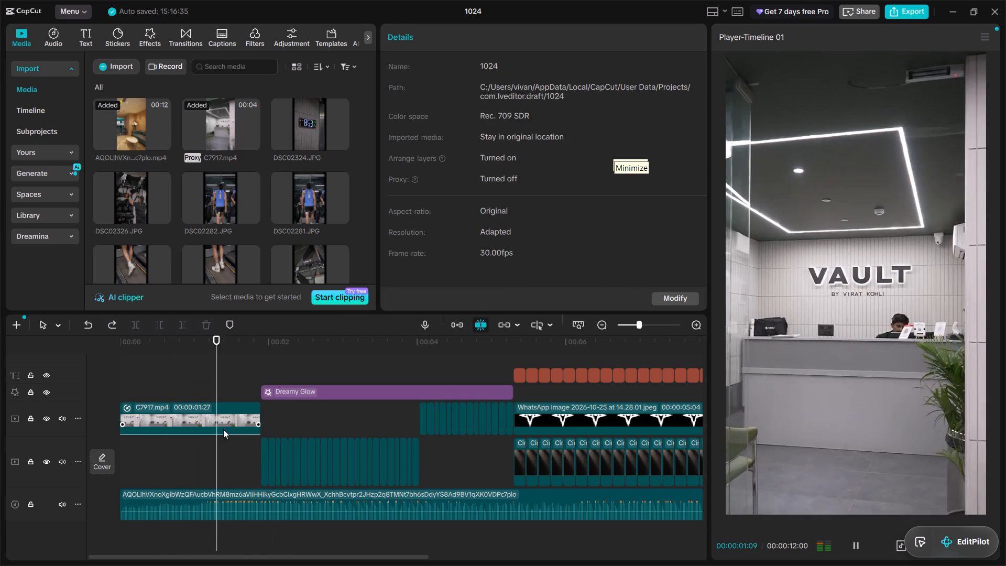
pyautogui.press('space')
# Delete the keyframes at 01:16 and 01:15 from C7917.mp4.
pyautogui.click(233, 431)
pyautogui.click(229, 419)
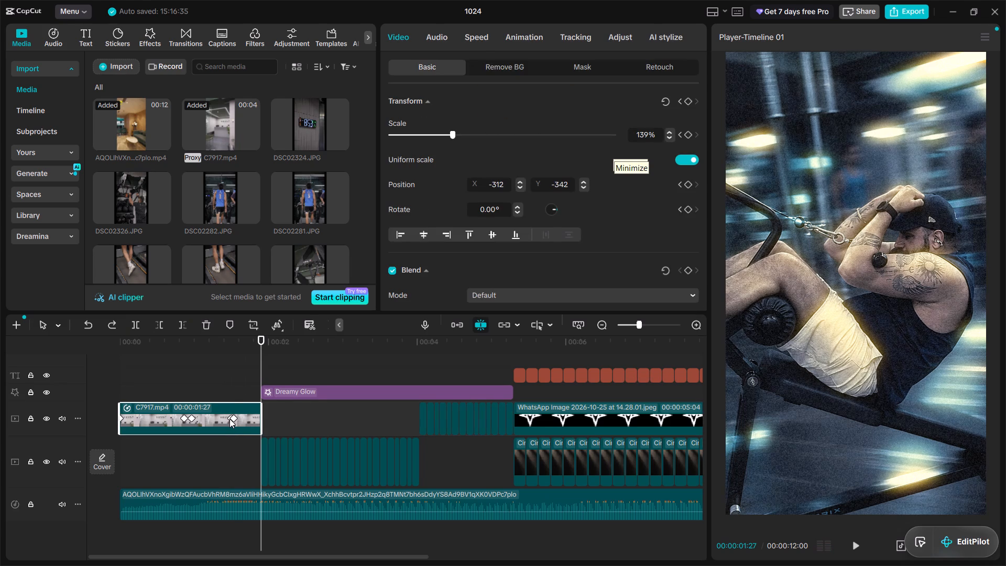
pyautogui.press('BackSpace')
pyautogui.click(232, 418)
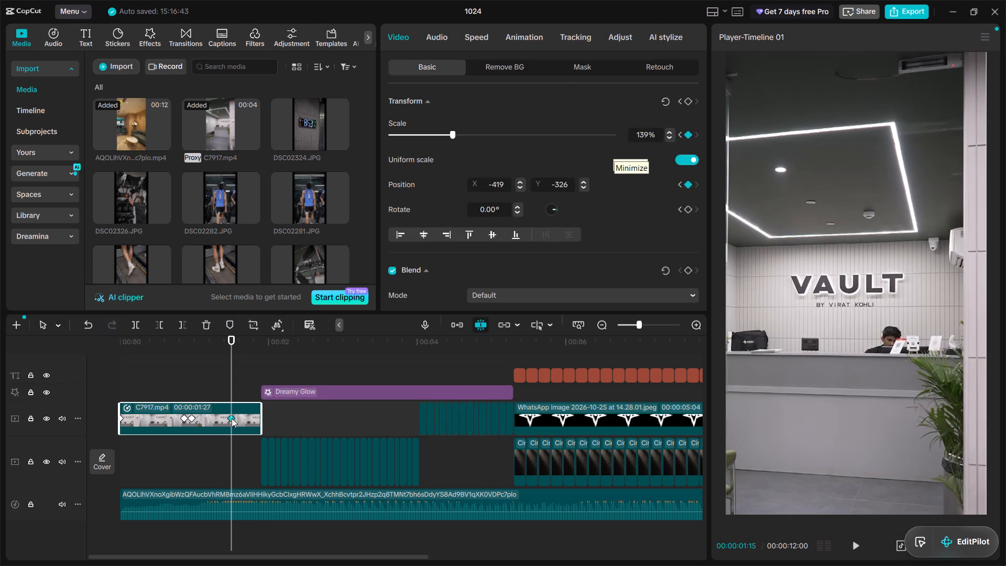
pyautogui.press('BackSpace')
# Play C7917.mp4 onward from frame 29 and add a Transform keyframe at 01:11.
pyautogui.doubleClick(187, 374)
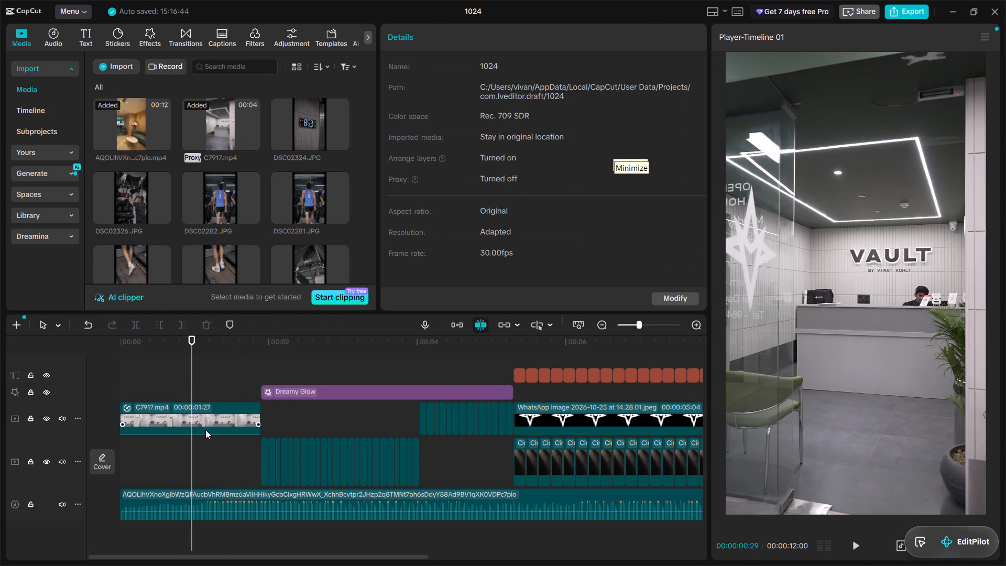
pyautogui.click(205, 430)
pyautogui.press('space')
pyautogui.press('space')
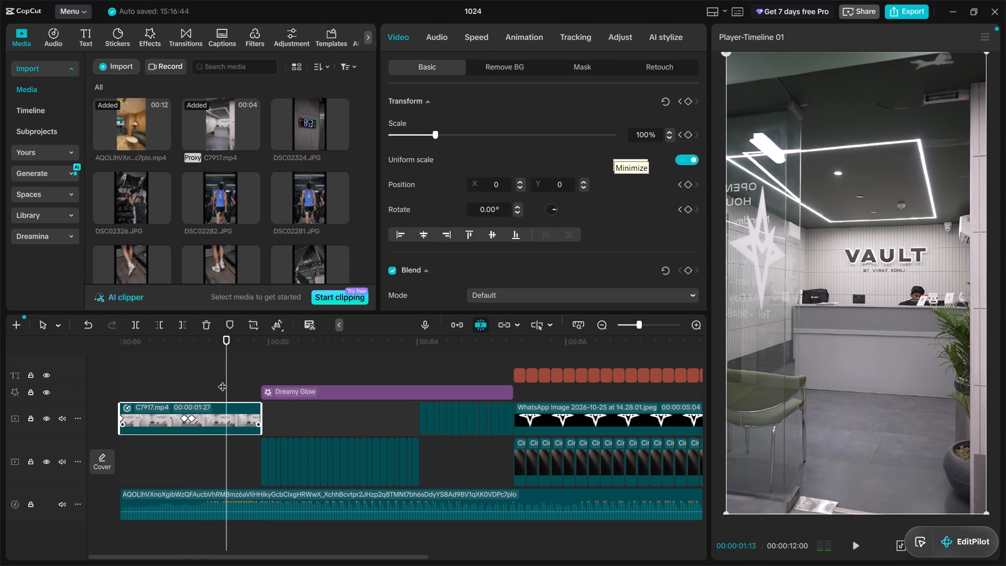
pyautogui.click(223, 380)
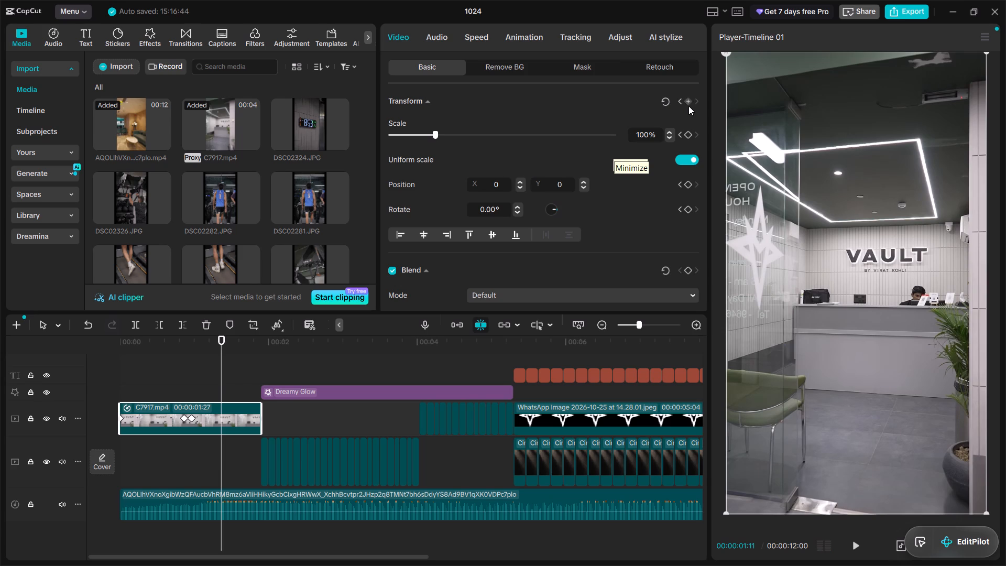
pyautogui.click(688, 106)
pyautogui.moveTo(725, 512); pyautogui.dragTo(402, 565)
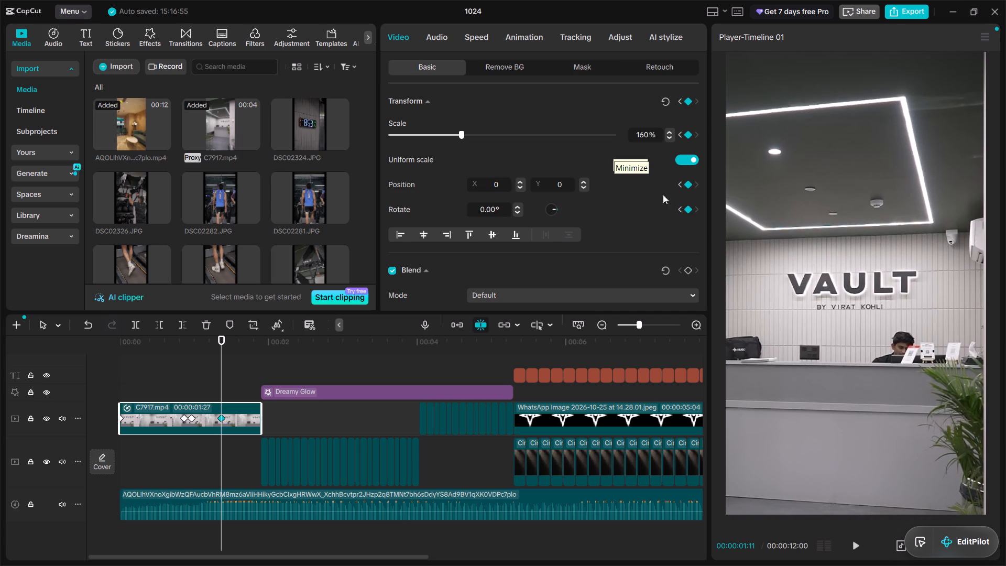
pyautogui.moveTo(472, 137); pyautogui.dragTo(477, 138)
pyautogui.moveTo(868, 271); pyautogui.dragTo(857, 287)
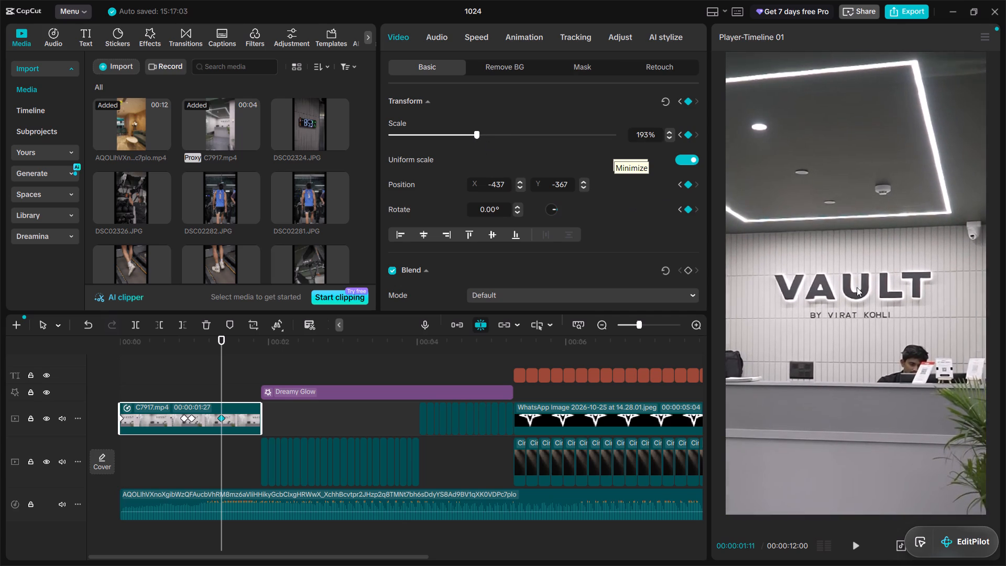
pyautogui.moveTo(857, 287); pyautogui.dragTo(865, 294)
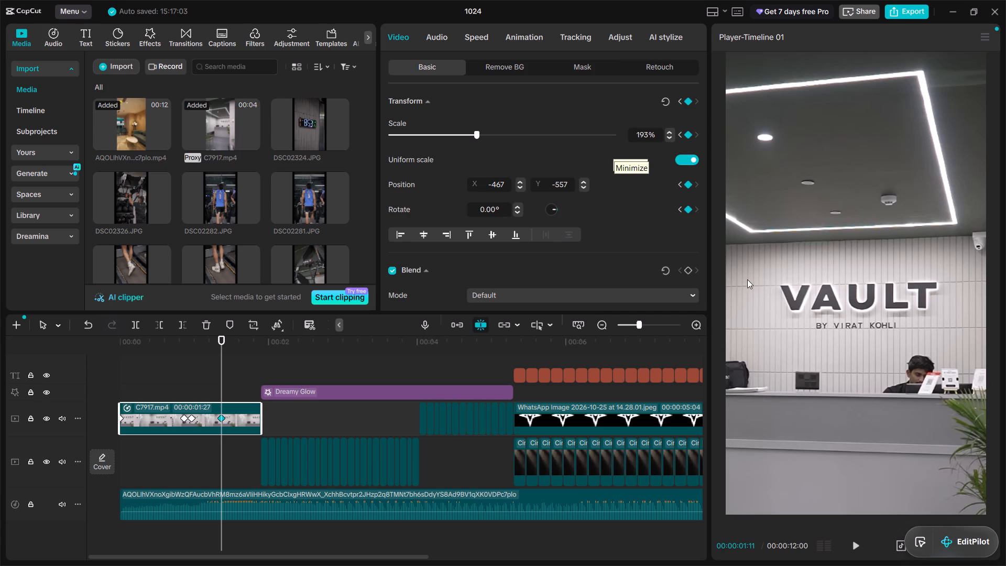
# Play the opening repeatedly to check the new zoom and how it leads into the photo montage.
pyautogui.click(154, 386)
pyautogui.press('space')
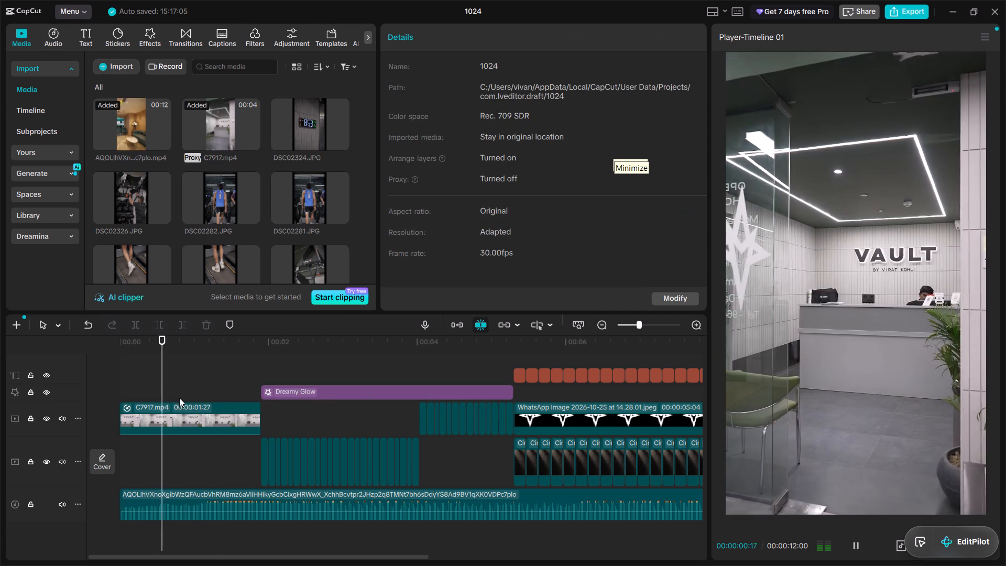
pyautogui.press('space')
pyautogui.press('space')
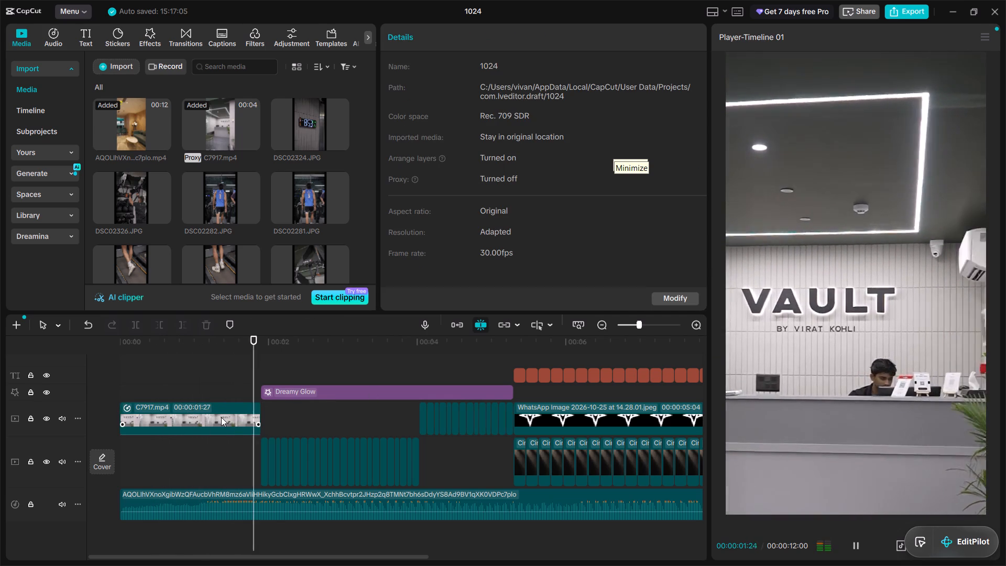
pyautogui.press('space')
pyautogui.press('space')
pyautogui.press('space')
pyautogui.click(243, 373)
pyautogui.click(173, 376)
pyautogui.press('space')
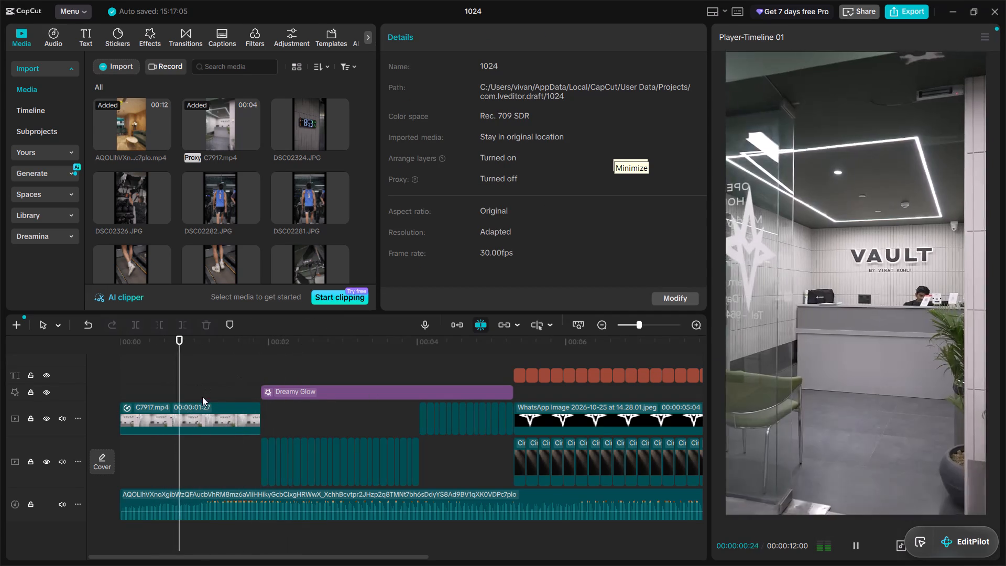
pyautogui.press('space')
pyautogui.click(213, 391)
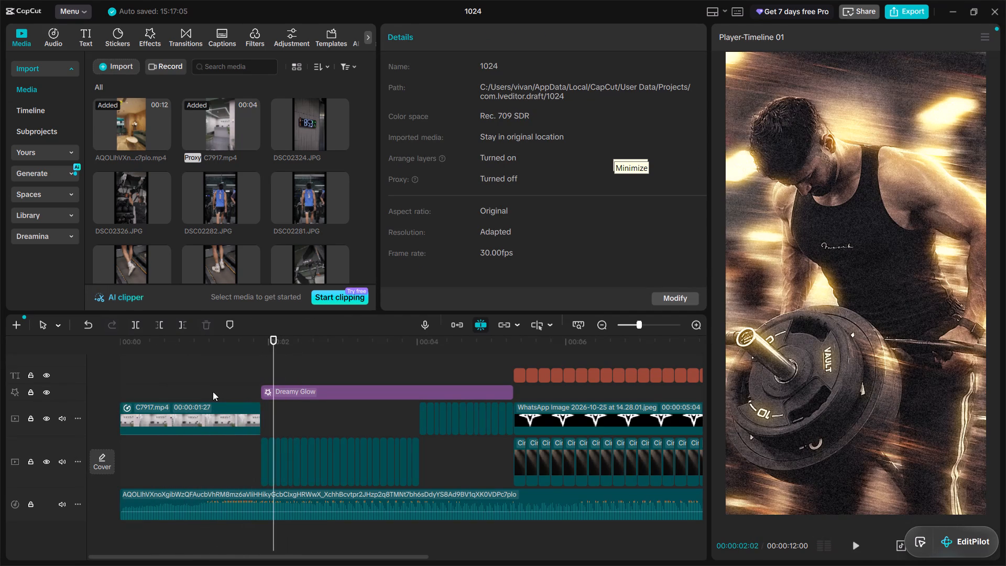
# Show C7917.mp4's keyframe graphs and, after trying other presets, apply the Rebound Out curve to Scale leading into the 01:11 keyframe.
pyautogui.click(223, 422)
pyautogui.rightClick(224, 422)
pyautogui.scroll(-5, 297, 505)
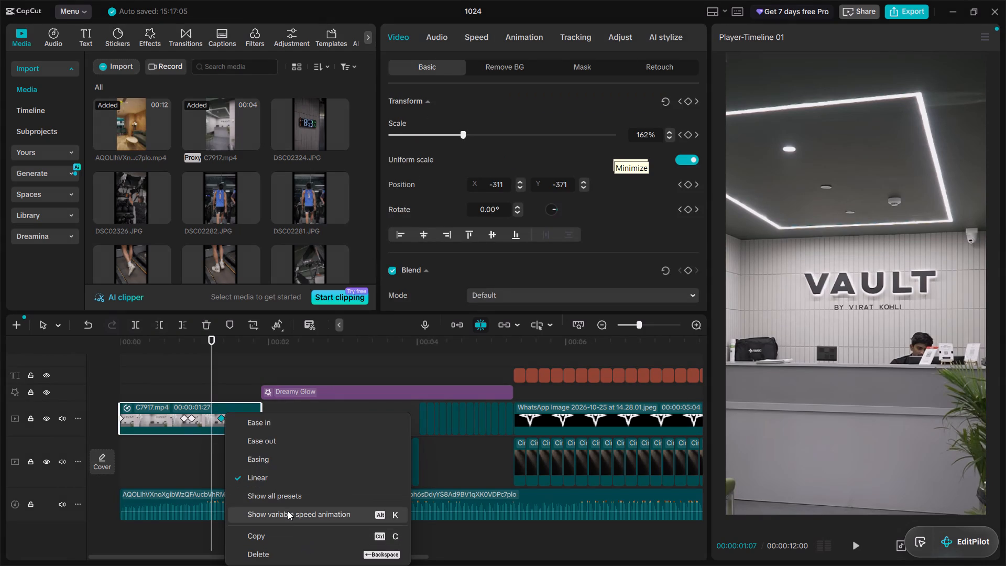
pyautogui.click(290, 513)
pyautogui.scroll(5, 202, 433)
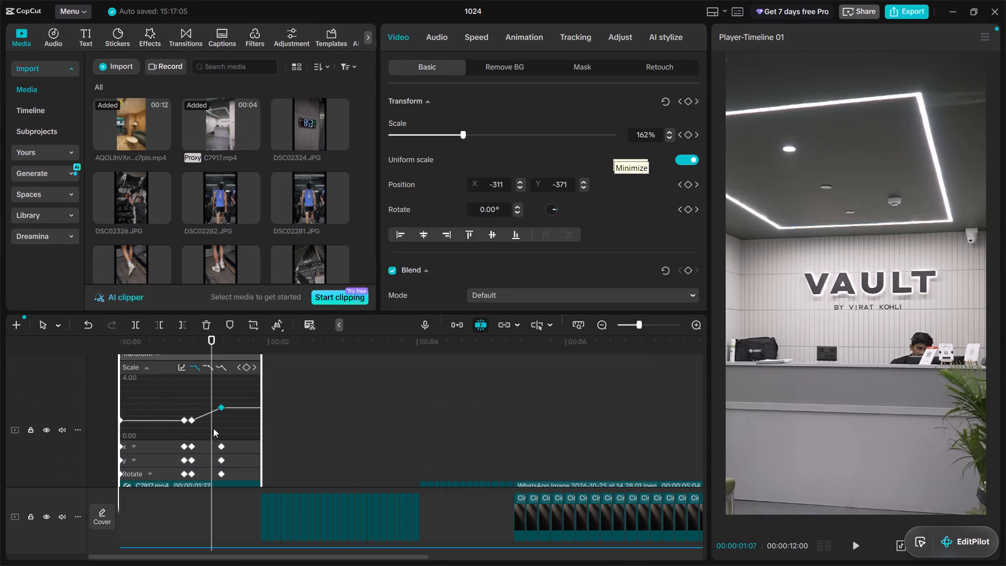
pyautogui.click(180, 364)
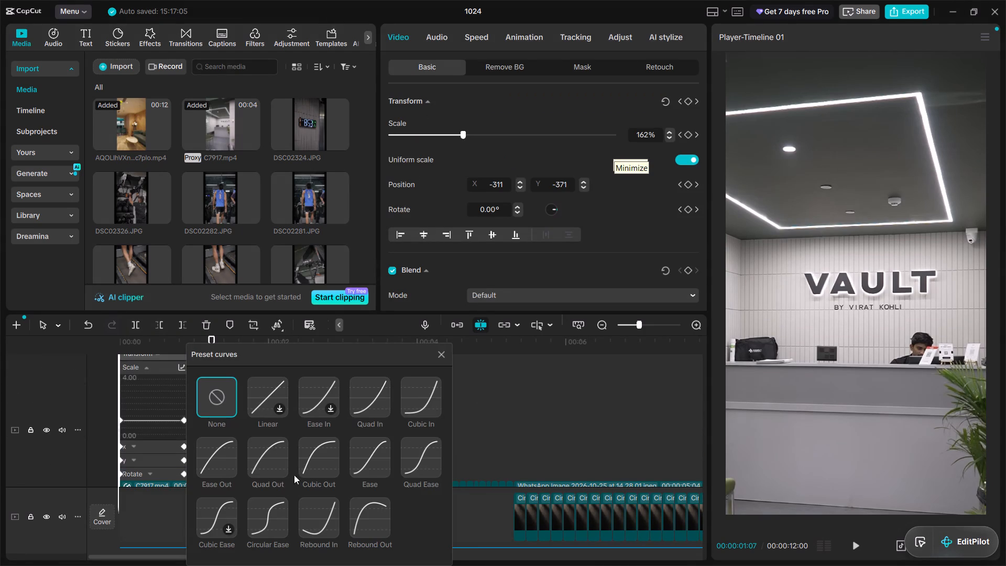
pyautogui.click(305, 458)
pyautogui.click(375, 451)
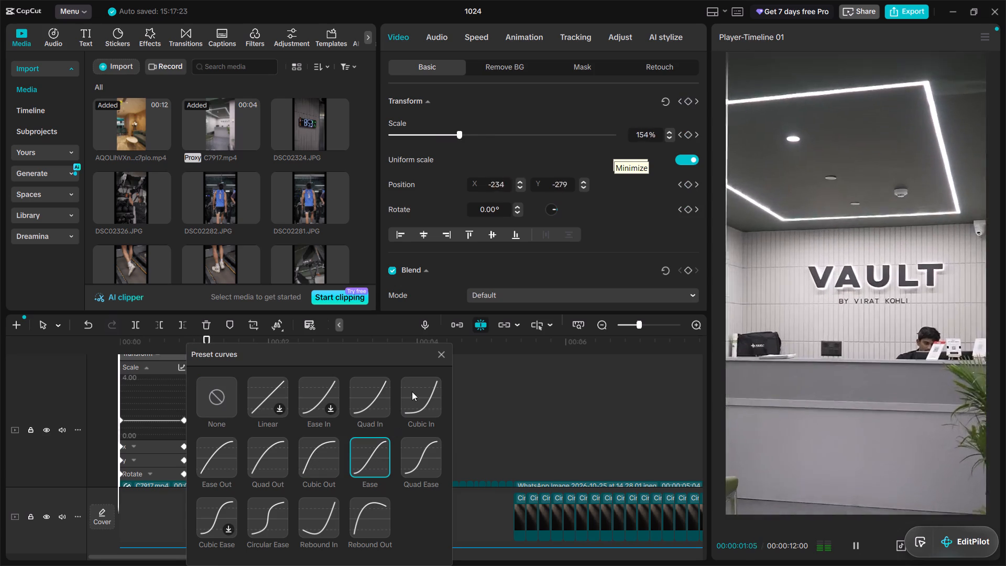
pyautogui.click(417, 390)
pyautogui.click(378, 505)
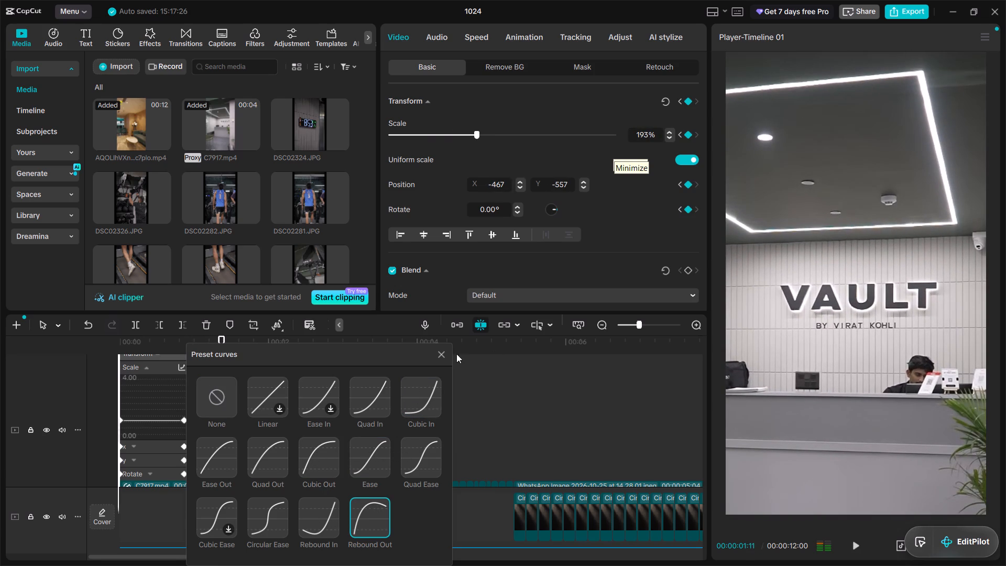
pyautogui.click(435, 352)
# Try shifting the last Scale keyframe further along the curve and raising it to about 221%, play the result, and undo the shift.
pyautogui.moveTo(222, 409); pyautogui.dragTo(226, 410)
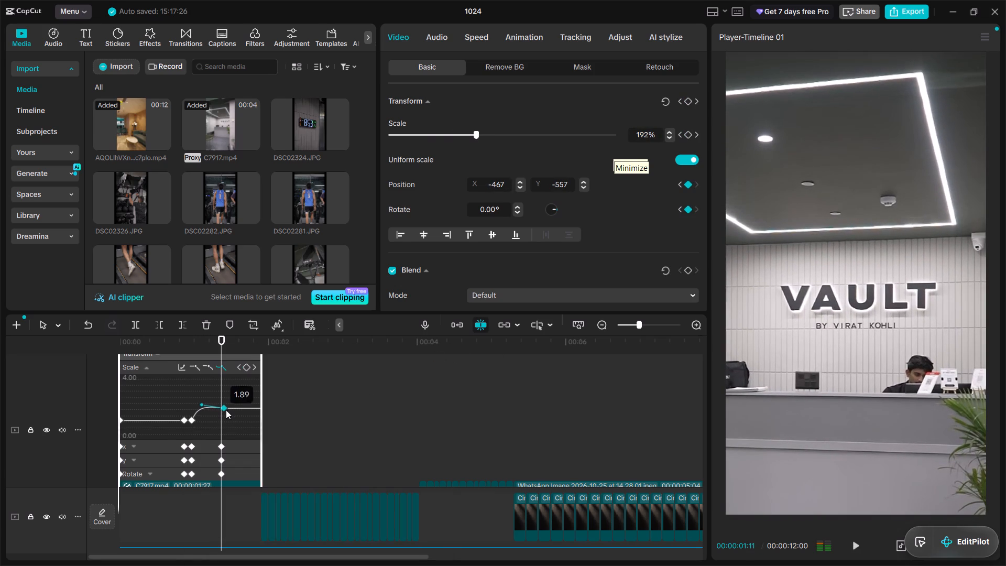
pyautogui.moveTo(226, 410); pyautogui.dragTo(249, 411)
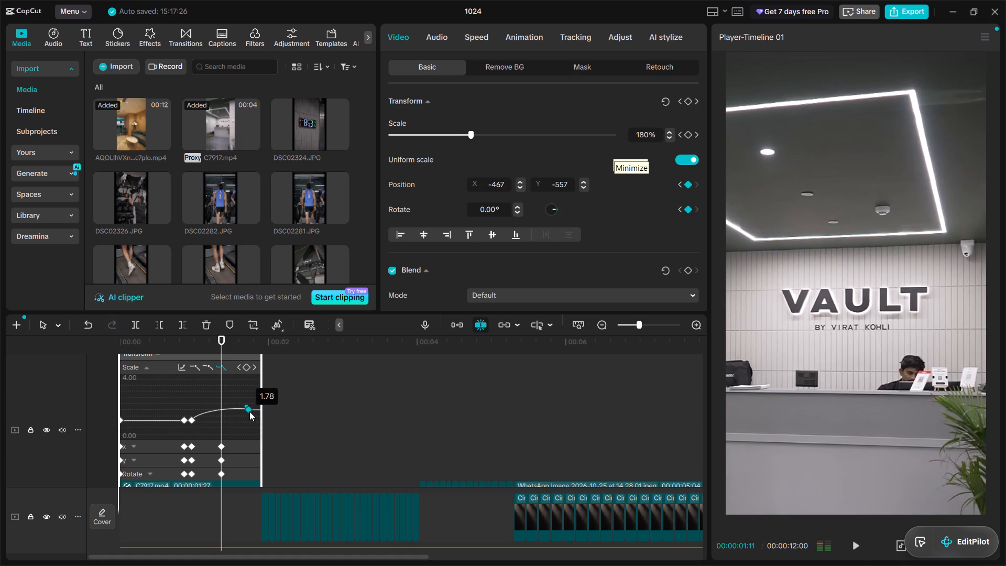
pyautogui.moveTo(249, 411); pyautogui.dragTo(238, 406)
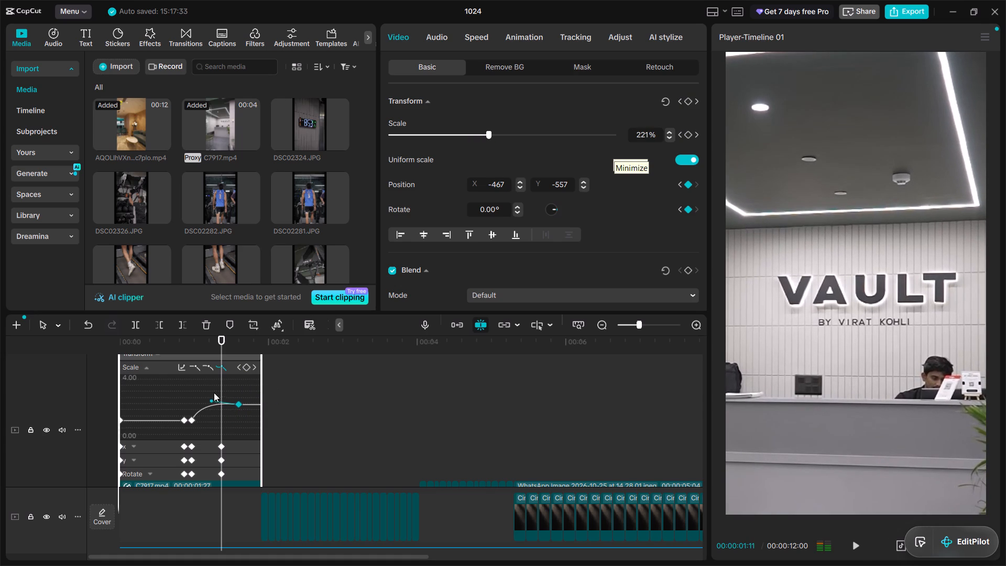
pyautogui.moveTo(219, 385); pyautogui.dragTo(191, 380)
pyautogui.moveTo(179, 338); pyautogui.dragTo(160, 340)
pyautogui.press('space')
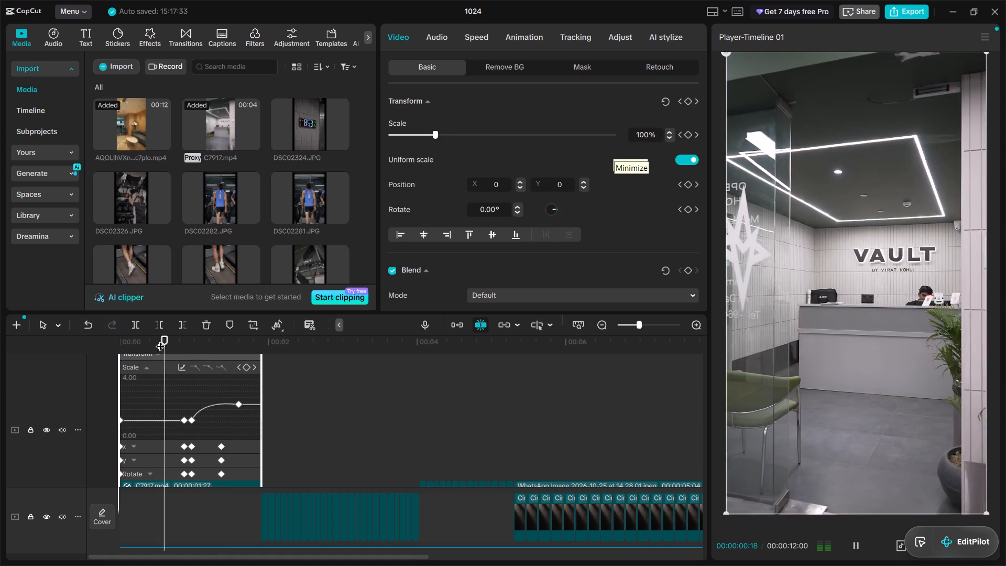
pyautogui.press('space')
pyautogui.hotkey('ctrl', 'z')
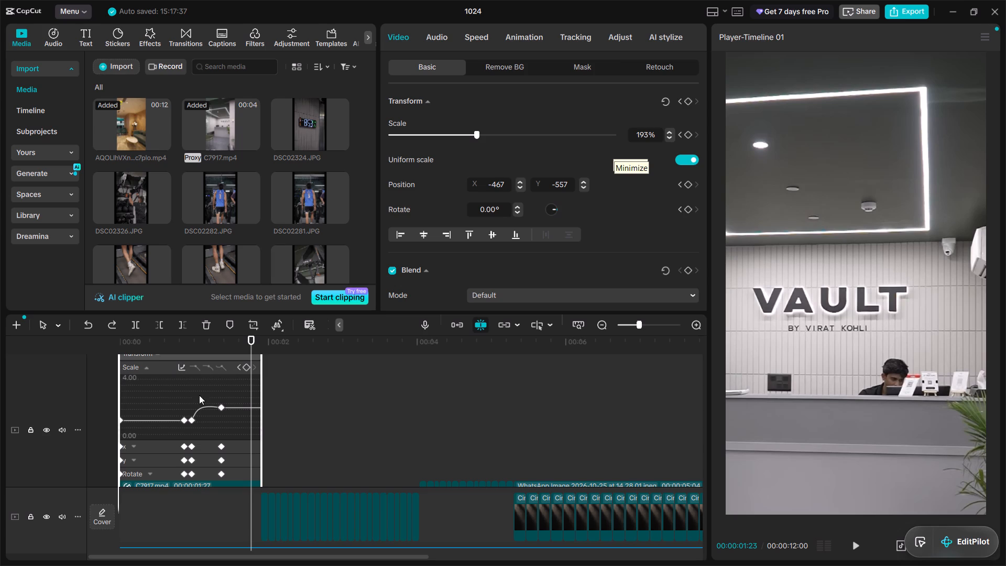
# Play the opening clip to check the Rebound Out scale zoom.
pyautogui.moveTo(173, 344); pyautogui.dragTo(154, 342)
pyautogui.press('space')
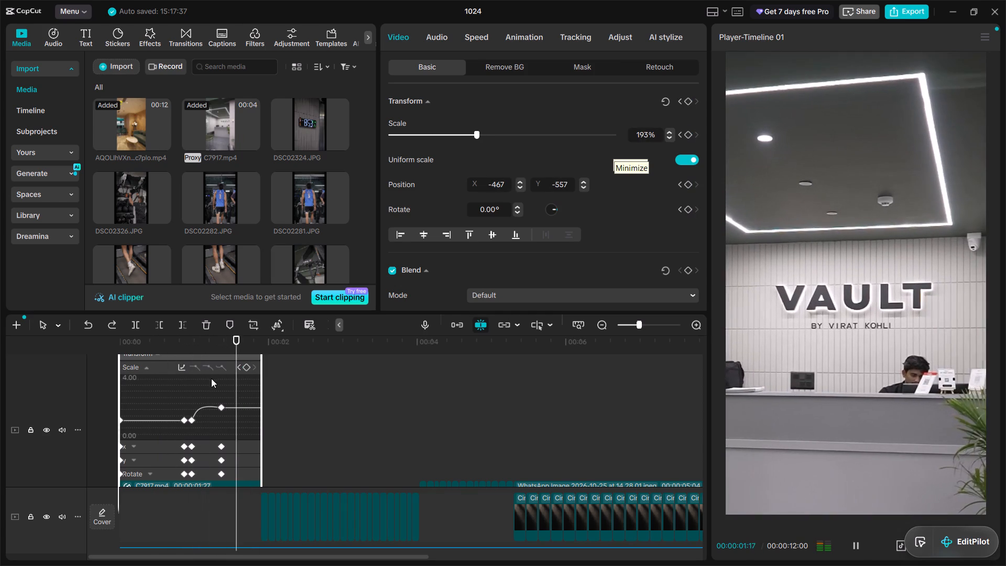
pyautogui.press('space')
# Apply the Rebound Out preset curve to C7917.mp4's X position leading into the 01:11 keyframe.
pyautogui.click(237, 445)
pyautogui.click(223, 443)
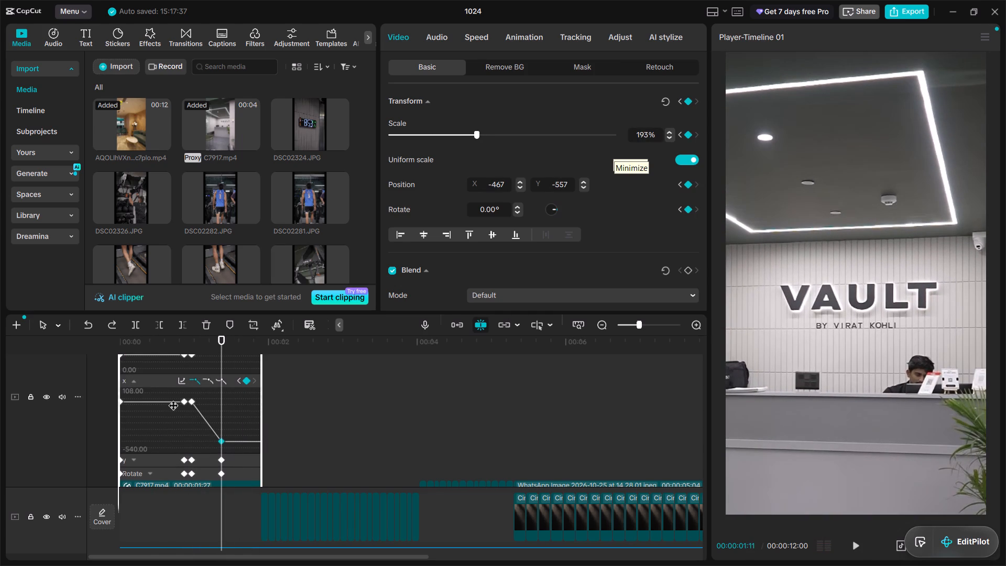
pyautogui.click(181, 381)
pyautogui.click(370, 509)
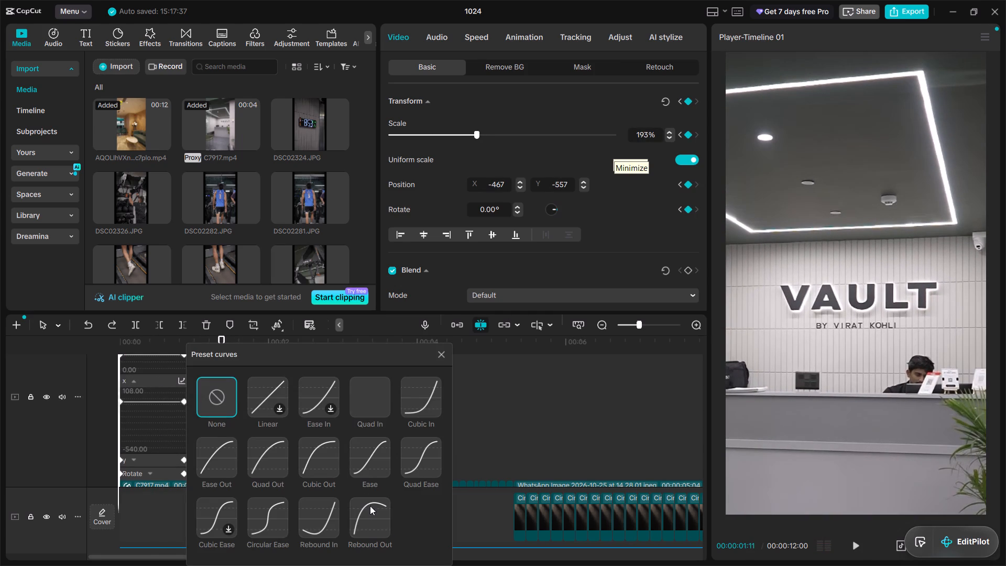
pyautogui.click(444, 358)
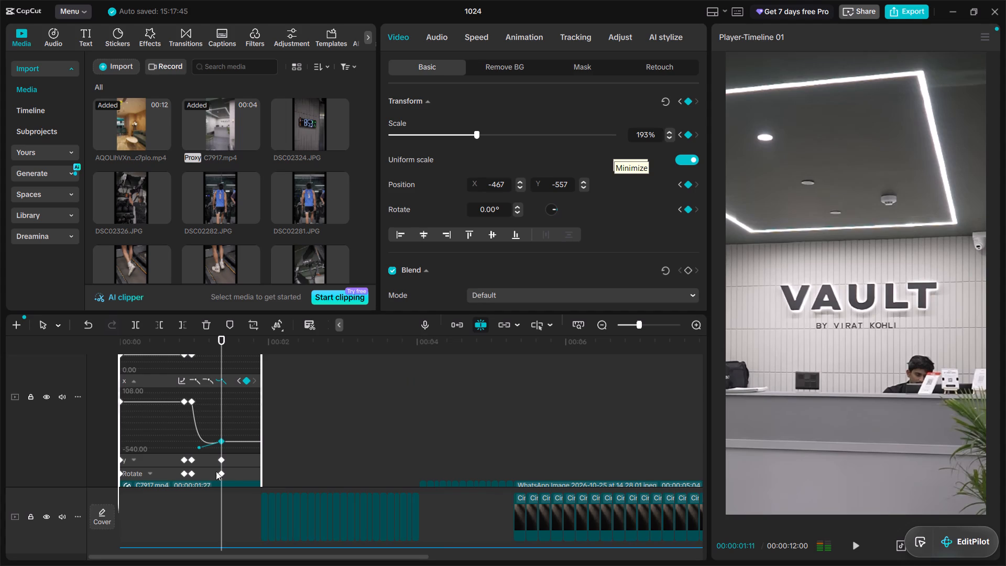
# Apply the Rebound Out preset curve to C7917.mp4's Y position leading into the 01:11 keyframe.
pyautogui.click(235, 464)
pyautogui.click(221, 461)
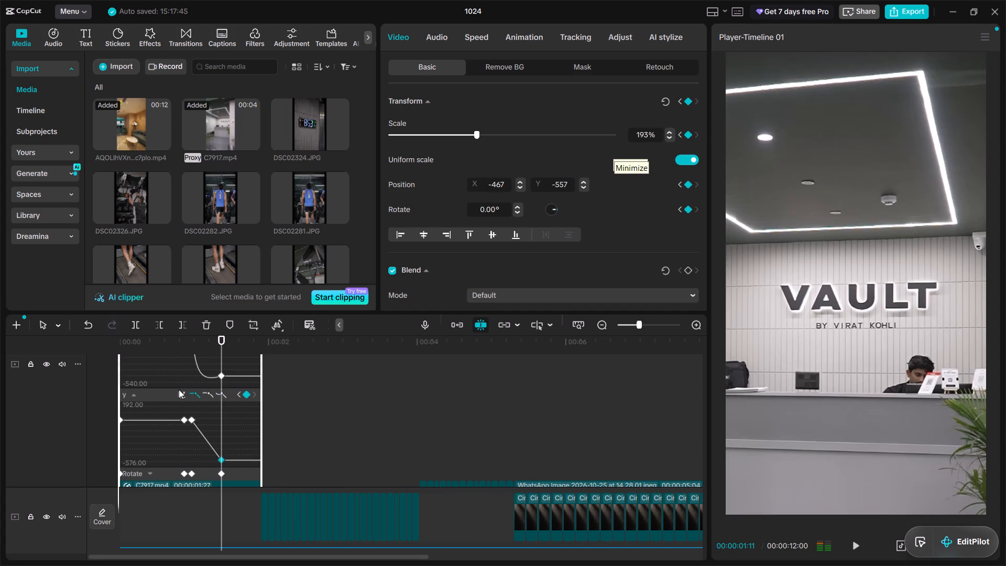
pyautogui.click(180, 395)
pyautogui.click(366, 511)
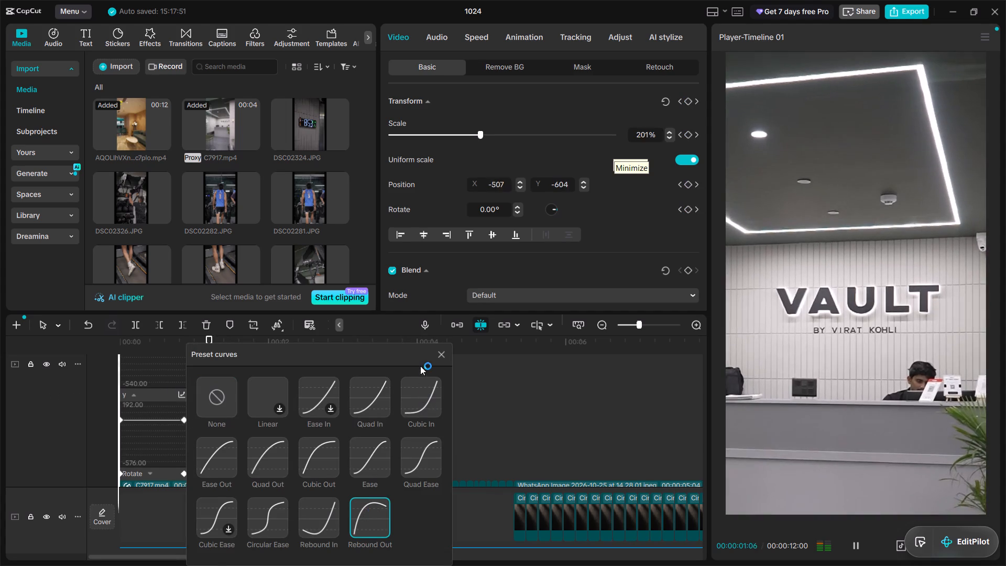
pyautogui.click(439, 353)
# Apply Rebound Out to the Y position segment between C7917.mp4's first two keyframes, and hide the clip's variable speed animation graphs.
pyautogui.click(237, 475)
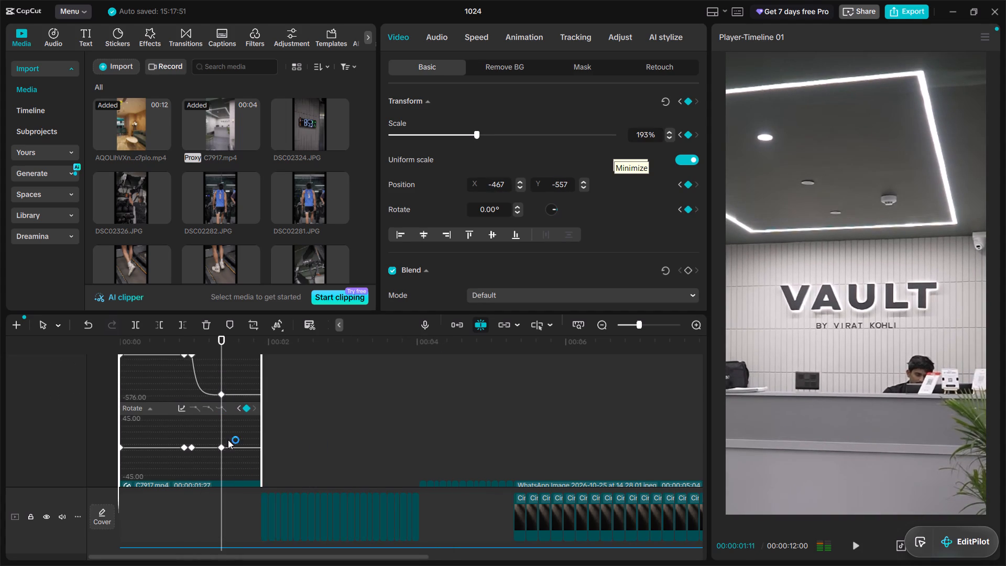
pyautogui.click(160, 407)
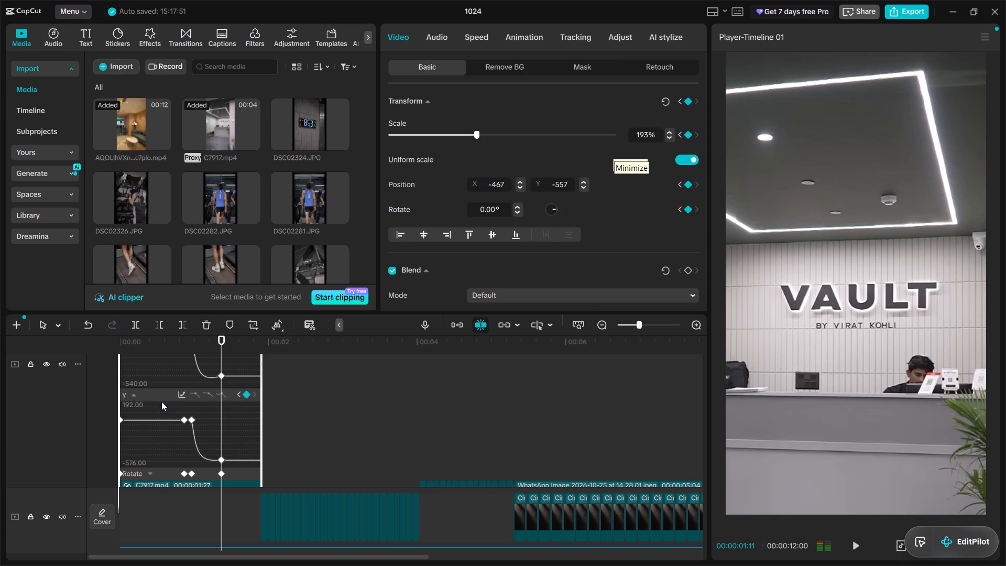
pyautogui.click(181, 419)
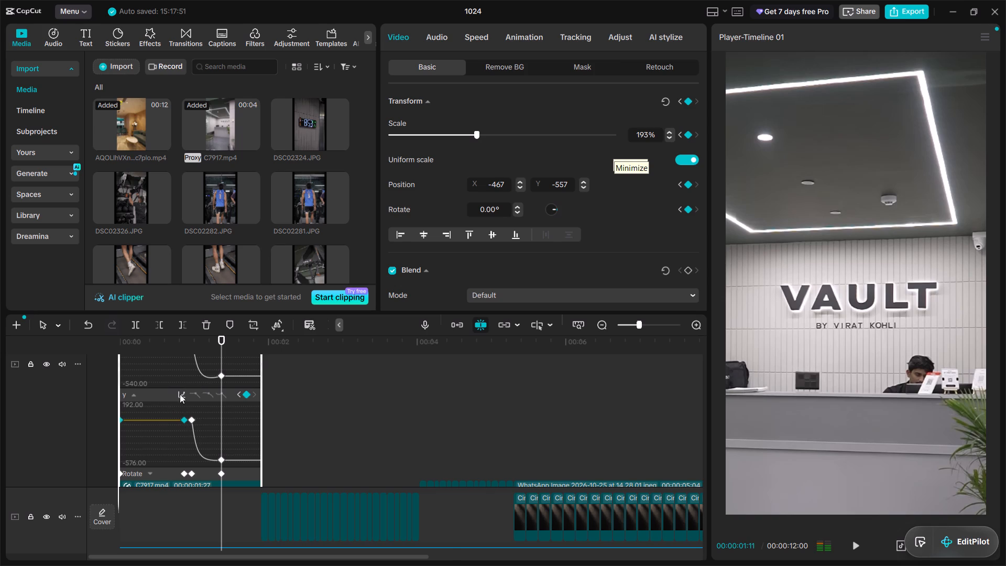
pyautogui.click(183, 396)
pyautogui.click(372, 505)
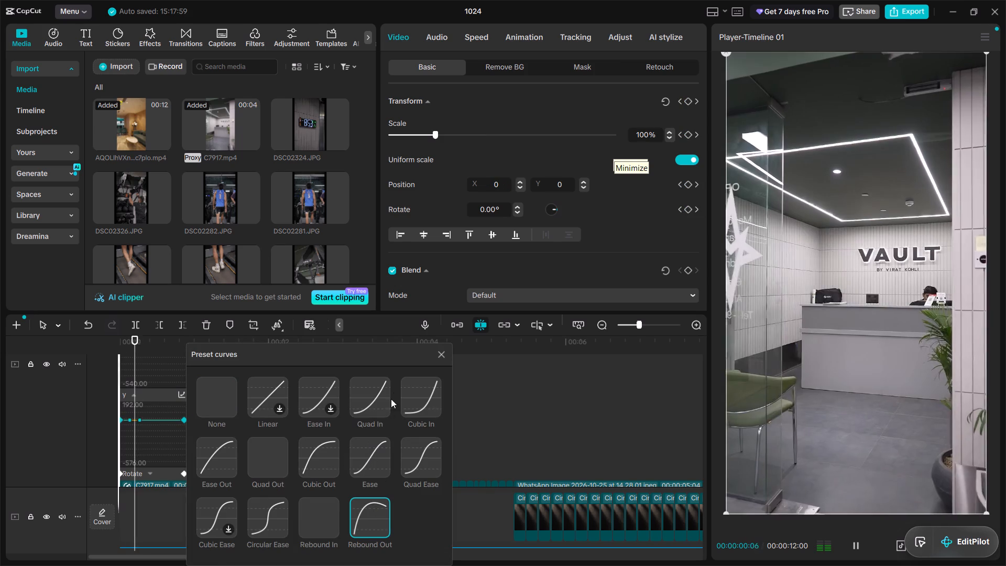
pyautogui.click(447, 351)
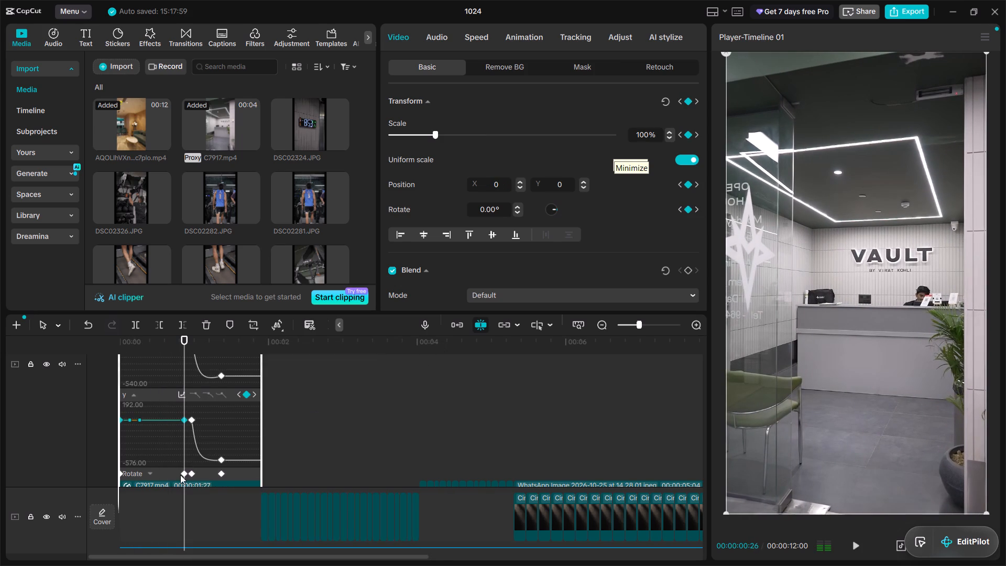
pyautogui.scroll(-4, 182, 458)
pyautogui.rightClick(147, 428)
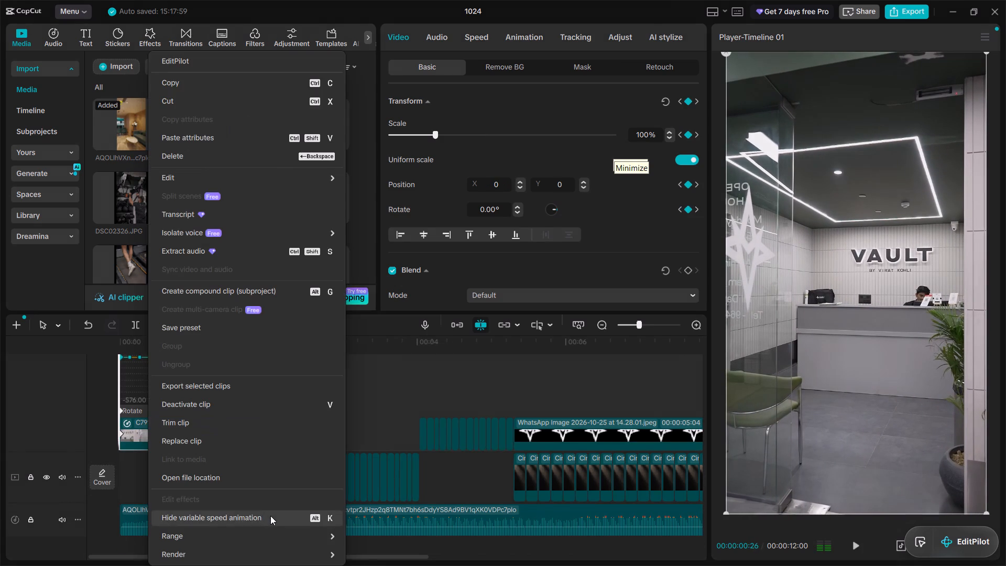
pyautogui.click(270, 519)
# Play the video from the start to check the eased zoom in C7917.mp4.
pyautogui.click(132, 397)
pyautogui.moveTo(126, 394); pyautogui.dragTo(111, 391)
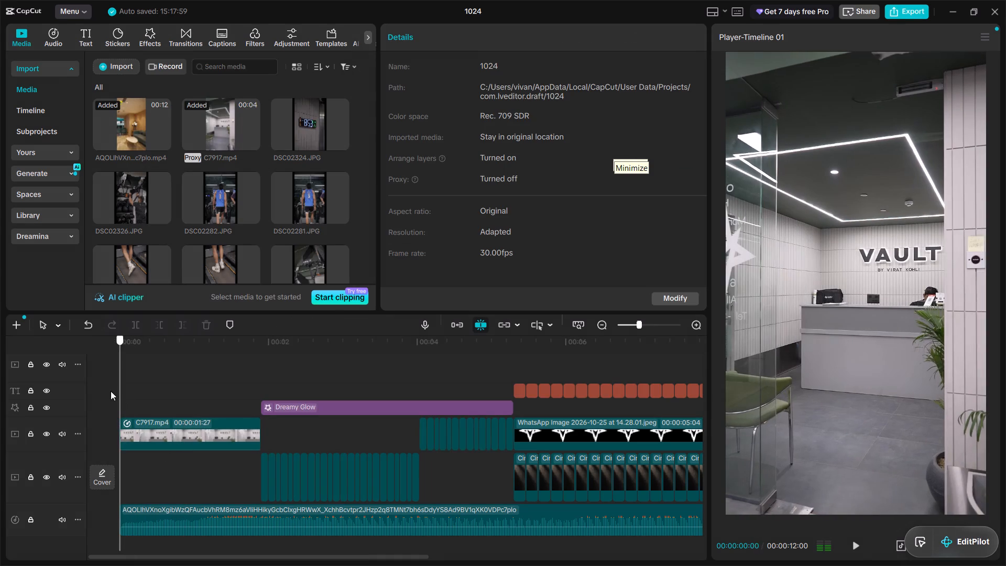
pyautogui.moveTo(111, 391); pyautogui.dragTo(106, 390)
pyautogui.press('space')
pyautogui.keyDown('alt'); pyautogui.scroll(2, 207, 439); pyautogui.keyUp('alt')
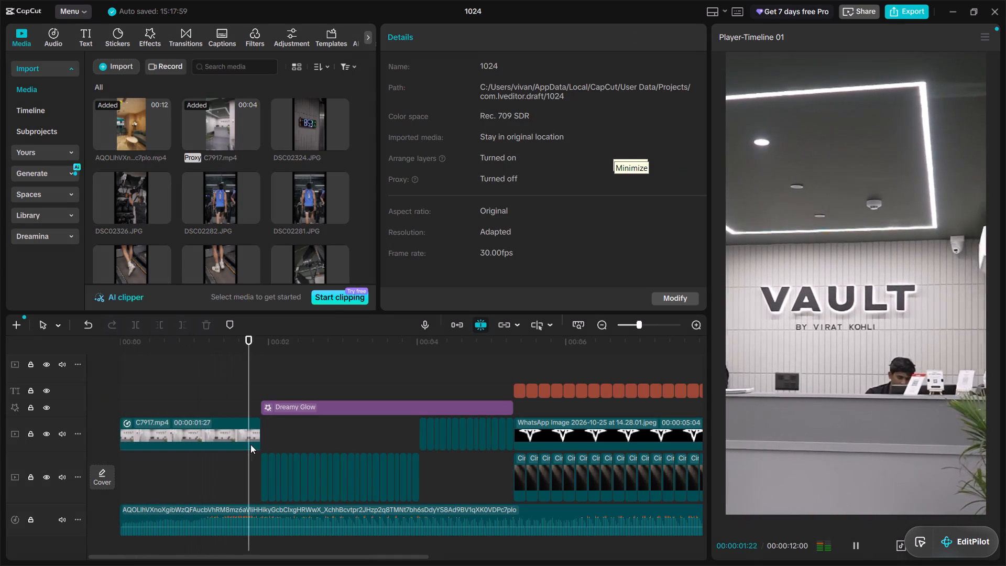
pyautogui.press('space')
# Move C7917.mp4's 01:11 Transform keyframe closer to the end of the clip.
pyautogui.click(223, 406)
pyautogui.click(228, 446)
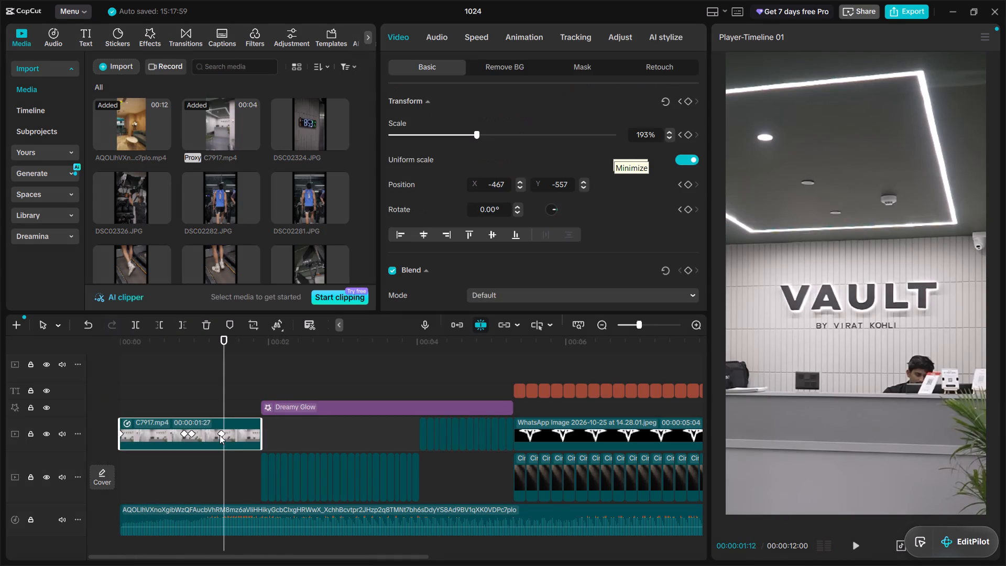
pyautogui.moveTo(222, 434); pyautogui.dragTo(244, 439)
# Play the opening to check the lengthened zoom and how it leads into the photo montage.
pyautogui.press('space')
pyautogui.press('space')
pyautogui.click(169, 384)
pyautogui.press('space')
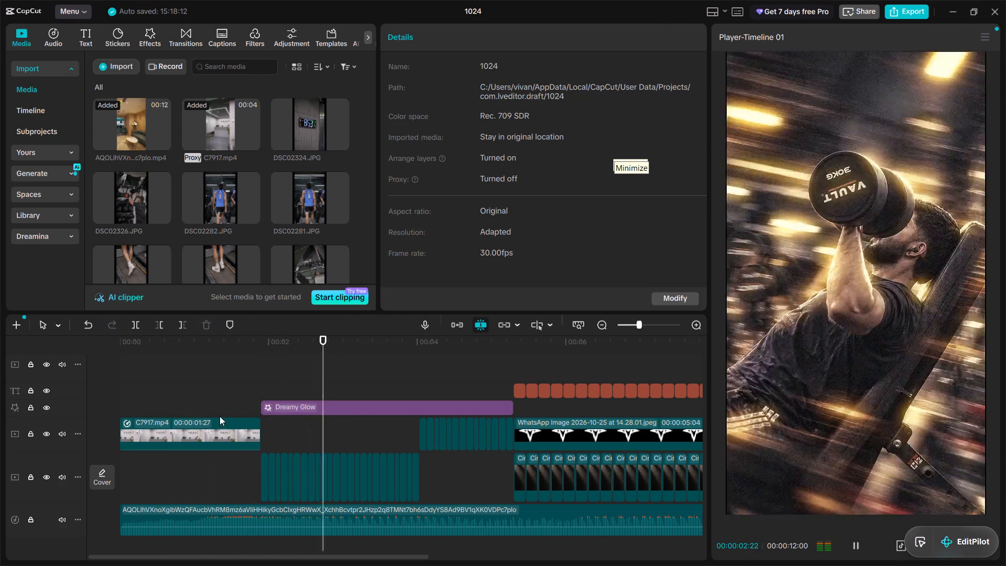
pyautogui.press('space')
# Move C7917.mp4 onto the photo montage's track, directly before its first photo, and scrub across the cut.
pyautogui.click(257, 393)
pyautogui.click(260, 396)
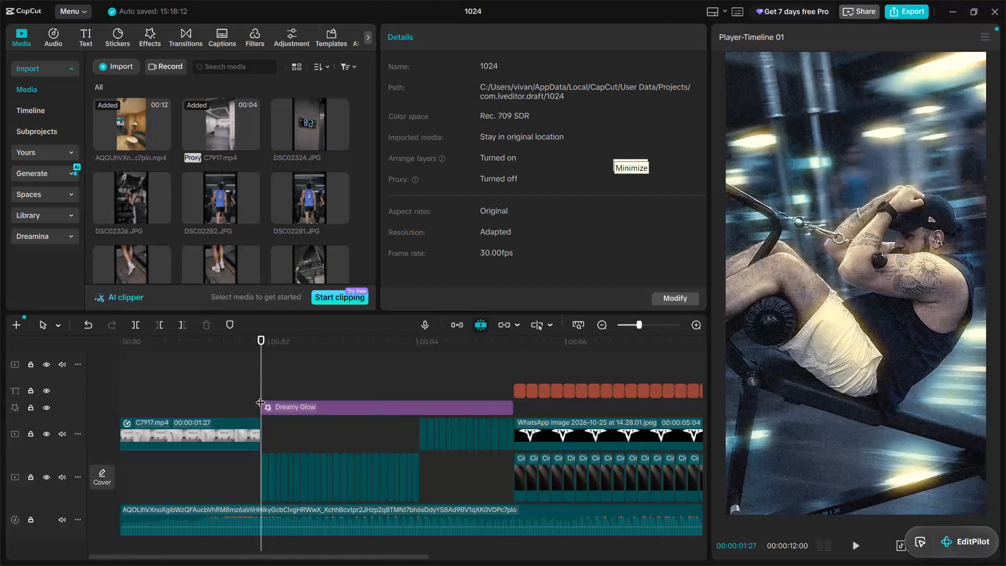
pyautogui.moveTo(227, 436); pyautogui.dragTo(228, 488)
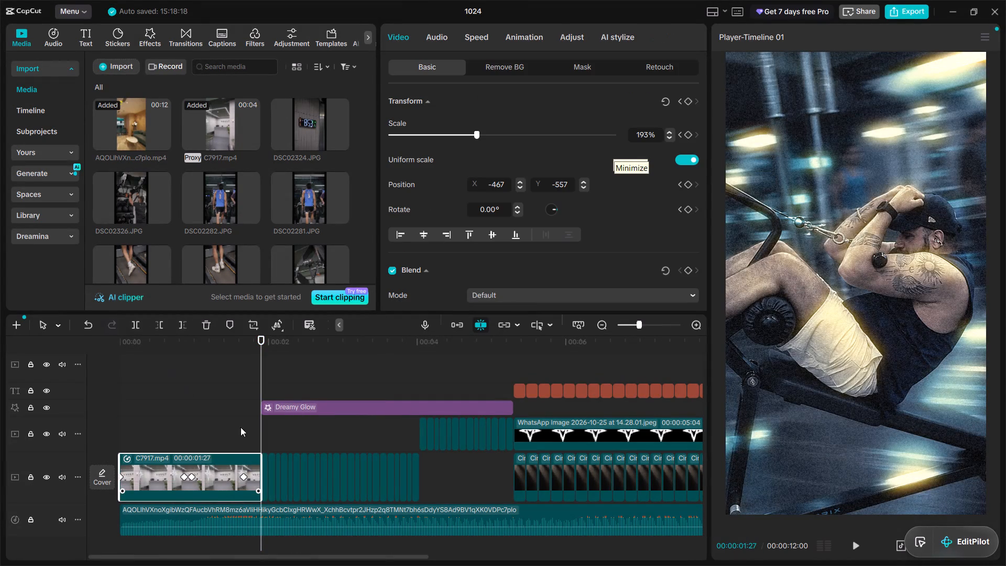
pyautogui.moveTo(257, 422); pyautogui.dragTo(233, 417)
pyautogui.click(267, 434)
pyautogui.moveTo(264, 432); pyautogui.dragTo(220, 423)
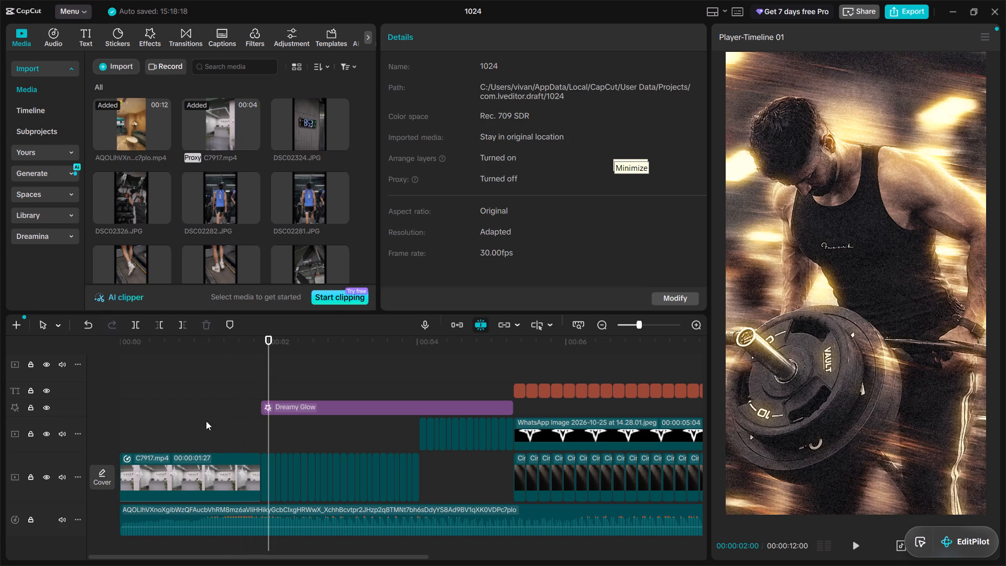
pyautogui.click(206, 421)
# Combine all the photo clips following C7917.mp4 on the same track, from 01:27 on, into one compound clip.
pyautogui.moveTo(263, 441); pyautogui.dragTo(414, 486)
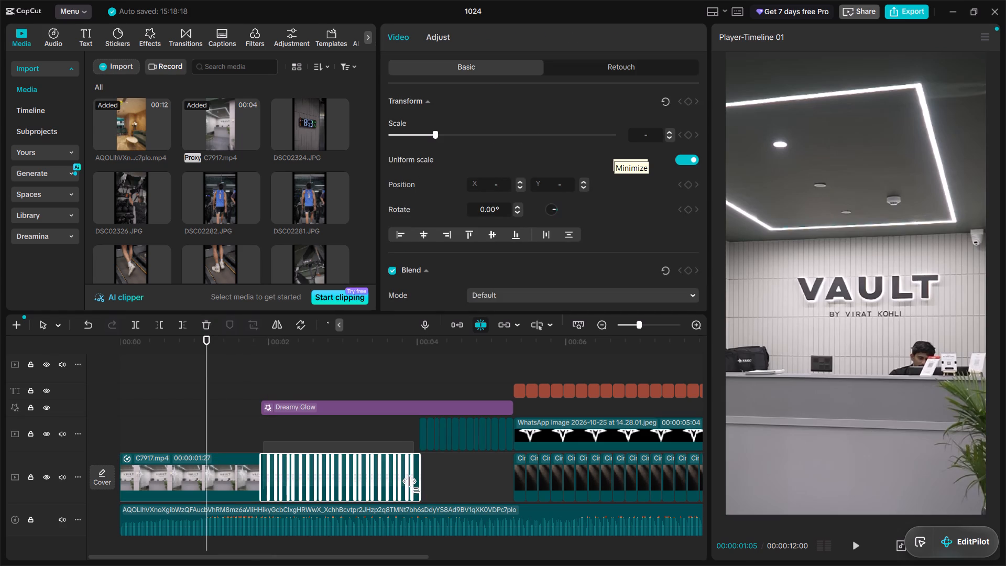
pyautogui.moveTo(414, 486); pyautogui.dragTo(419, 486)
pyautogui.keyDown('ctrl'); pyautogui.scroll(8, 410, 485); pyautogui.keyUp('ctrl')
pyautogui.keyDown('ctrl'); pyautogui.scroll(11, 353, 475); pyautogui.keyUp('ctrl')
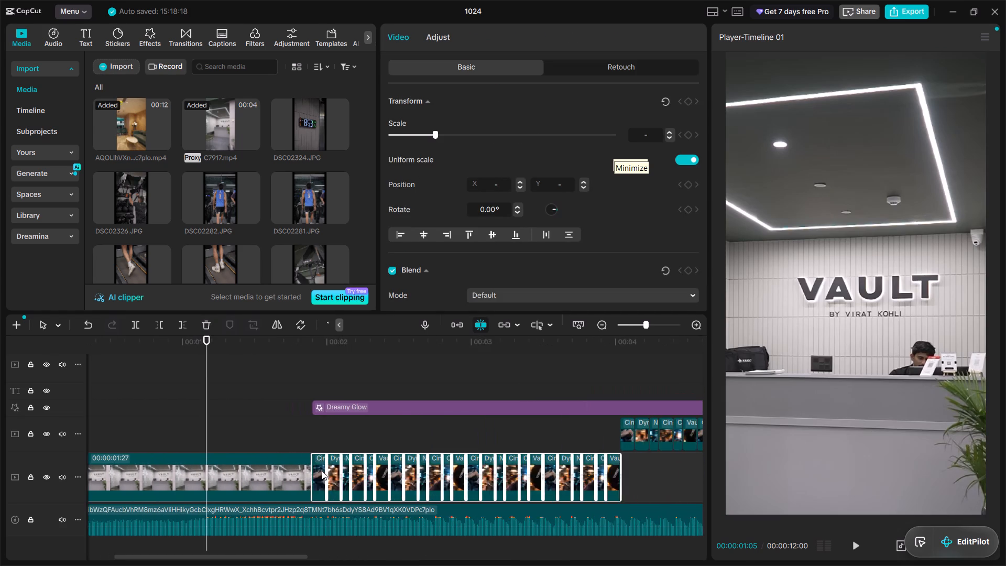
pyautogui.keyDown('ctrl'); pyautogui.scroll(2, 322, 471); pyautogui.keyUp('ctrl')
pyautogui.rightClick(360, 478)
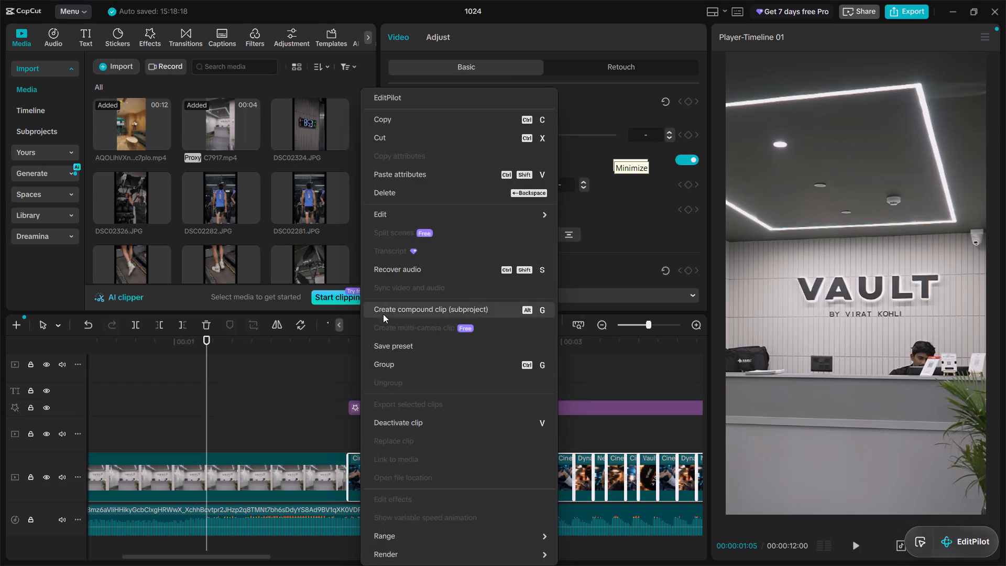
pyautogui.click(383, 314)
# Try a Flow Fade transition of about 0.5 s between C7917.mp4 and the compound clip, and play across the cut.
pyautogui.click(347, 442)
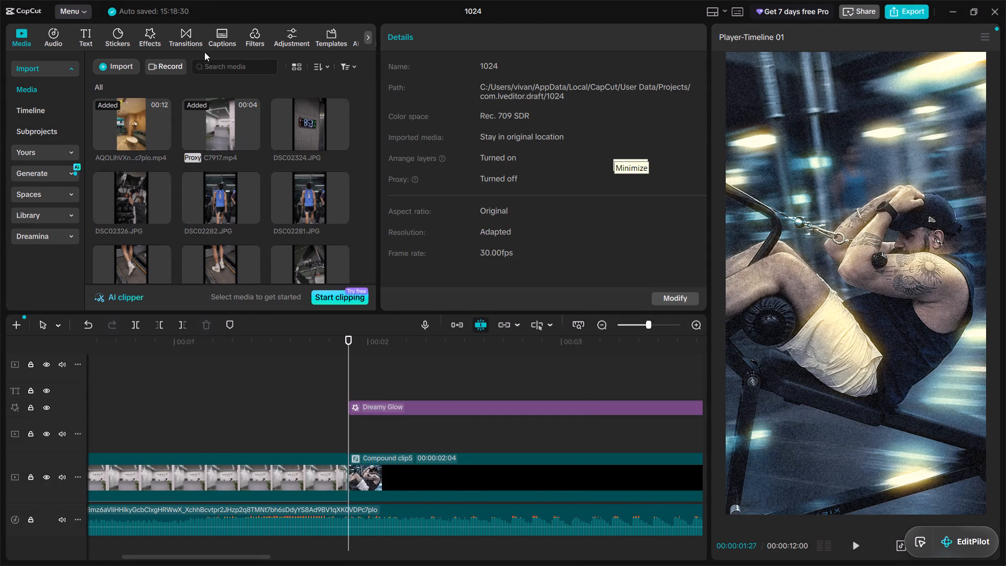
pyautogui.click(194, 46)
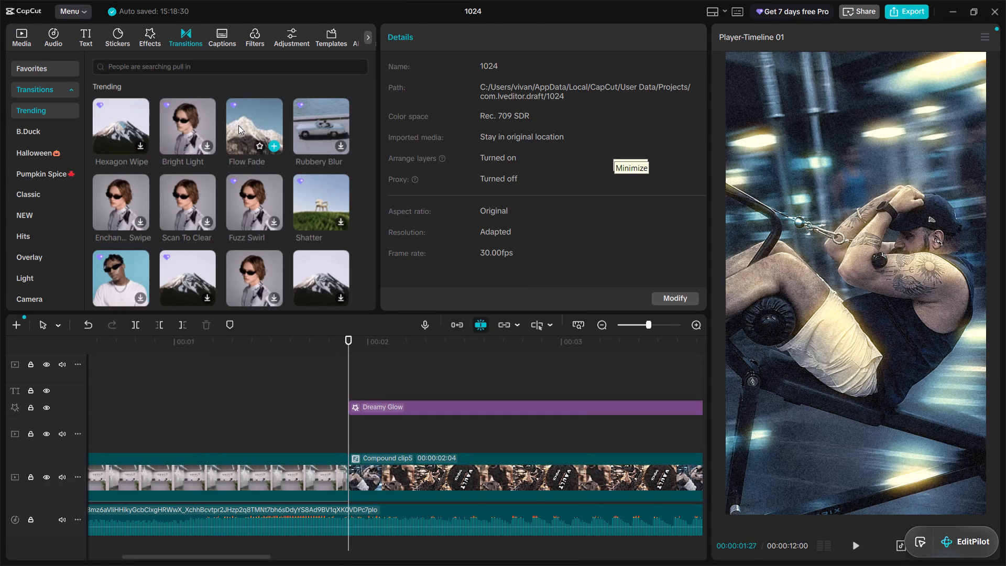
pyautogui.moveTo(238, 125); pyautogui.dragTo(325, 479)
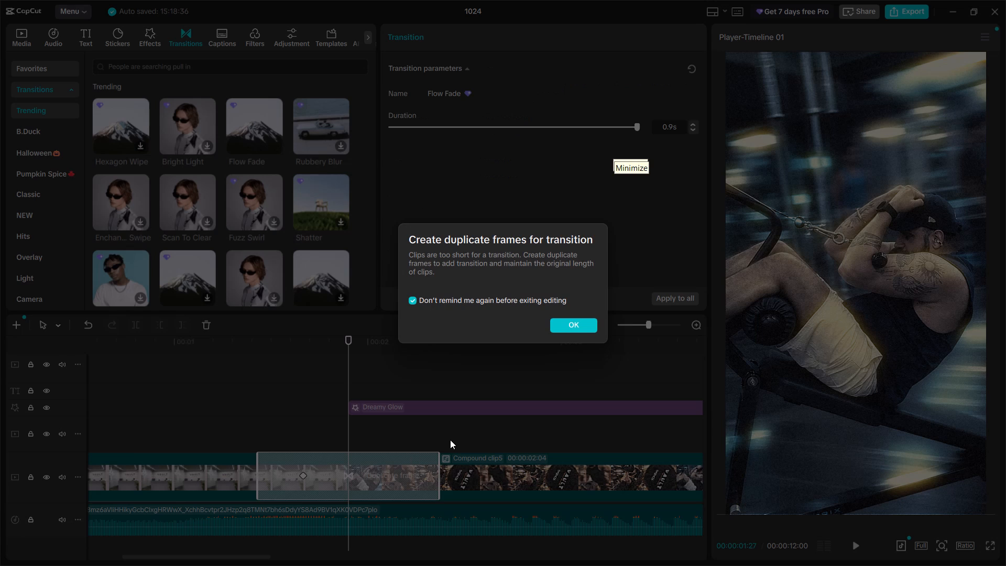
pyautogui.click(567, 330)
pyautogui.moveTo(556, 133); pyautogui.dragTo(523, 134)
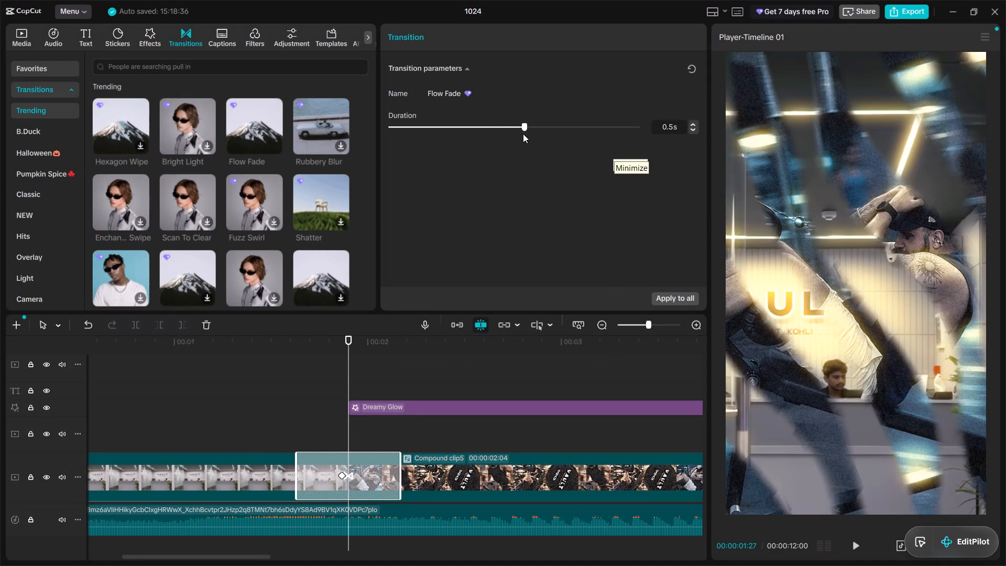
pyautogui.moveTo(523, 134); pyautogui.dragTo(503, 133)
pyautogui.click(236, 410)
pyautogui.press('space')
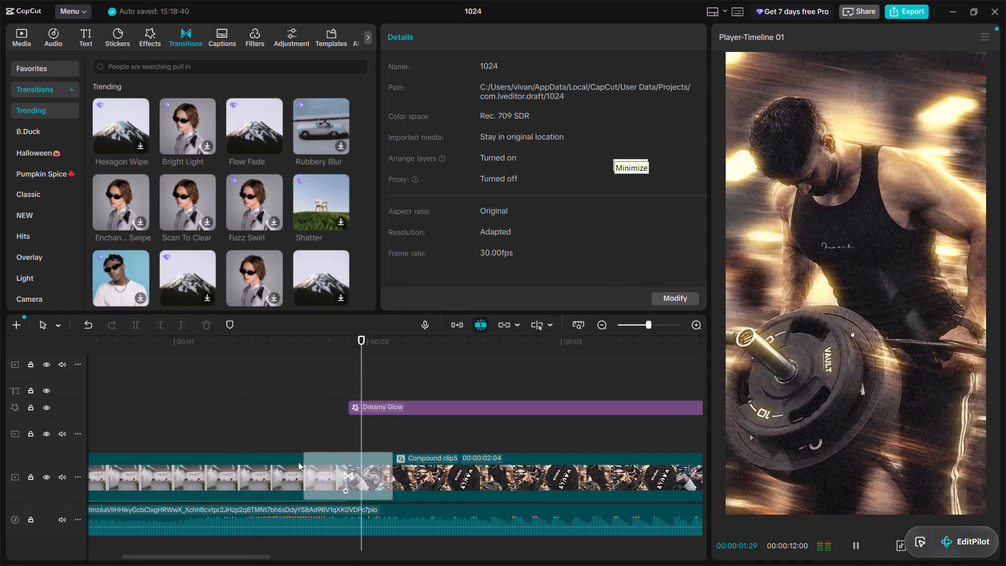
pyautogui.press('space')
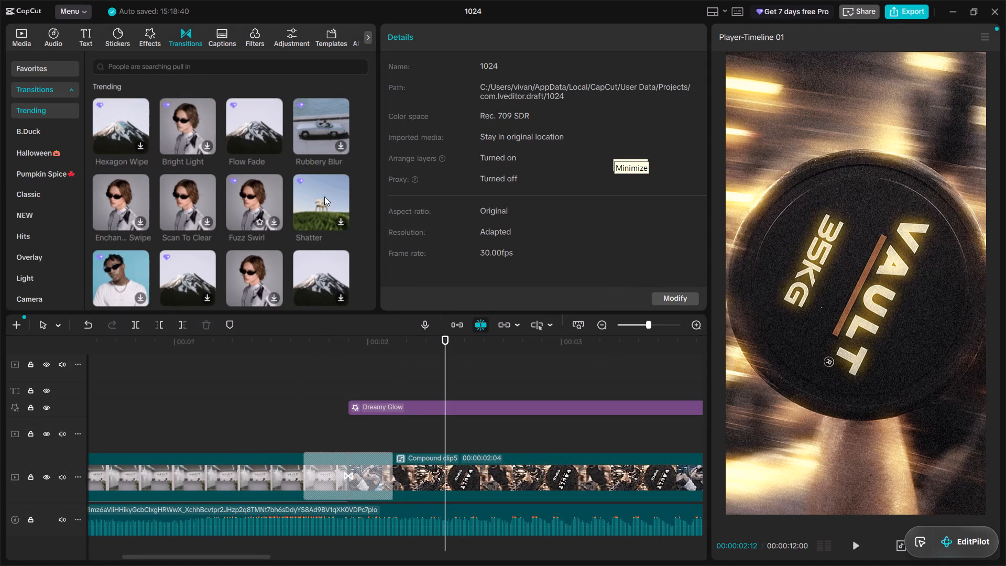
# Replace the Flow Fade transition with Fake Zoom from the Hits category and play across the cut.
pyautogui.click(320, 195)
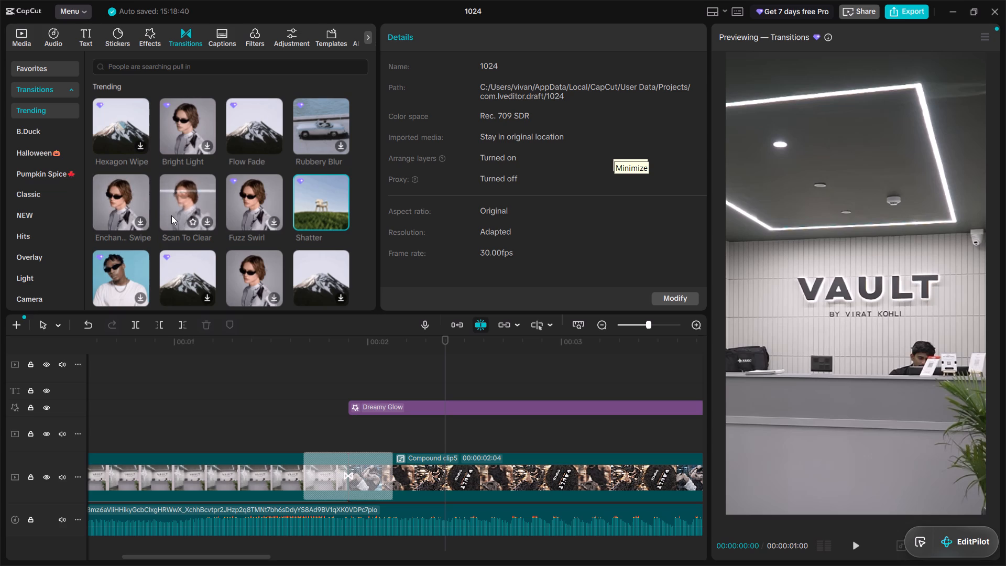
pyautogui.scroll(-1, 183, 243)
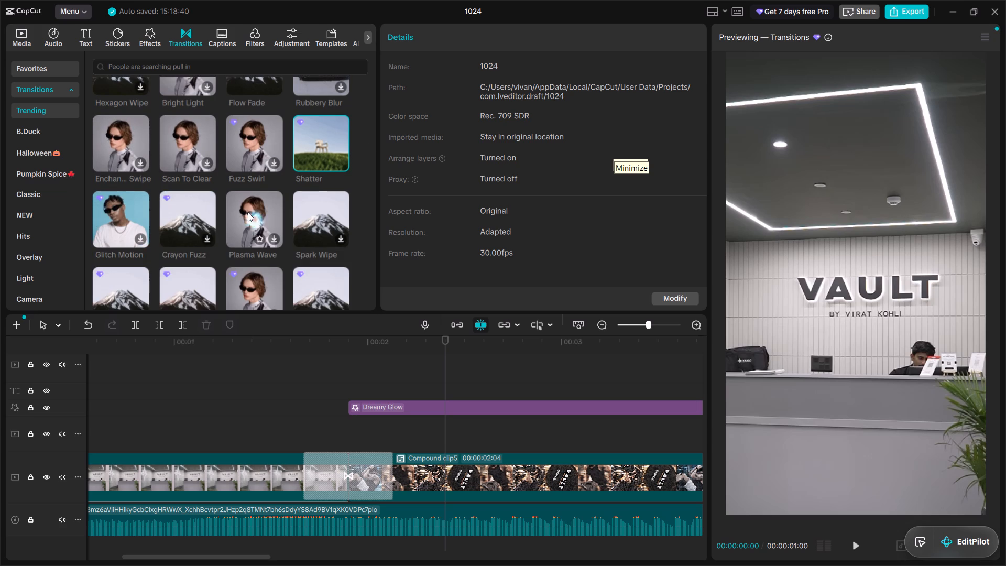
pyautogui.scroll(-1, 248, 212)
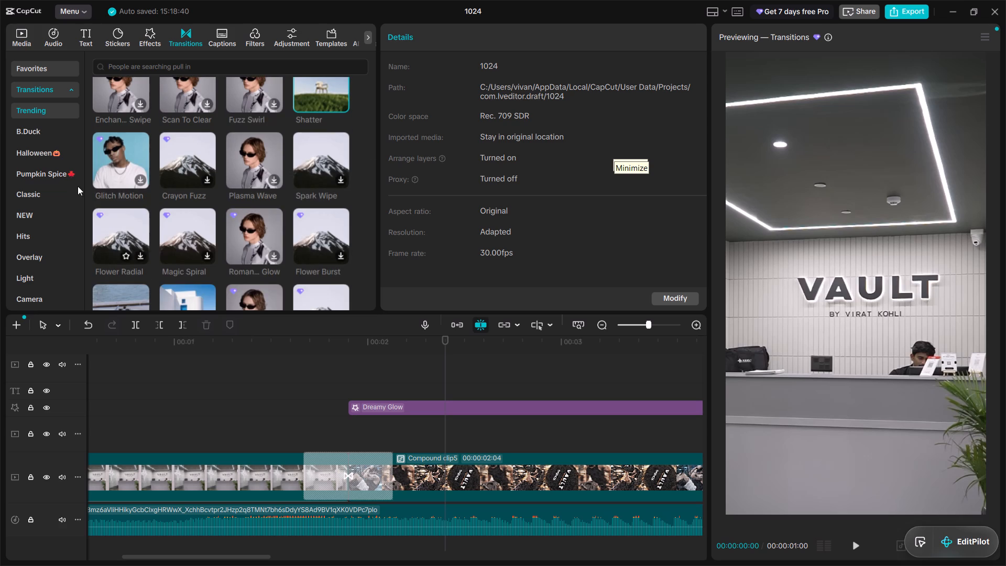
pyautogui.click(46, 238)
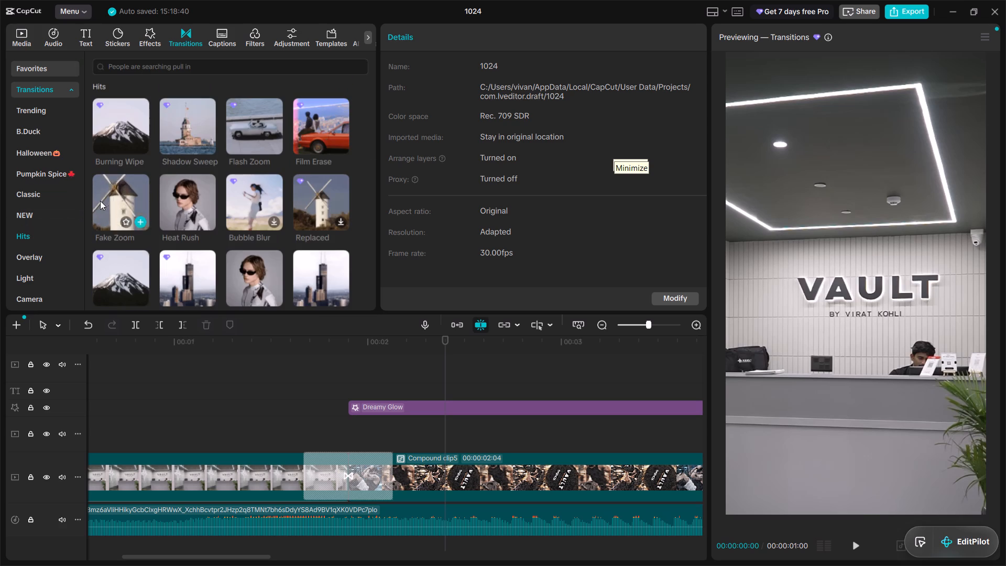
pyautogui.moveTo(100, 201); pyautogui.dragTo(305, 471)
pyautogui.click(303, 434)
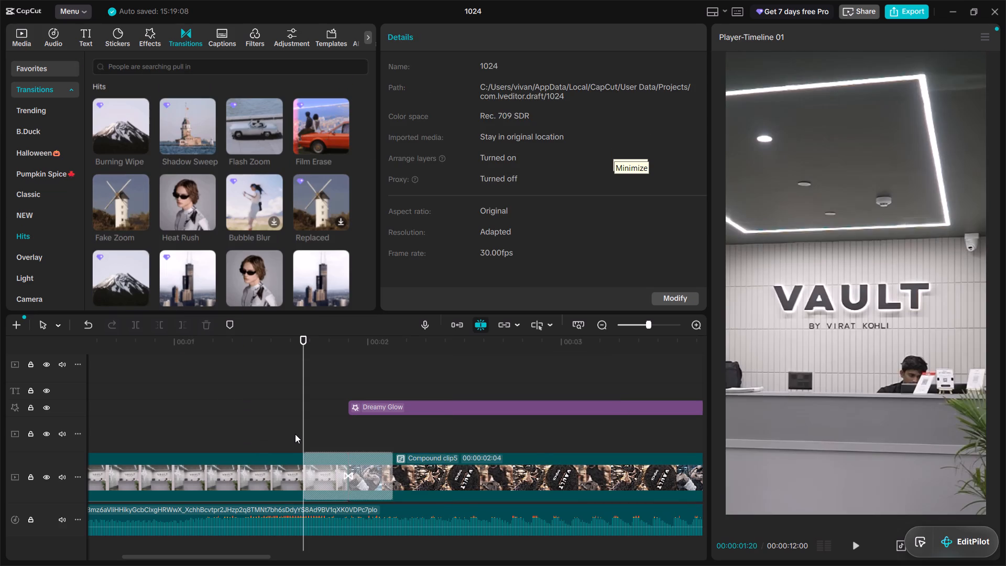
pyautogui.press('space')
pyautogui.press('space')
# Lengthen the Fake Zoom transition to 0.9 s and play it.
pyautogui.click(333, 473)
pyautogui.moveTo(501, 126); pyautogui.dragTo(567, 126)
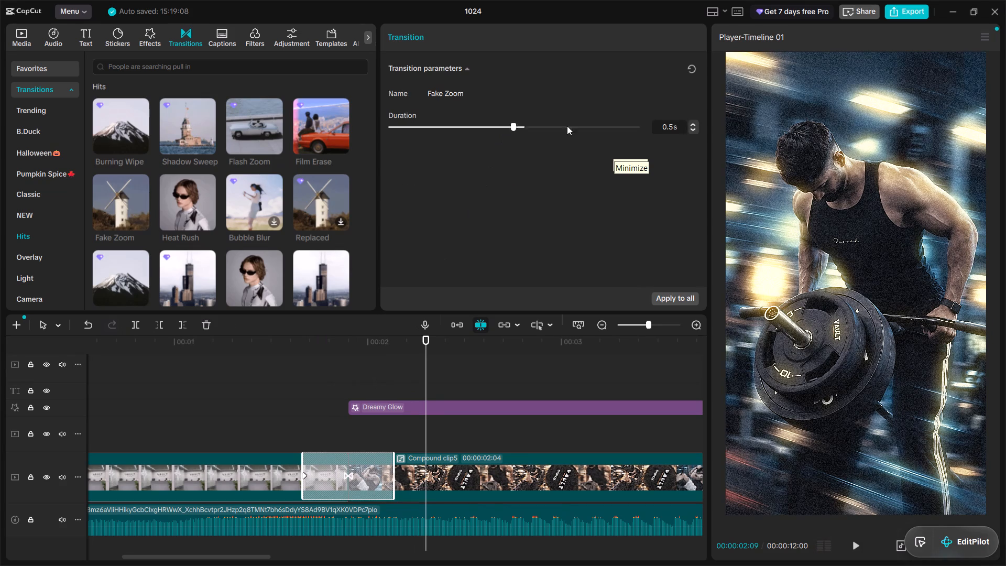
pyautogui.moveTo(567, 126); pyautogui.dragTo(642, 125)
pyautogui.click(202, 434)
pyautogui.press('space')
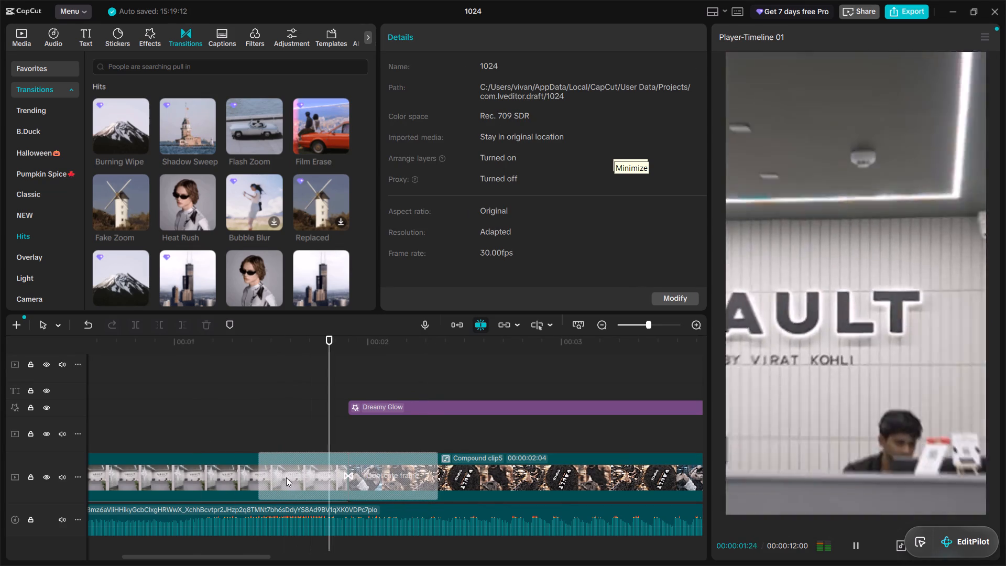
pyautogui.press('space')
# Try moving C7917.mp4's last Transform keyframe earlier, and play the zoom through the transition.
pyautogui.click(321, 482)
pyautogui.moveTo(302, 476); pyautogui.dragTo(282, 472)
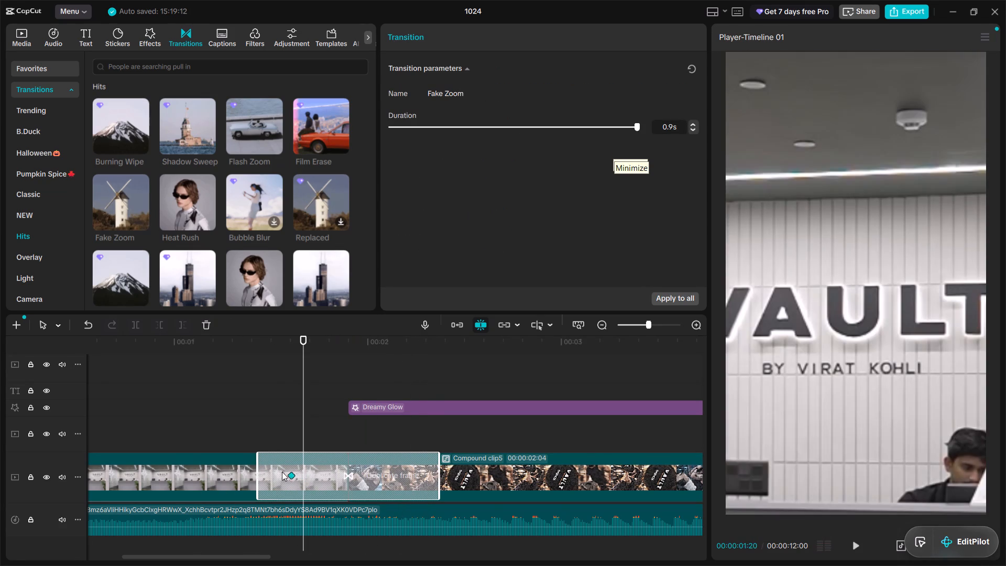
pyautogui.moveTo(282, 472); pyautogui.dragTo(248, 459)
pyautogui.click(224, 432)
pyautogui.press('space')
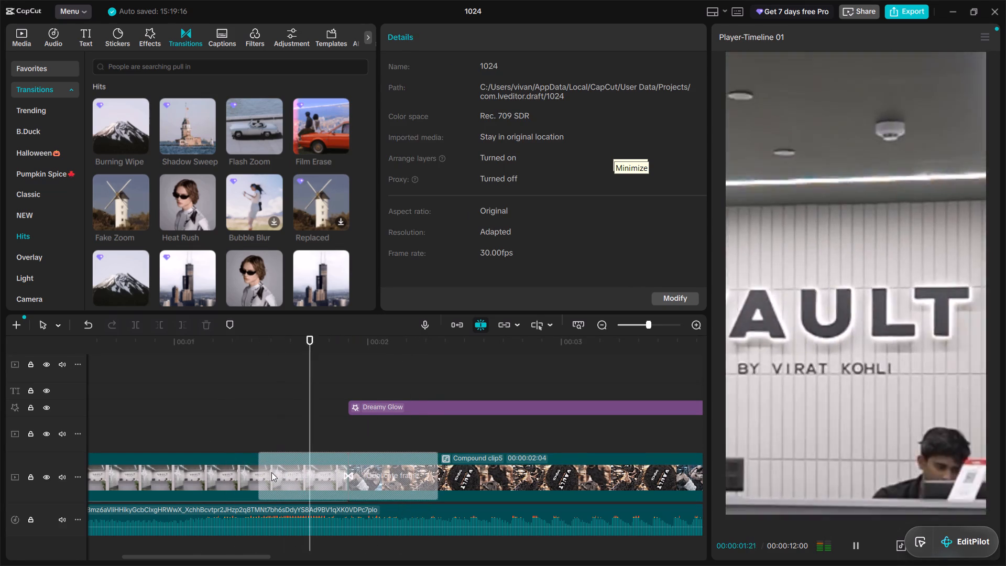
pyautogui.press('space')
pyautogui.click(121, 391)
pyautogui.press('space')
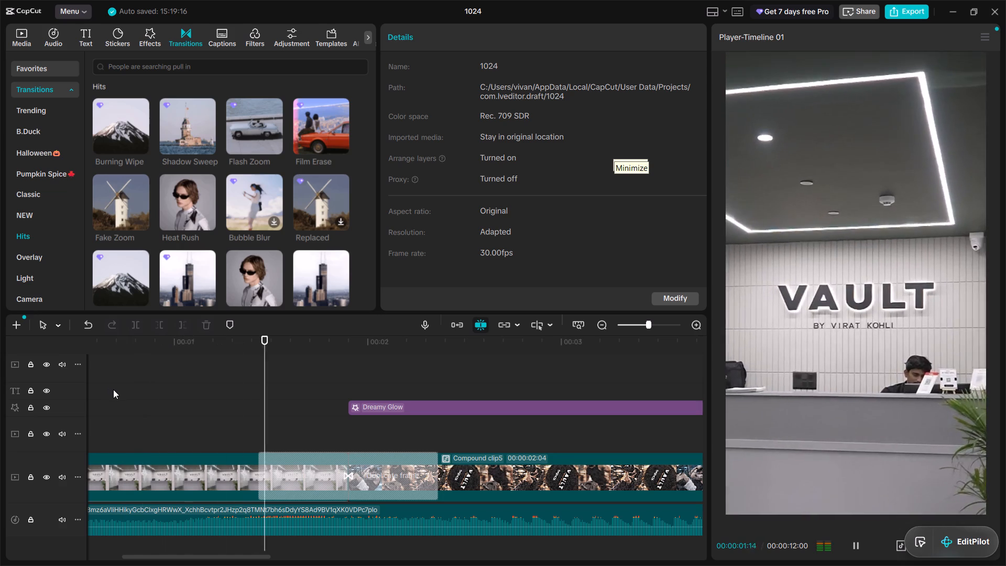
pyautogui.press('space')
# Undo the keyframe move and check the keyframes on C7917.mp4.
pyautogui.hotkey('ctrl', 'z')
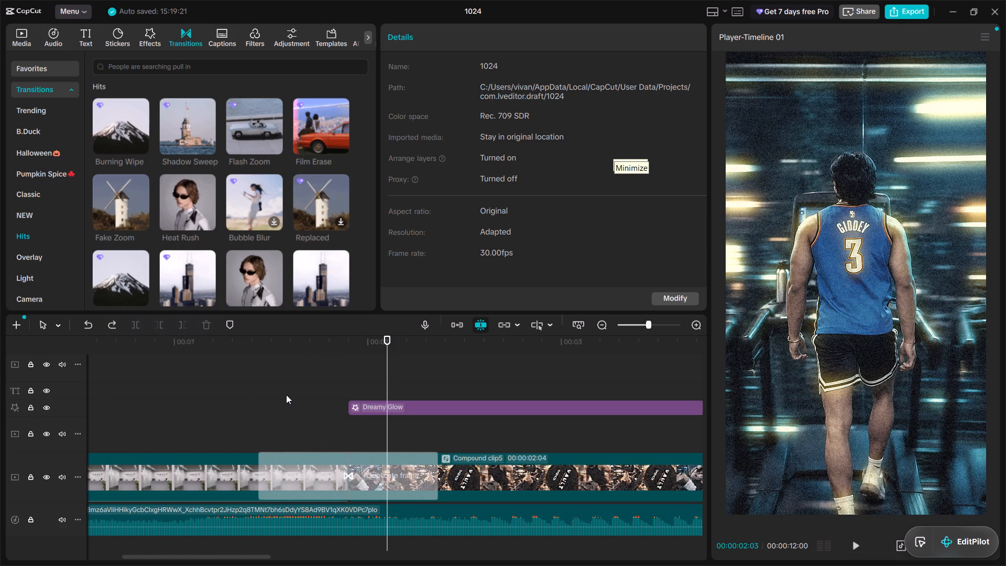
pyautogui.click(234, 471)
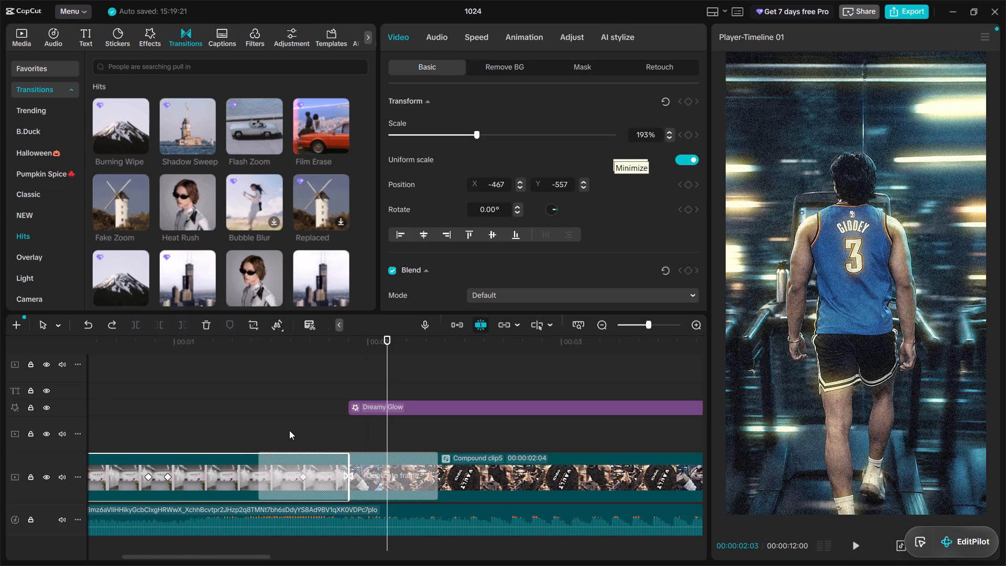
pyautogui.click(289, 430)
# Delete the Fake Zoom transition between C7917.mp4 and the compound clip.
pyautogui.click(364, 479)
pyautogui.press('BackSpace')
# Add the Stretch Left transition from the Hits category between C7917.mp4 and the compound clip, and play across it.
pyautogui.scroll(-1, 175, 238)
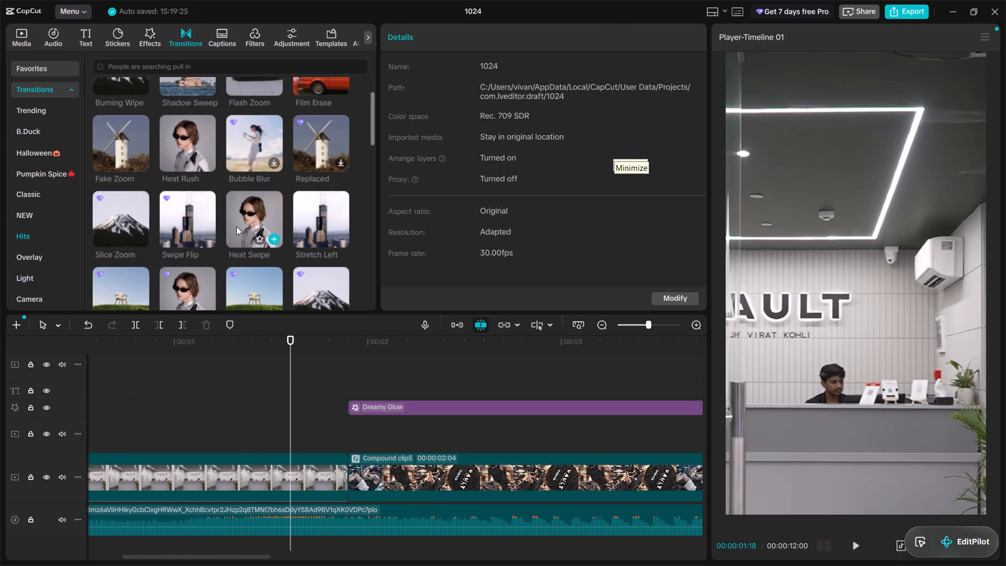
pyautogui.moveTo(308, 211); pyautogui.dragTo(343, 451)
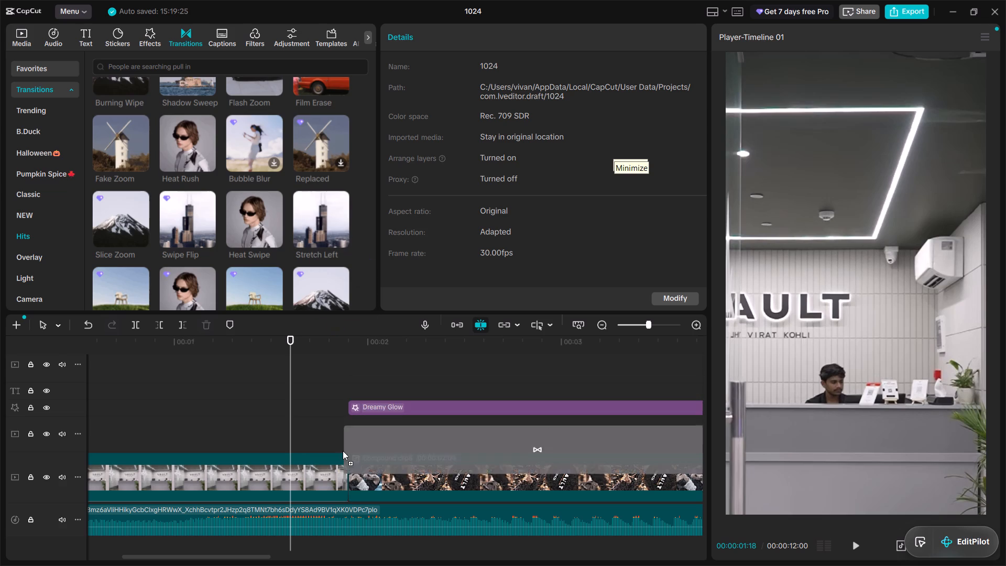
pyautogui.moveTo(343, 451); pyautogui.dragTo(323, 479)
pyautogui.click(242, 405)
pyautogui.press('space')
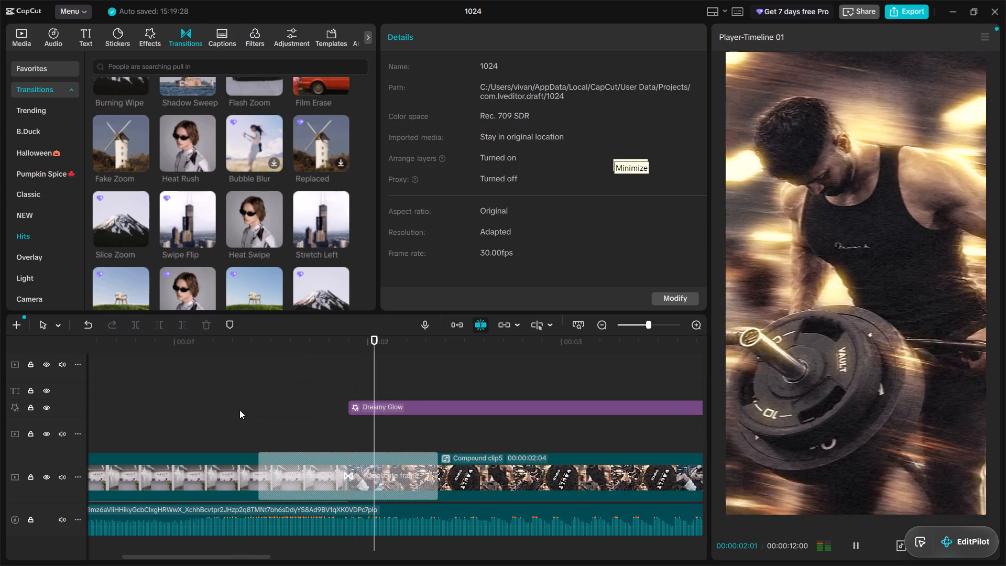
pyautogui.press('space')
# Shorten the Stretch Left transition to about 0.5 s, play it, and return the playhead to 01:12.
pyautogui.click(291, 472)
pyautogui.moveTo(259, 463); pyautogui.dragTo(297, 470)
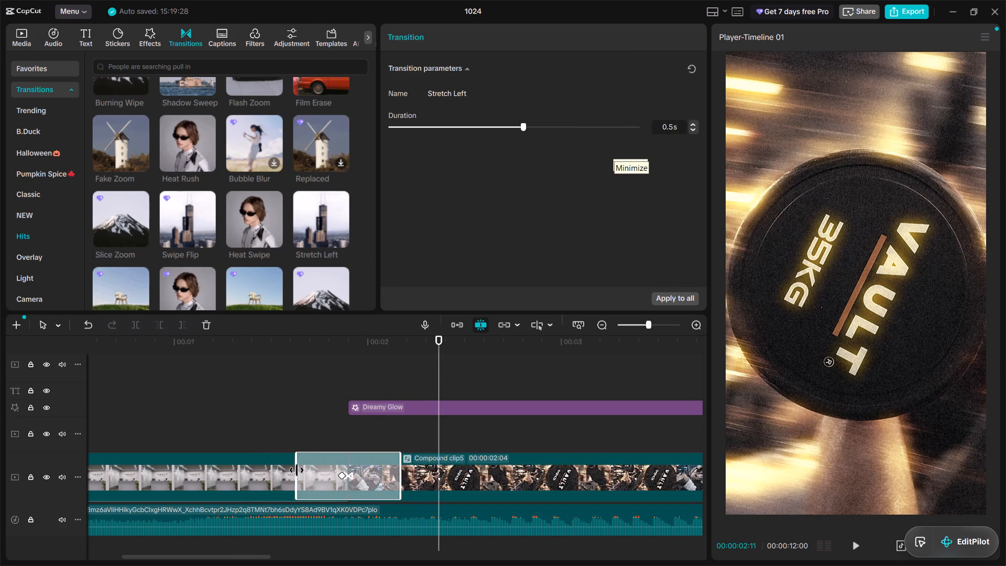
pyautogui.moveTo(297, 470); pyautogui.dragTo(299, 471)
pyautogui.click(266, 422)
pyautogui.press('space')
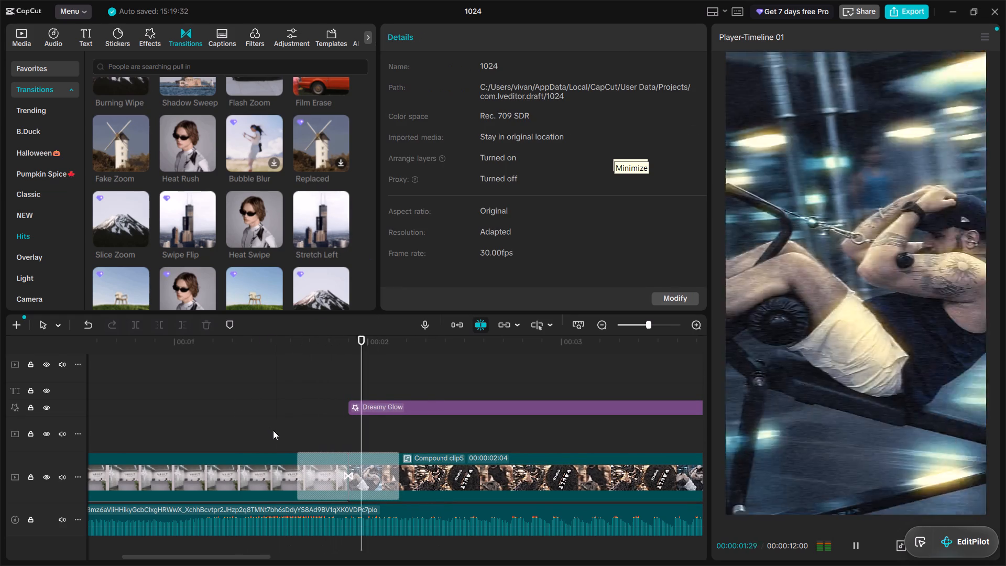
pyautogui.press('space')
pyautogui.click(252, 427)
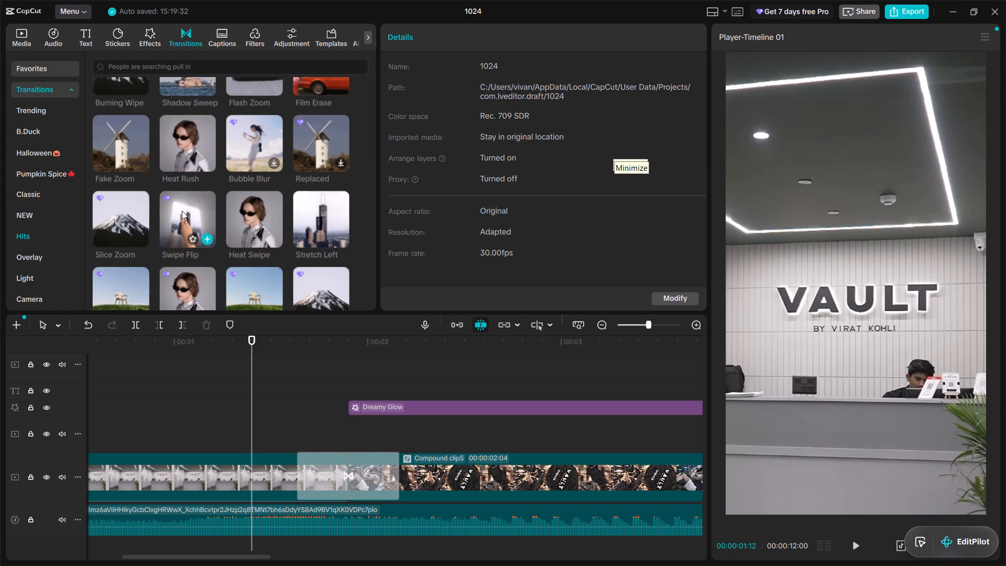
# Search the transition library for "left".
pyautogui.scroll(-1, 182, 211)
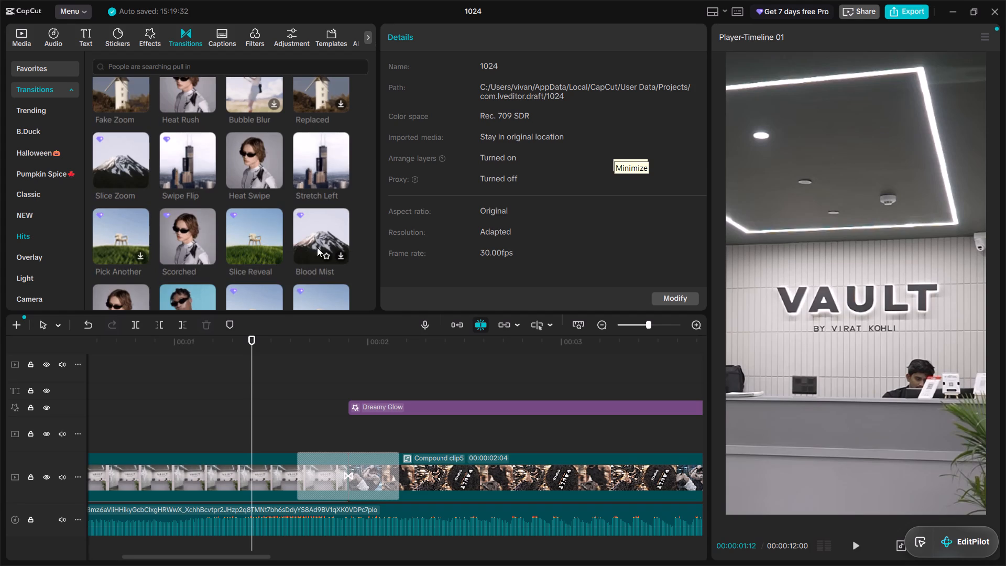
pyautogui.click(161, 66)
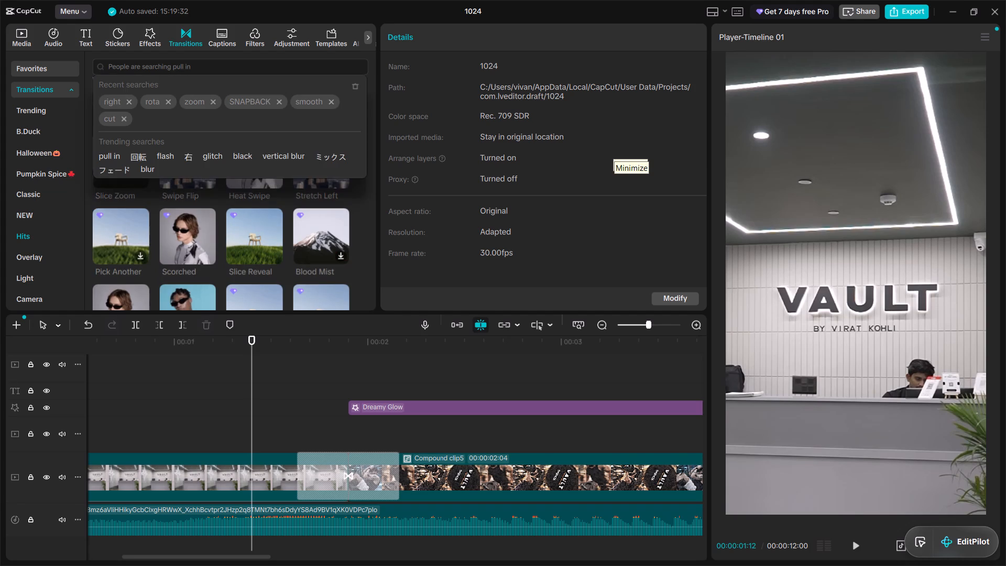
pyautogui.write('lef')
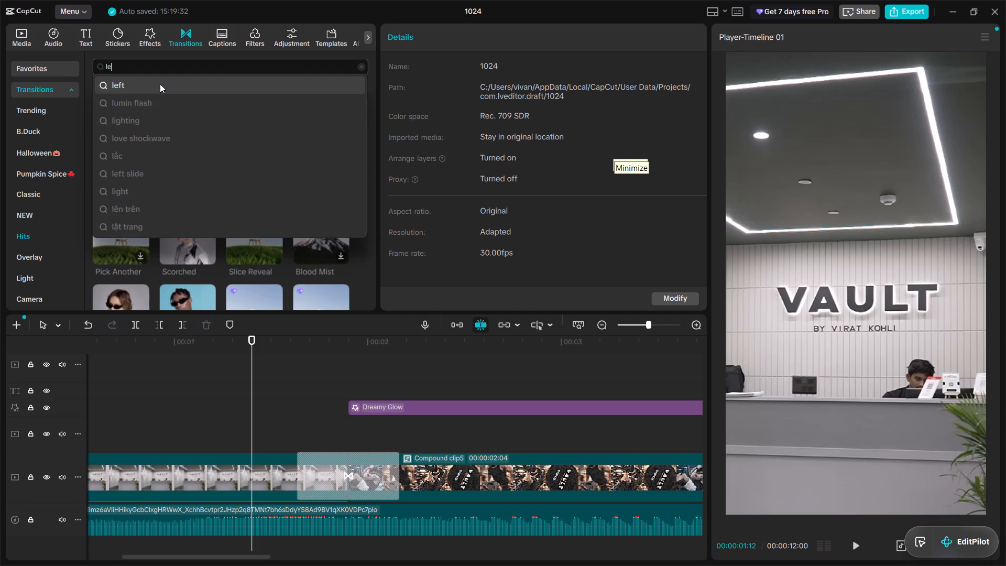
pyautogui.press('t')
pyautogui.press('Return')
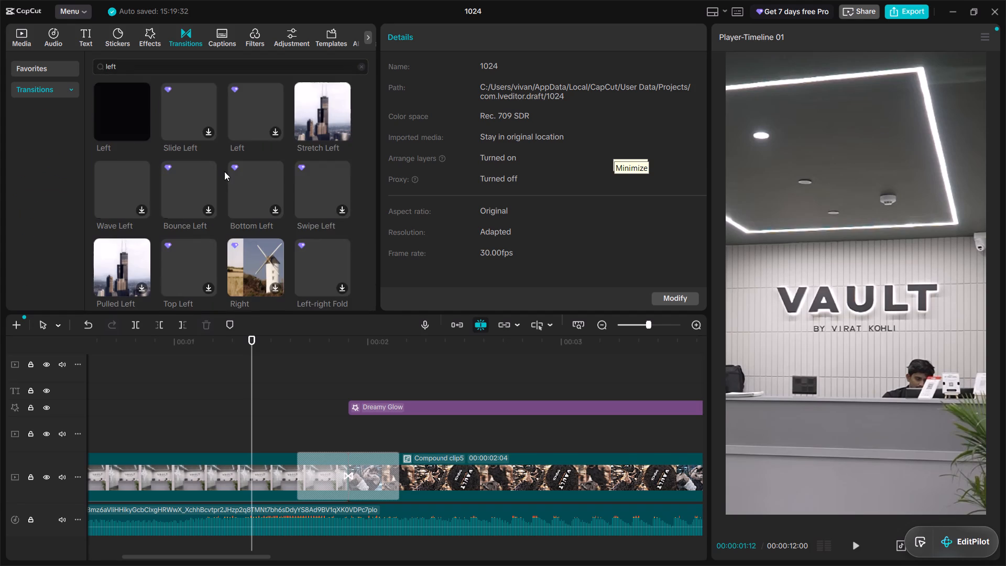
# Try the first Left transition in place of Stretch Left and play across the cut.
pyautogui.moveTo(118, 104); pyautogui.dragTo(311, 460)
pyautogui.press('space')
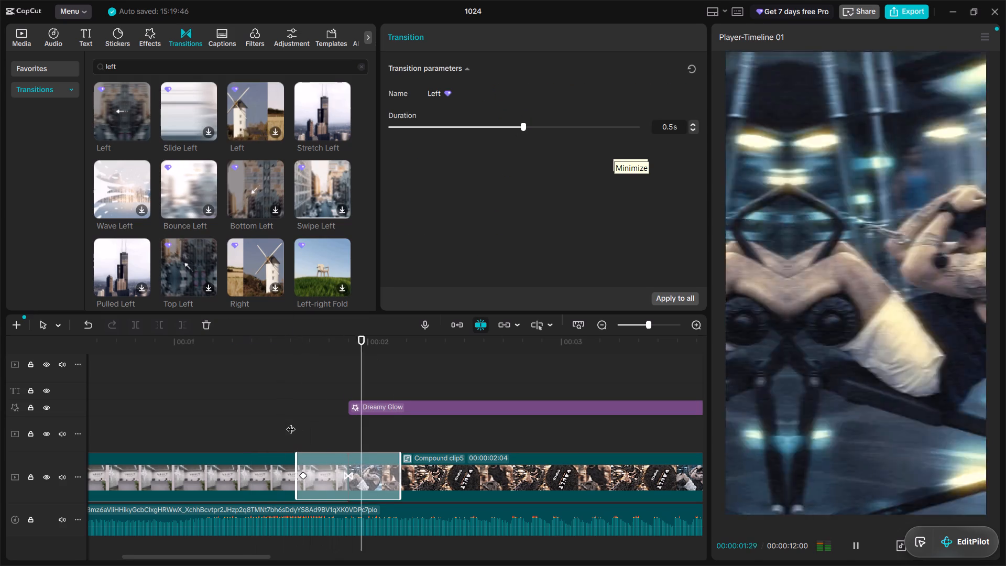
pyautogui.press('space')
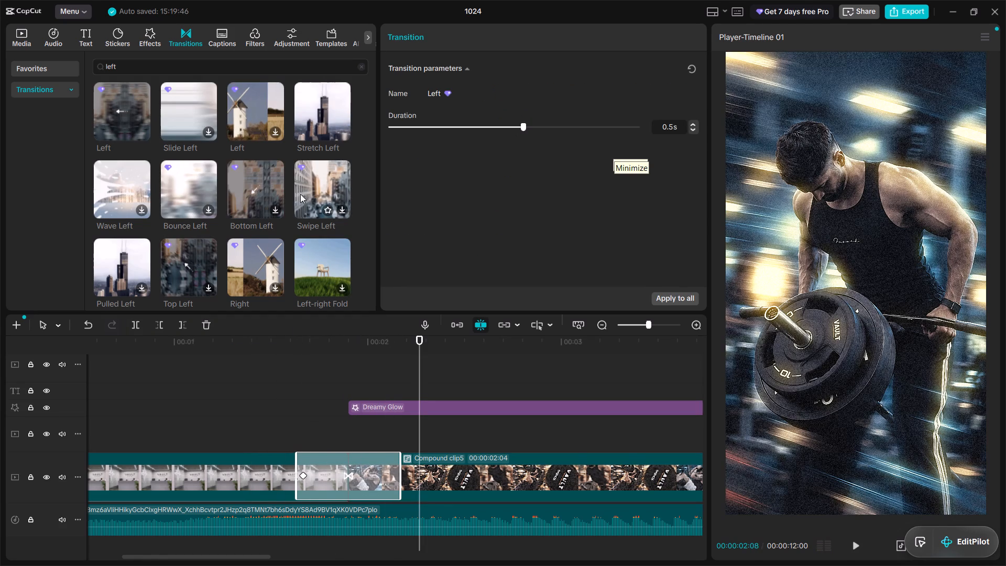
# Replace the Left transition between C7917.mp4 and the compound clip with Swipe Left, and play across the cut to check it.
pyautogui.click(324, 193)
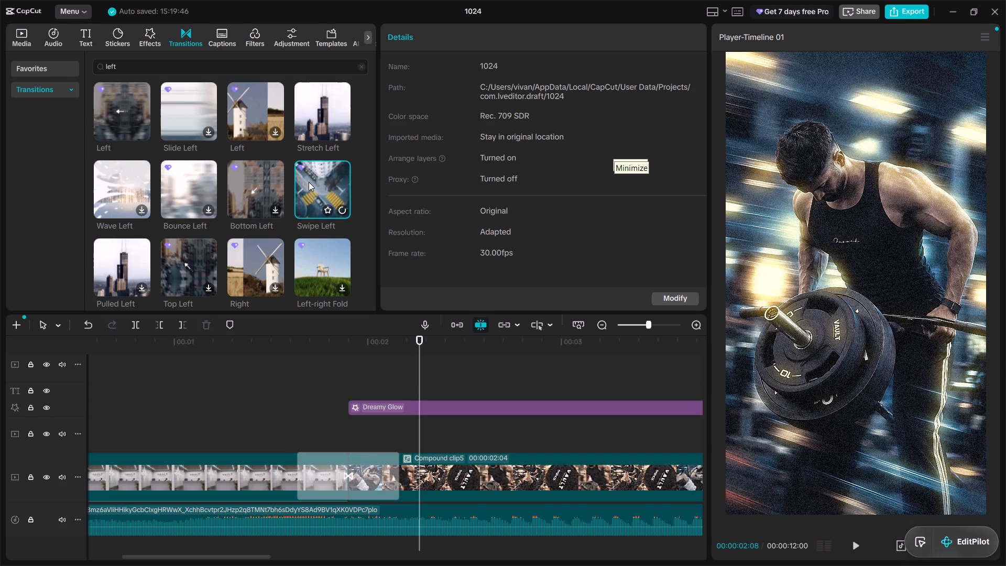
pyautogui.moveTo(309, 182); pyautogui.dragTo(329, 474)
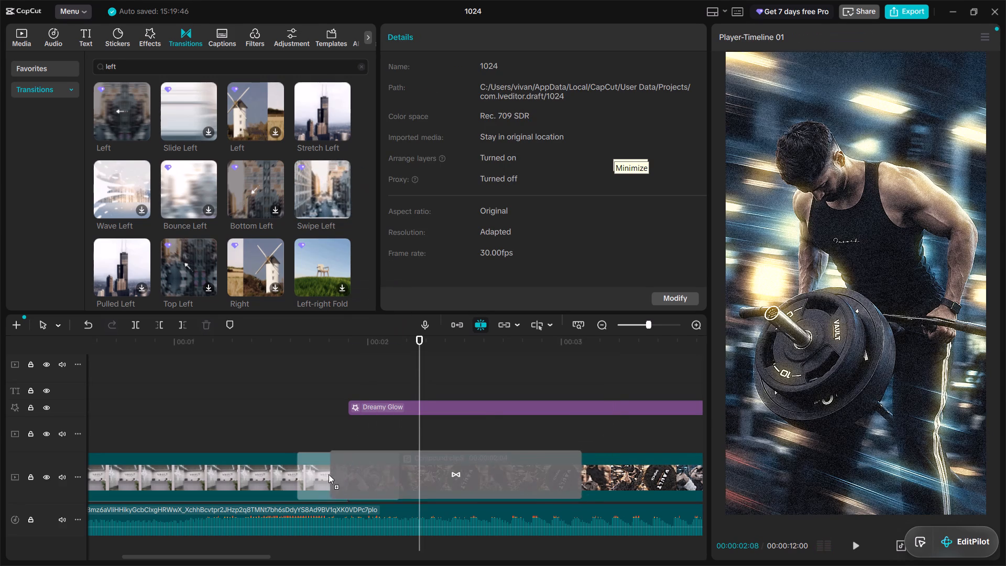
pyautogui.moveTo(329, 474); pyautogui.dragTo(325, 474)
pyautogui.click(300, 421)
pyautogui.click(318, 472)
pyautogui.press('space')
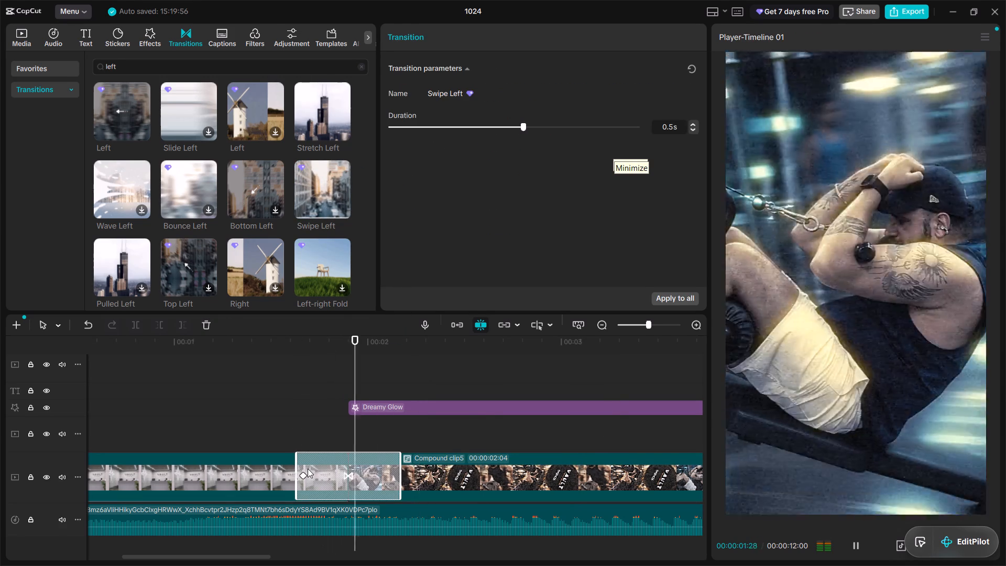
pyautogui.press('space')
pyautogui.click(219, 434)
pyautogui.click(166, 417)
pyautogui.press('space')
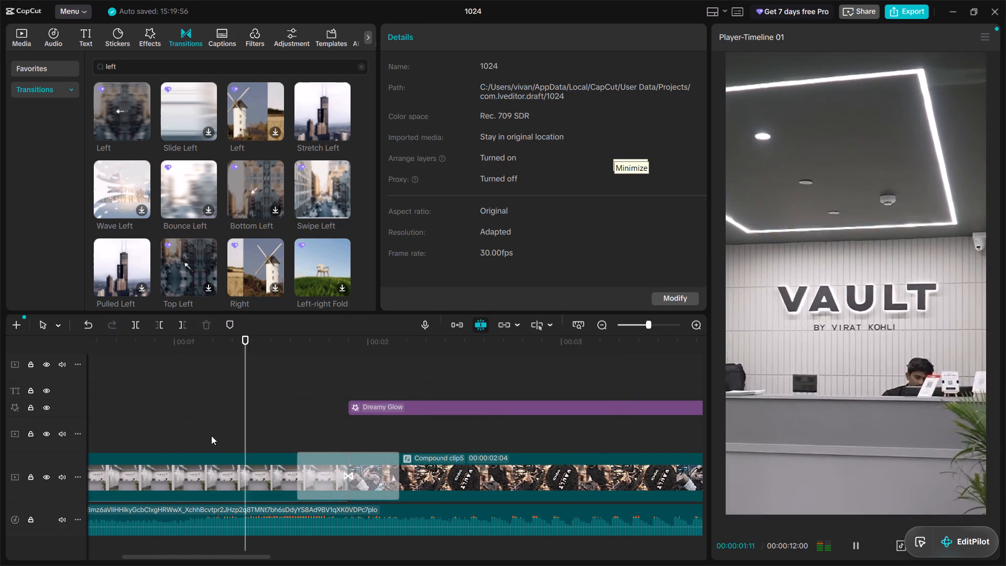
pyautogui.press('space')
pyautogui.click(302, 467)
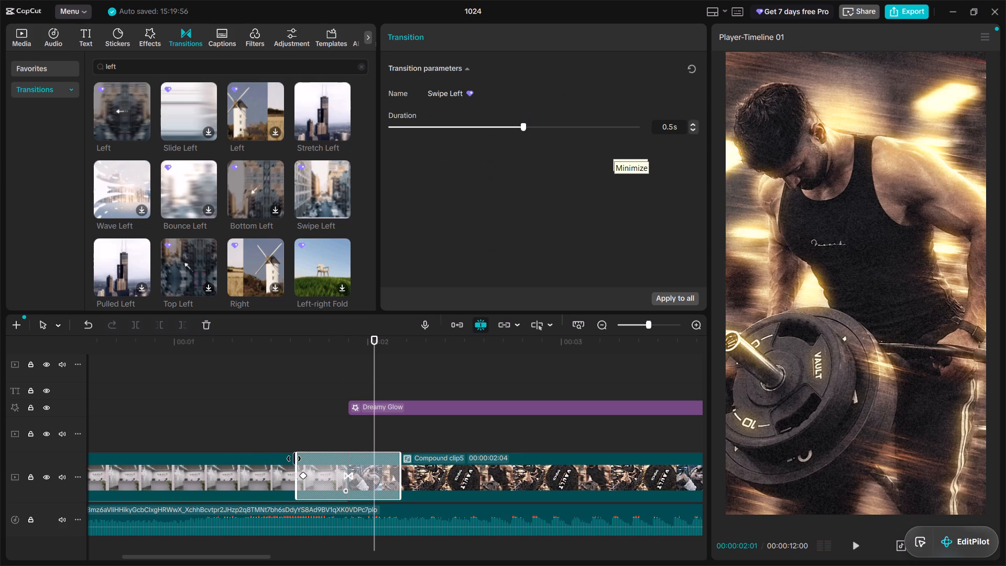
# Shorten the Swipe Left transition between C7917.mp4 and the compound clip to about 0.4 s.
pyautogui.moveTo(294, 459); pyautogui.dragTo(307, 463)
# Play the video from about 01:14 through the transition and on to the closing VAULT logo to review the whole edit.
pyautogui.click(266, 428)
pyautogui.click(267, 500)
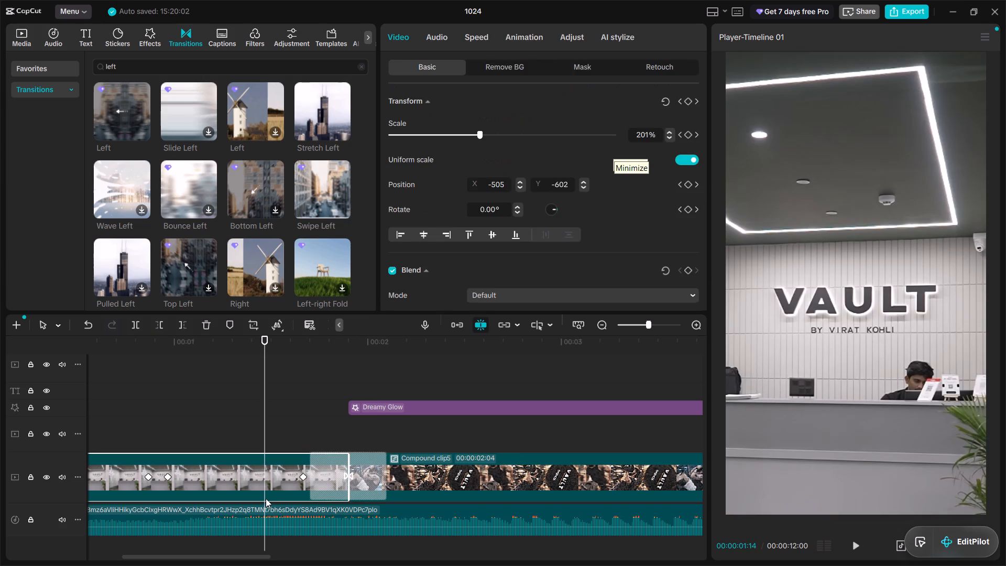
pyautogui.press('space')
pyautogui.press('space')
pyautogui.click(238, 422)
pyautogui.press('space')
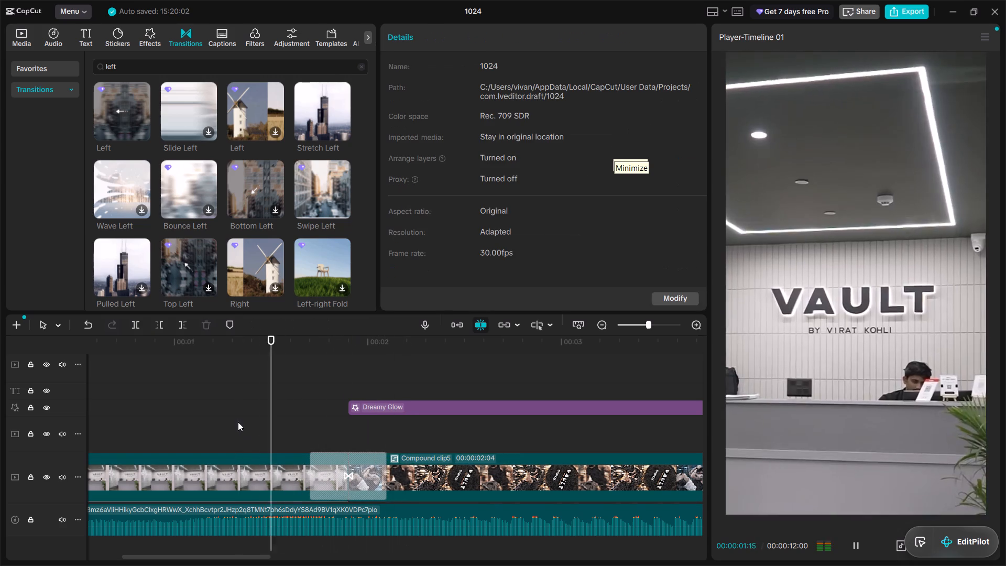
pyautogui.keyDown('alt'); pyautogui.scroll(-1, 351, 425); pyautogui.keyUp('alt')
pyautogui.keyDown('ctrl'); pyautogui.scroll(-20, 363, 427); pyautogui.keyUp('ctrl')
pyautogui.keyDown('ctrl'); pyautogui.scroll(-2, 363, 427); pyautogui.keyUp('ctrl')
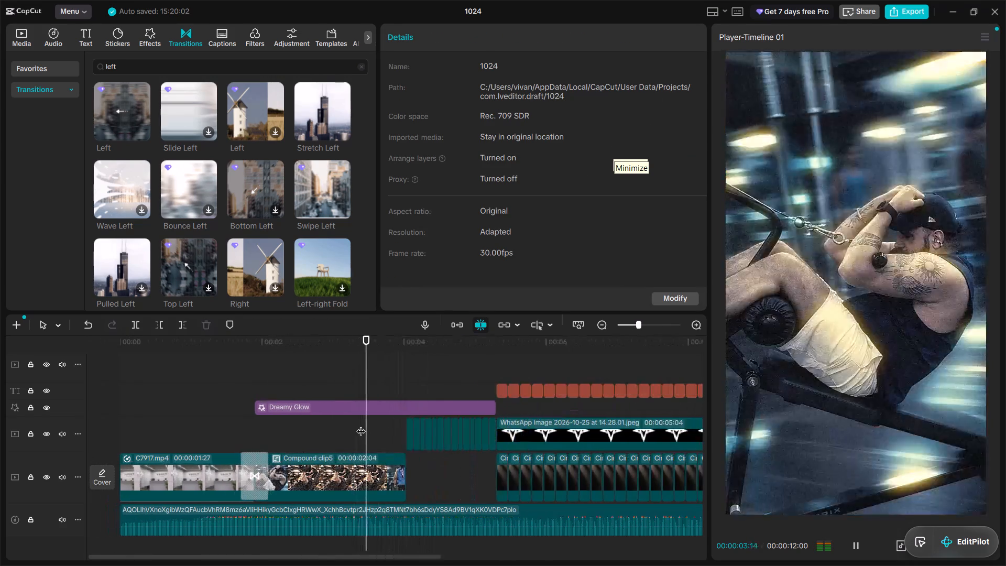
pyautogui.keyDown('ctrl'); pyautogui.scroll(-16, 361, 424); pyautogui.keyUp('ctrl')
pyautogui.keyDown('ctrl'); pyautogui.scroll(-14, 351, 420); pyautogui.keyUp('ctrl')
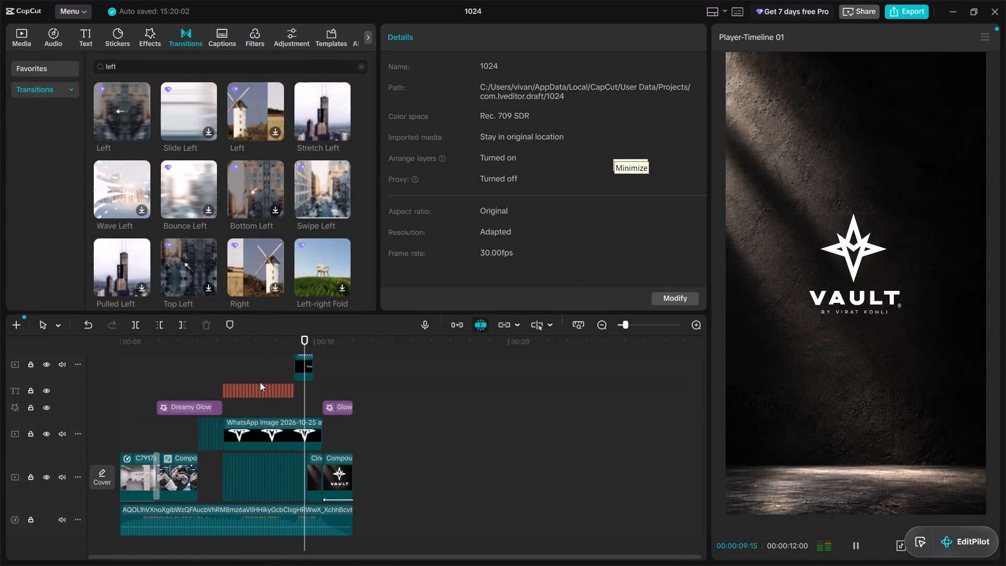
pyautogui.scroll(9, 260, 382)
pyautogui.scroll(-5, 262, 384)
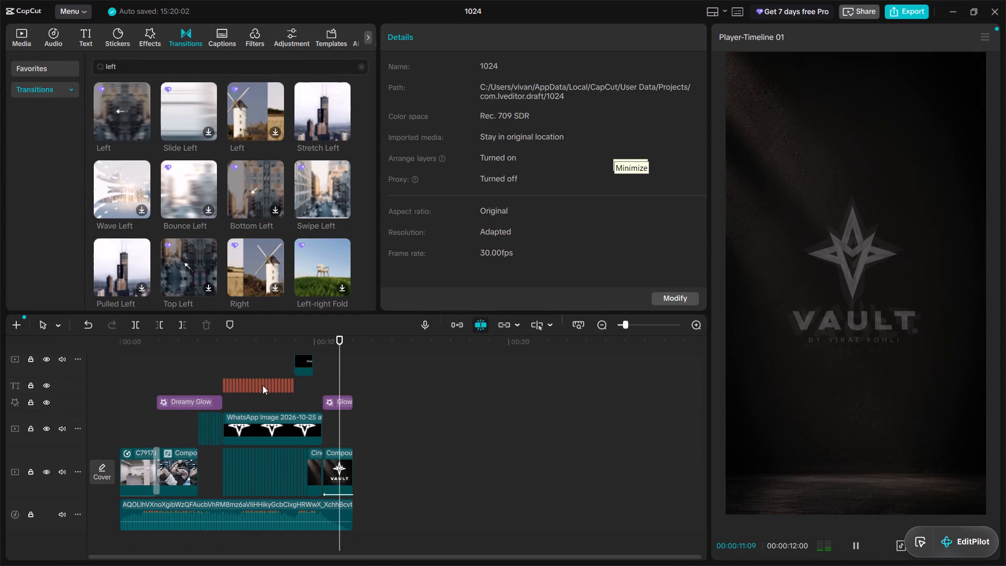
# Combine all timeline clips, texts, effects and audio into a single compound clip.
pyautogui.click(339, 432)
pyautogui.hotkey('ctrl', 'a')
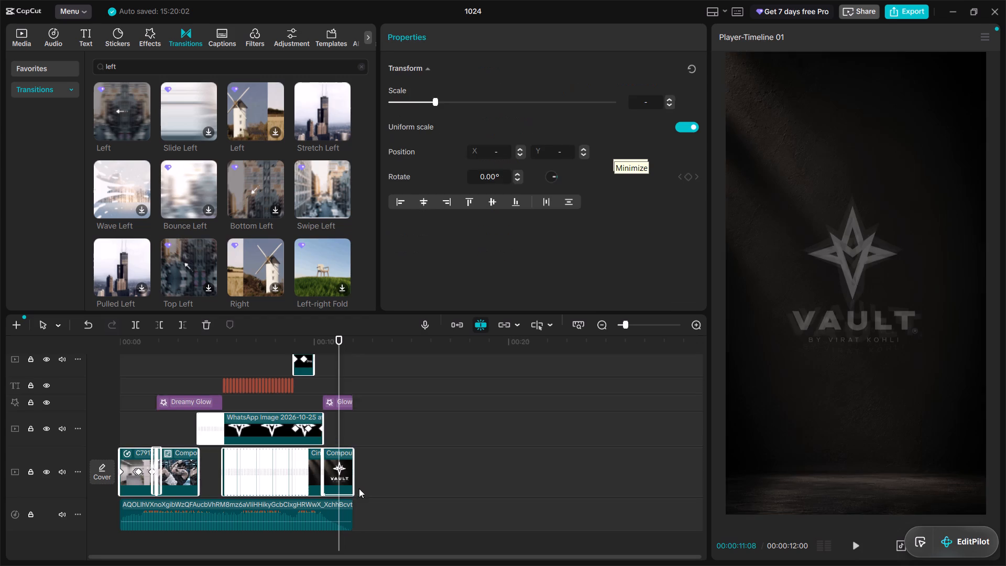
pyautogui.rightClick(343, 480)
pyautogui.click(400, 362)
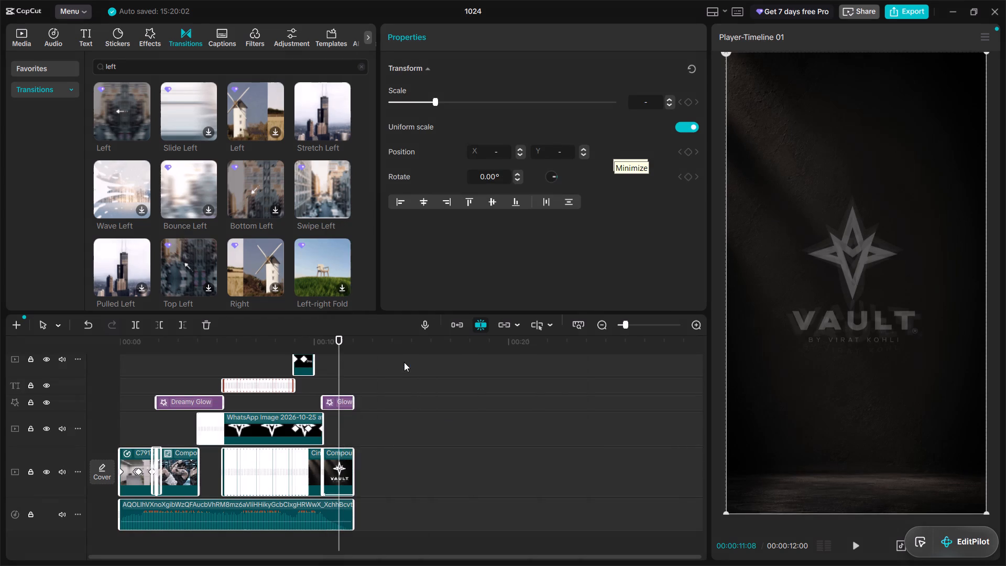
# Apply motion blur to the new compound clip, with Blur lowered to about a third of its range and Blend set to 45.
pyautogui.click(432, 30)
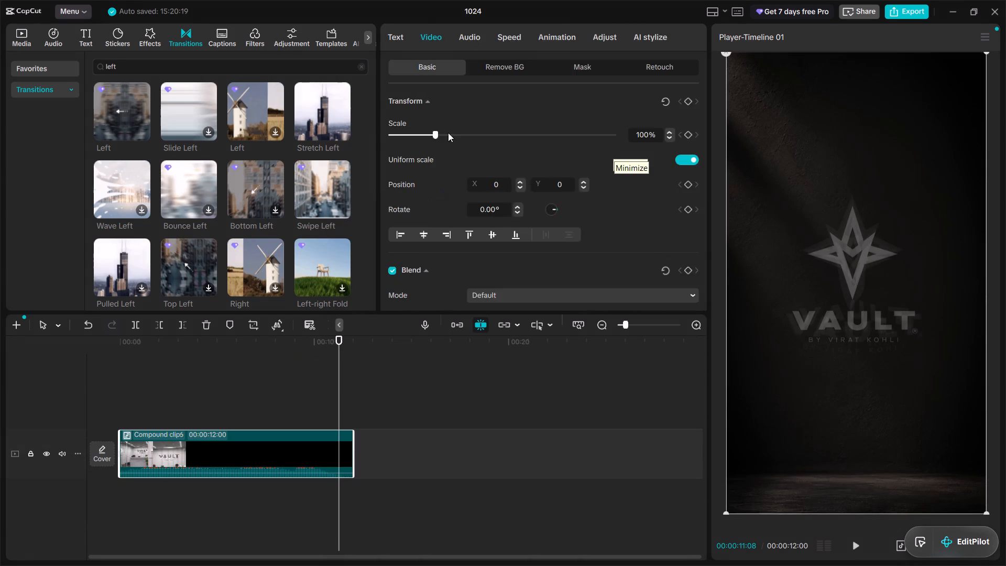
pyautogui.scroll(-12, 448, 135)
pyautogui.click(393, 247)
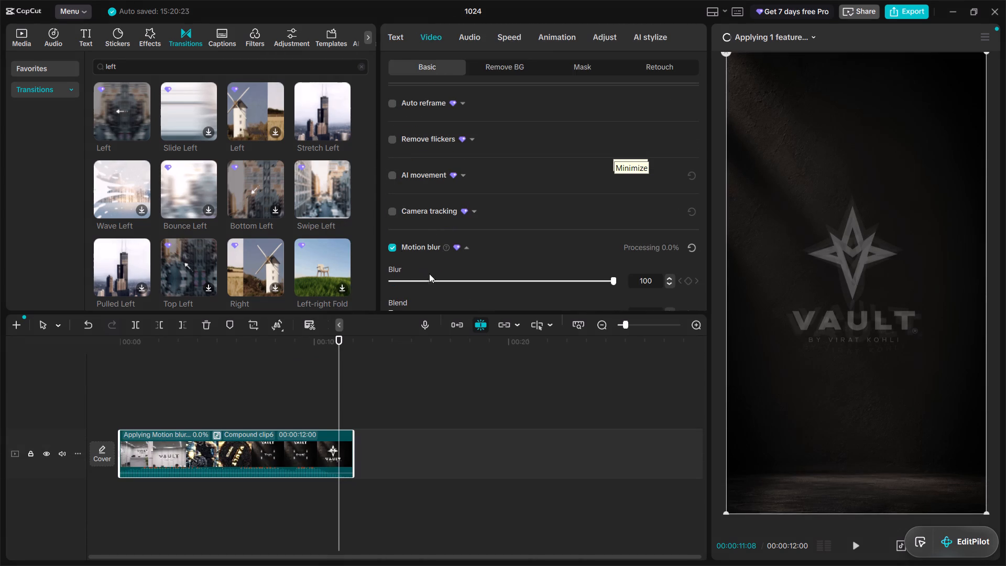
pyautogui.moveTo(438, 281); pyautogui.dragTo(466, 291)
pyautogui.scroll(-4, 460, 288)
pyautogui.moveTo(474, 199); pyautogui.dragTo(483, 199)
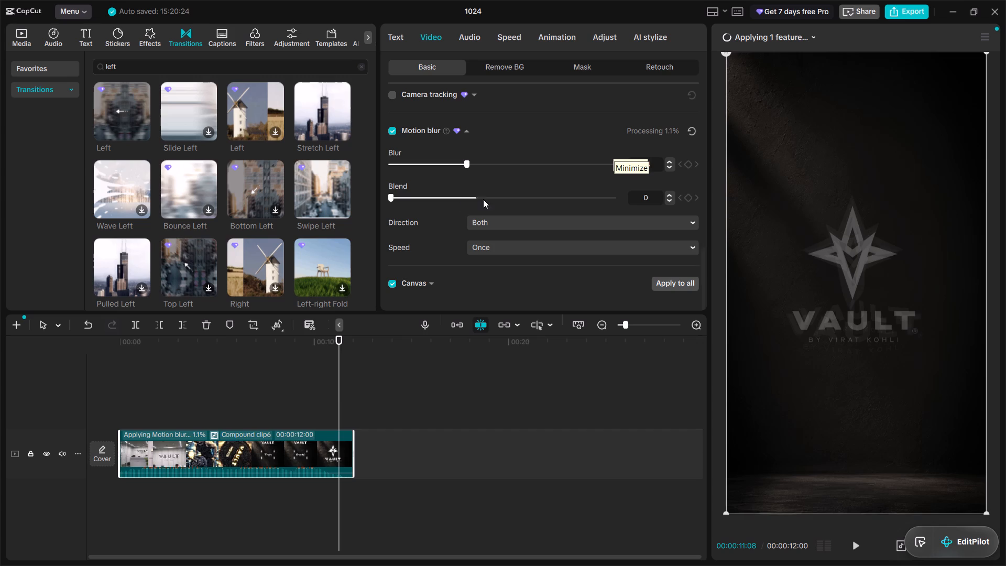
pyautogui.moveTo(483, 199); pyautogui.dragTo(491, 199)
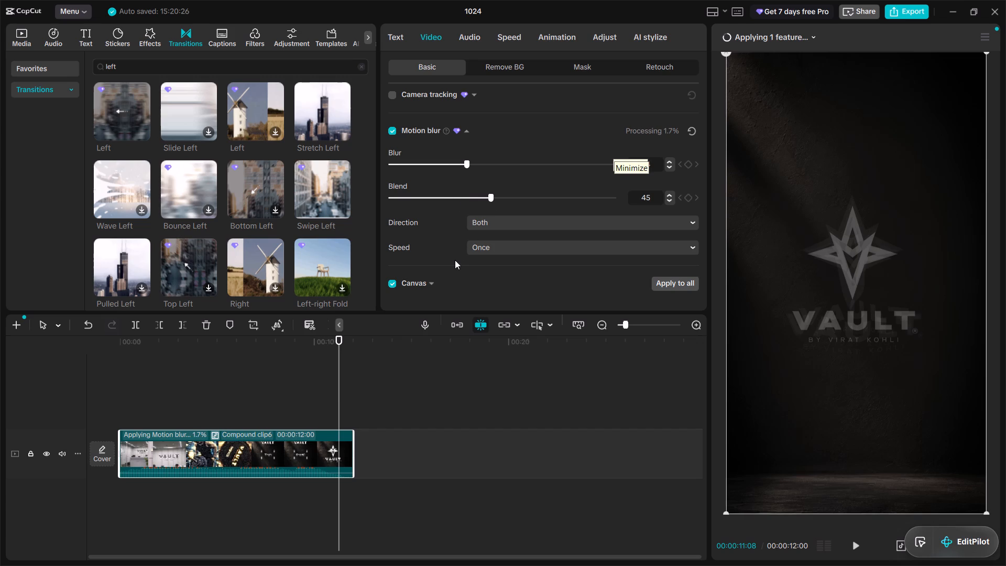
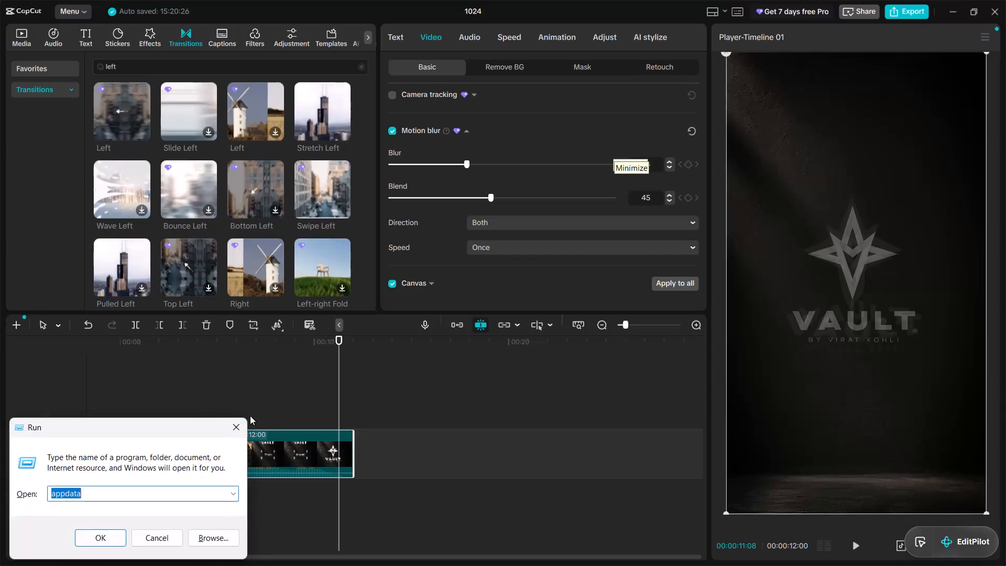
# In File Explorer, open AppData and browse to Local > CapCut > User Data > Projects > com.lveditor.draft > 1024 > Resources > videoAlg.
pyautogui.press('Return')
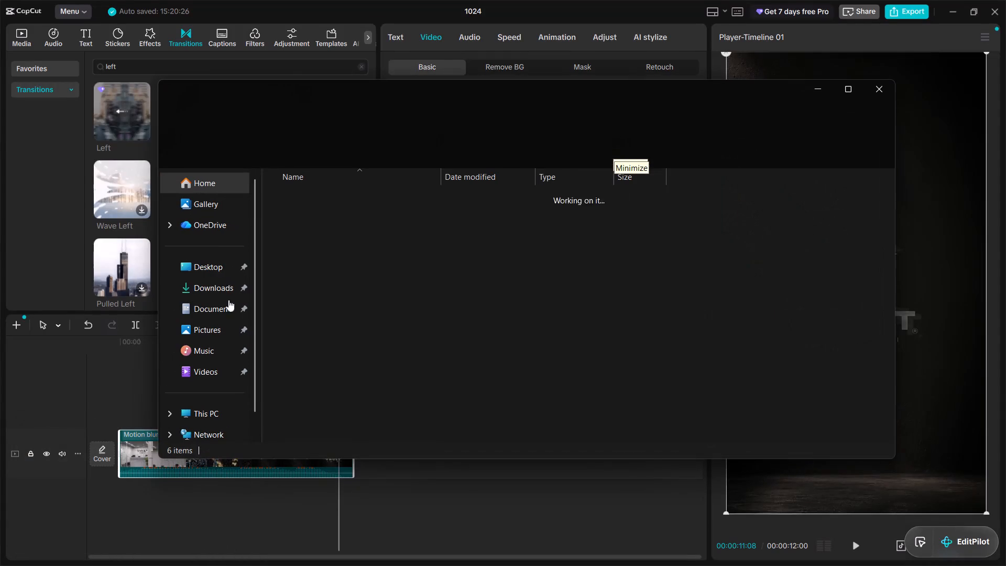
pyautogui.doubleClick(352, 197)
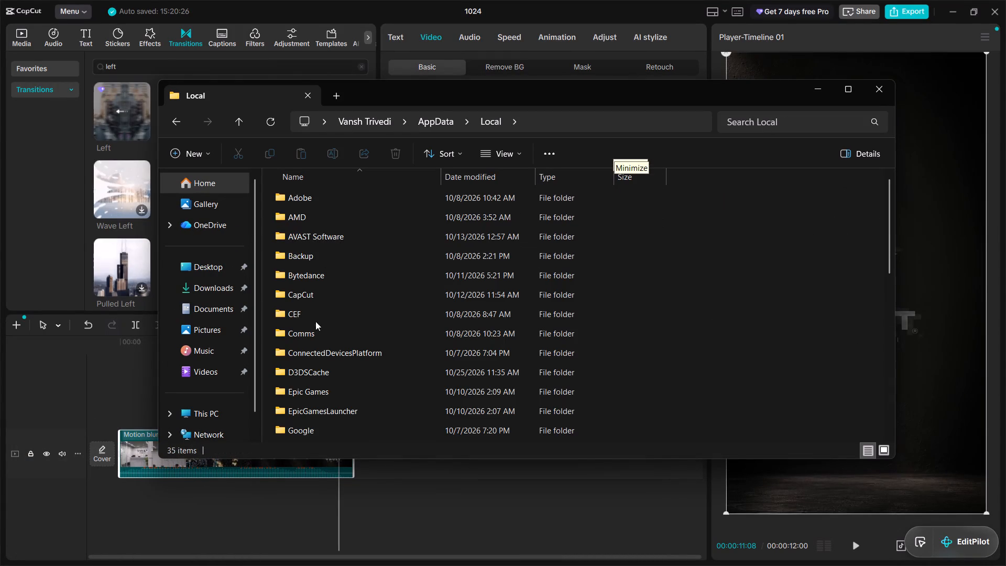
pyautogui.doubleClick(305, 298)
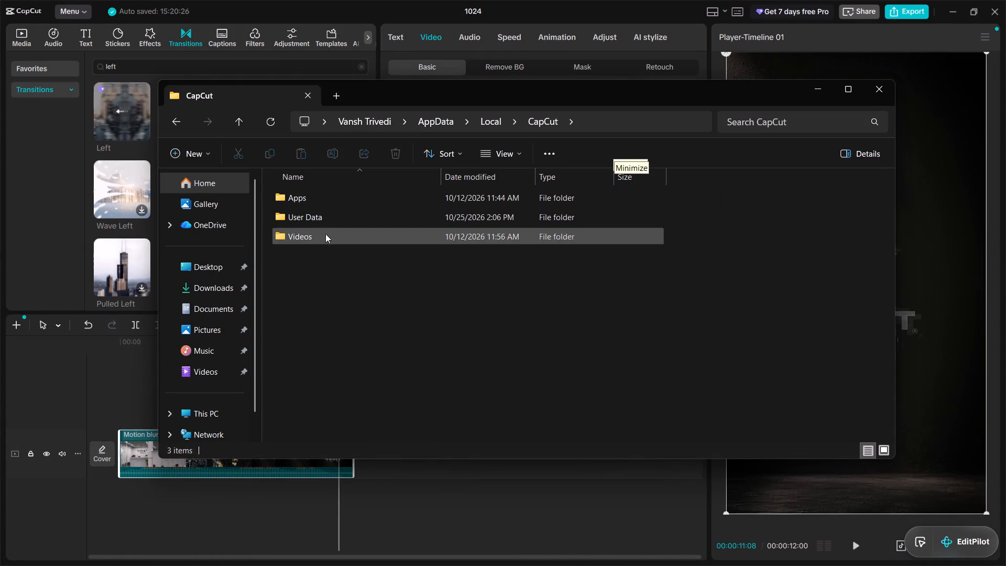
pyautogui.doubleClick(321, 221)
pyautogui.scroll(-2, 334, 317)
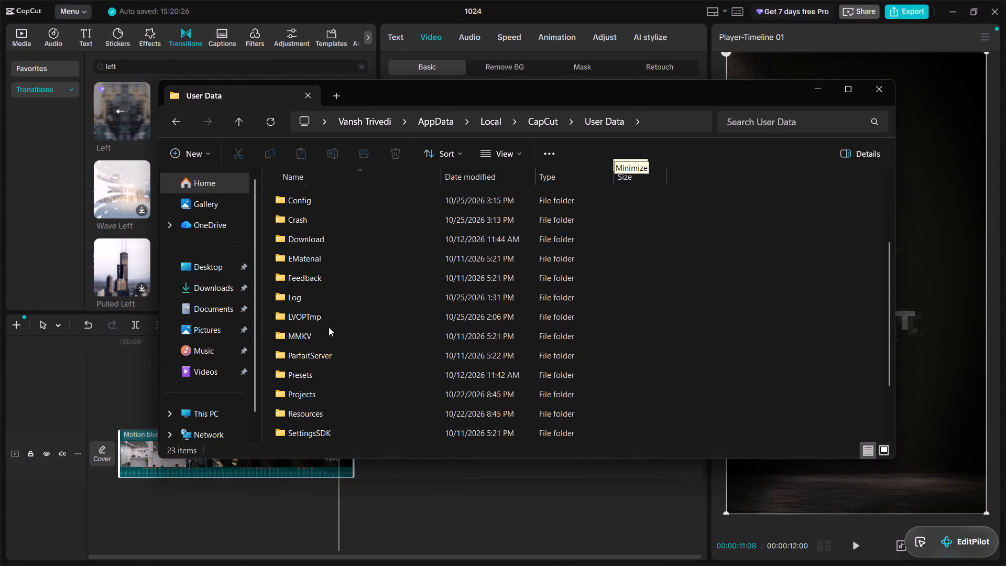
pyautogui.doubleClick(330, 396)
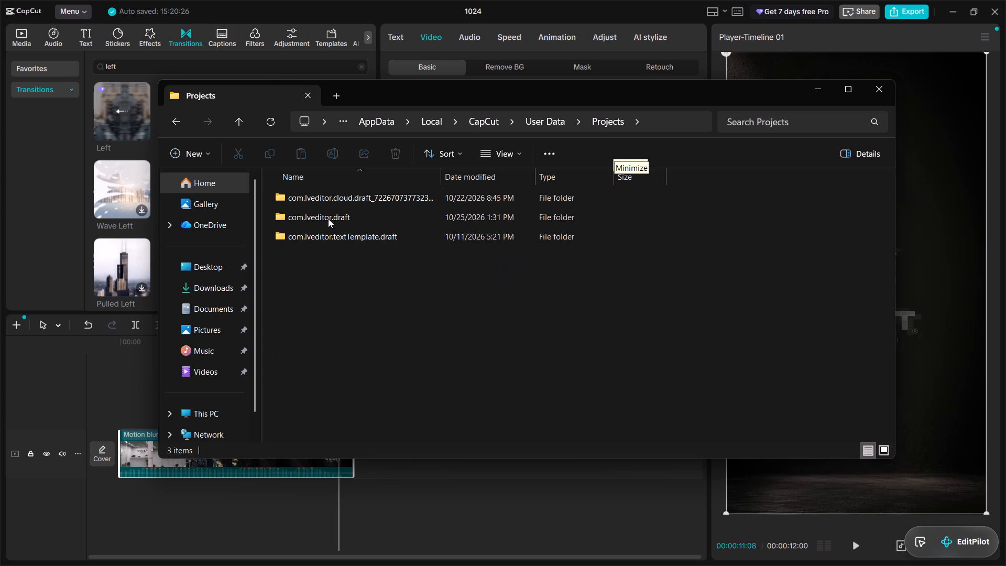
pyautogui.doubleClick(359, 224)
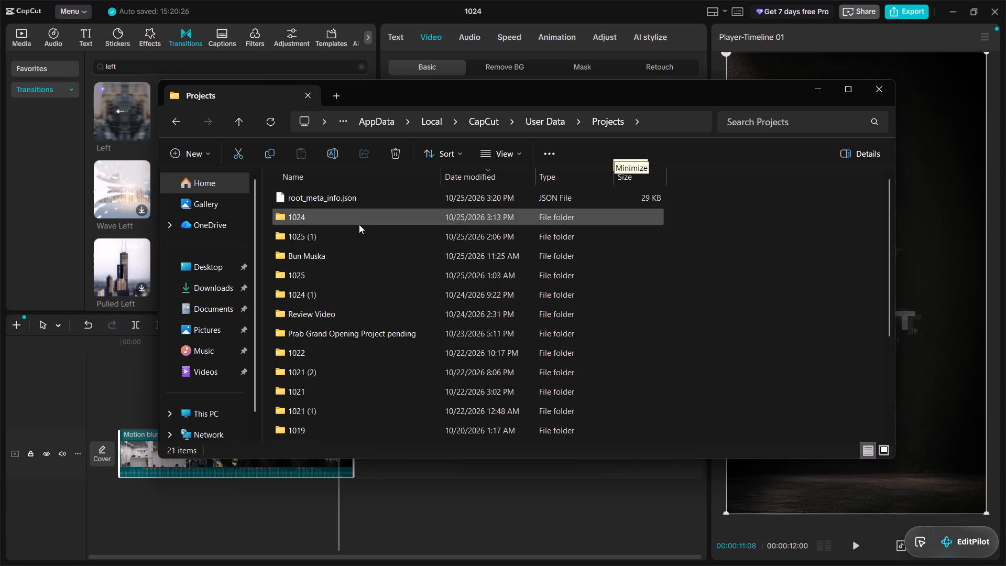
pyautogui.doubleClick(335, 222)
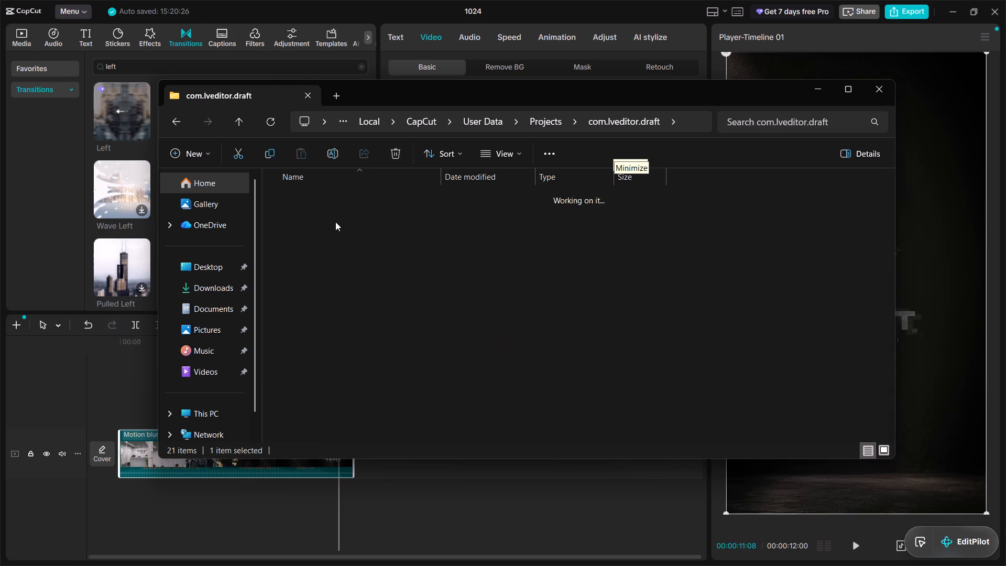
pyautogui.doubleClick(319, 271)
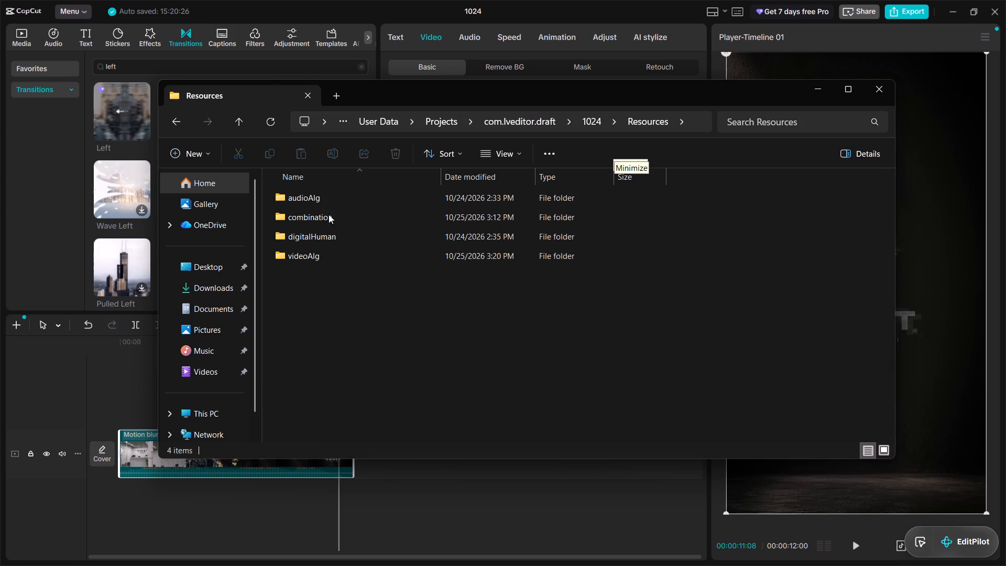
pyautogui.click(354, 235)
pyautogui.doubleClick(353, 252)
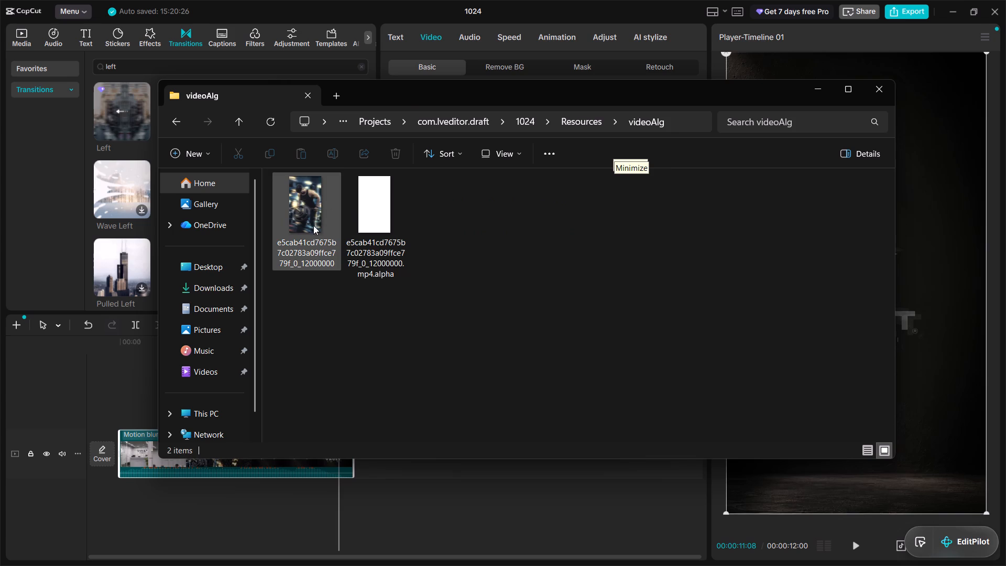
# Add the rendered mp4 from the videoAlg folder to CapCut's main track, after the compound clip, starting at about 15 s.
pyautogui.moveTo(314, 219); pyautogui.dragTo(415, 469)
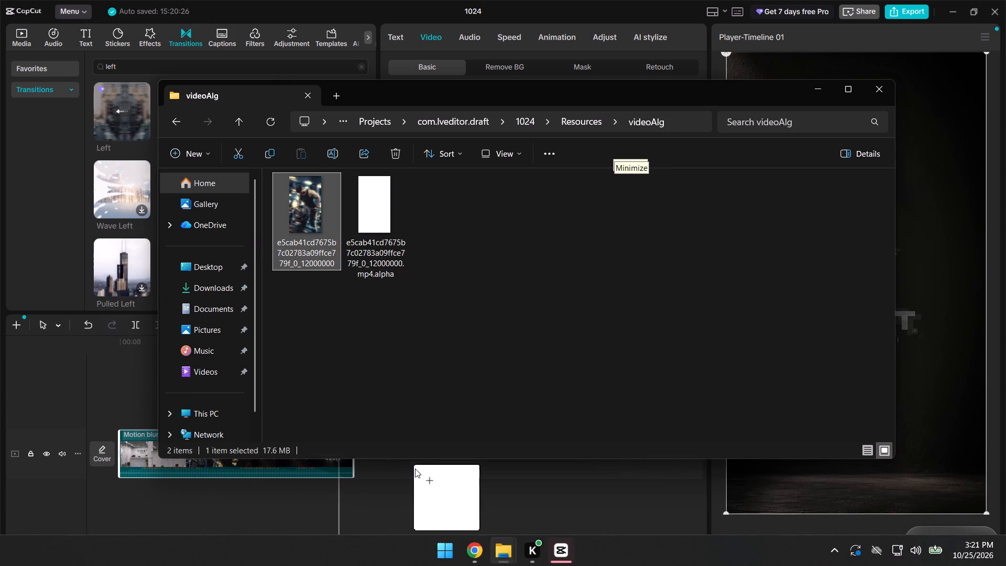
pyautogui.moveTo(415, 469); pyautogui.dragTo(413, 481)
pyautogui.click(822, 100)
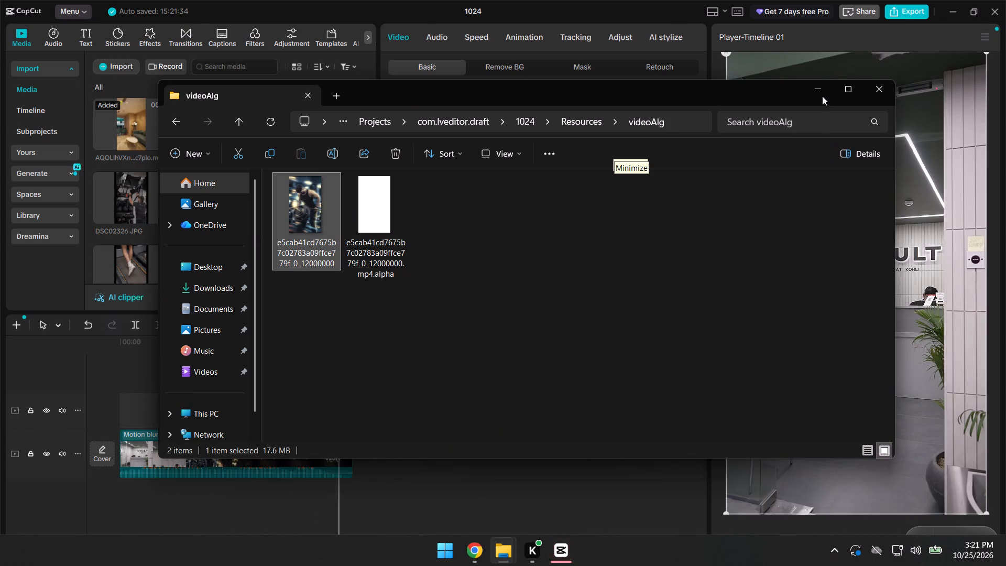
pyautogui.click(822, 91)
pyautogui.moveTo(354, 408); pyautogui.dragTo(428, 462)
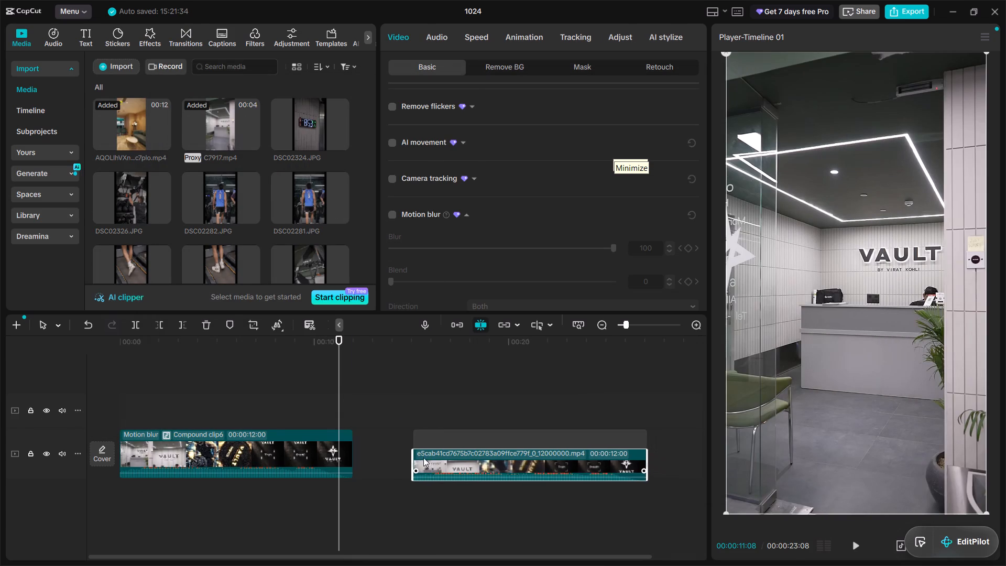
# Set the timeline's in point at the start of the imported rendered clip.
pyautogui.click(411, 420)
pyautogui.press('i')
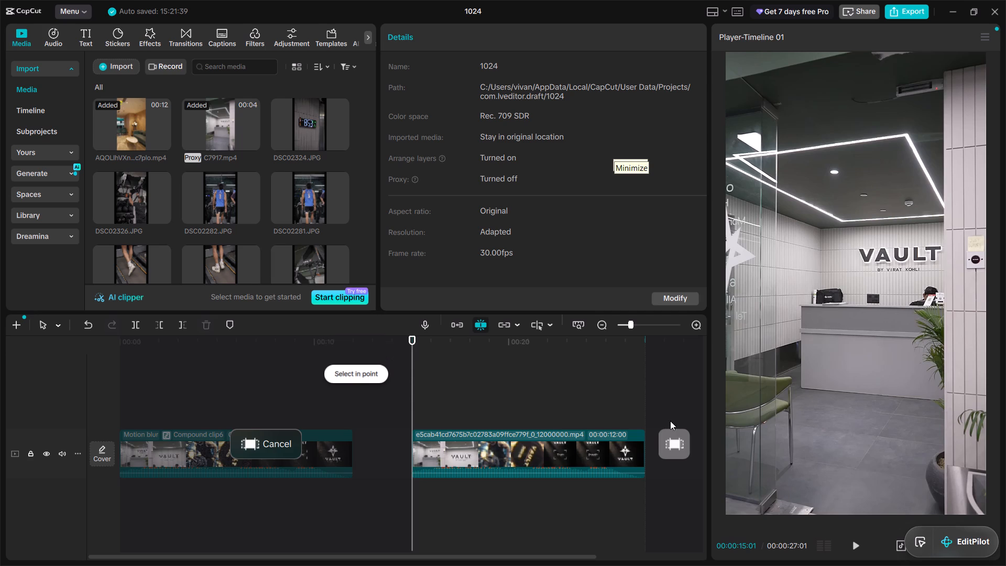
# Export the marked range as a video named "Vault Match cut" and close the export window without sharing.
pyautogui.click(912, 7)
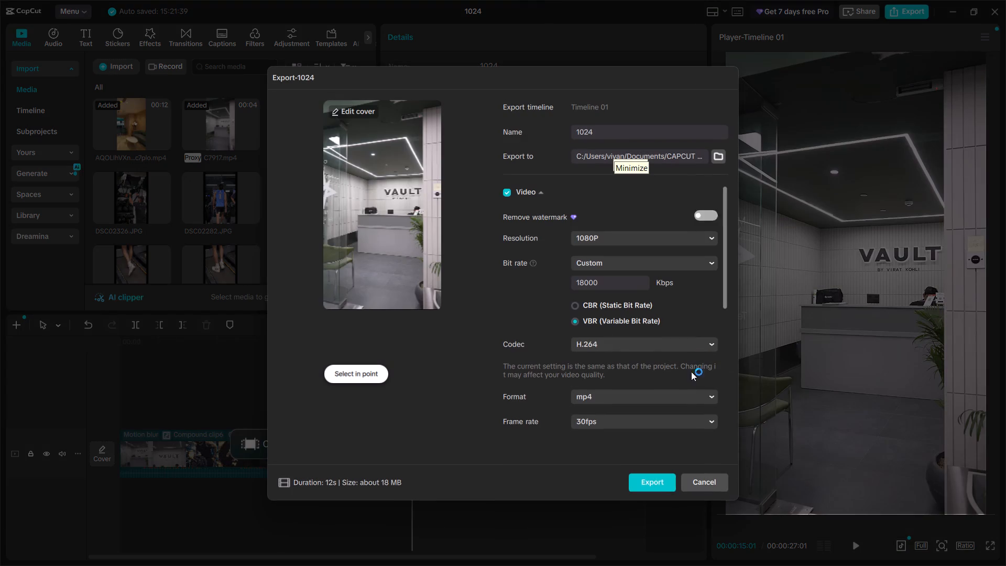
pyautogui.click(622, 141)
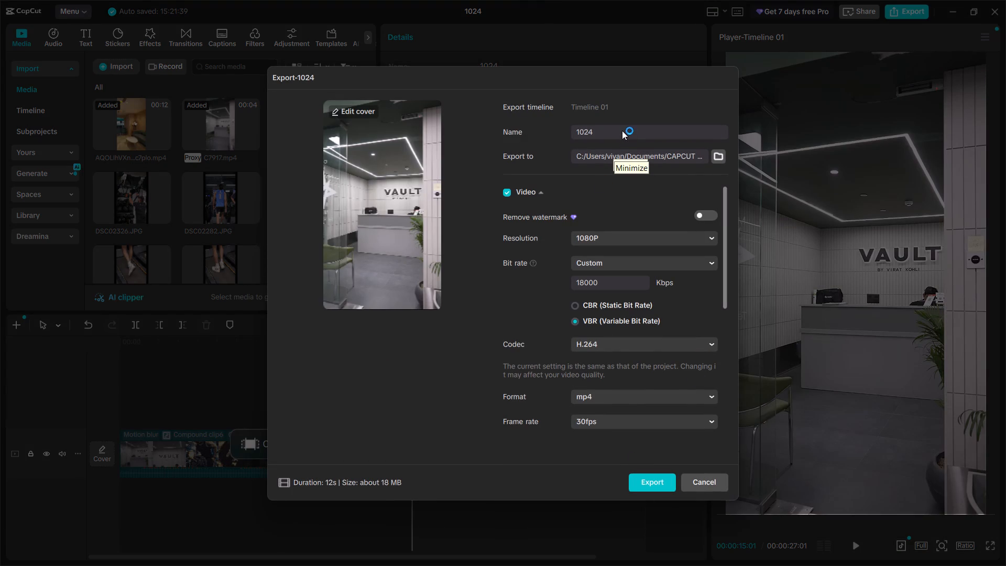
pyautogui.click(622, 130)
pyautogui.hotkey('ctrl', 'a')
pyautogui.write('Vault Matcx')
pyautogui.press('BackSpace')
pyautogui.press('BackSpace')
pyautogui.write('ch cut')
pyautogui.press('Return')
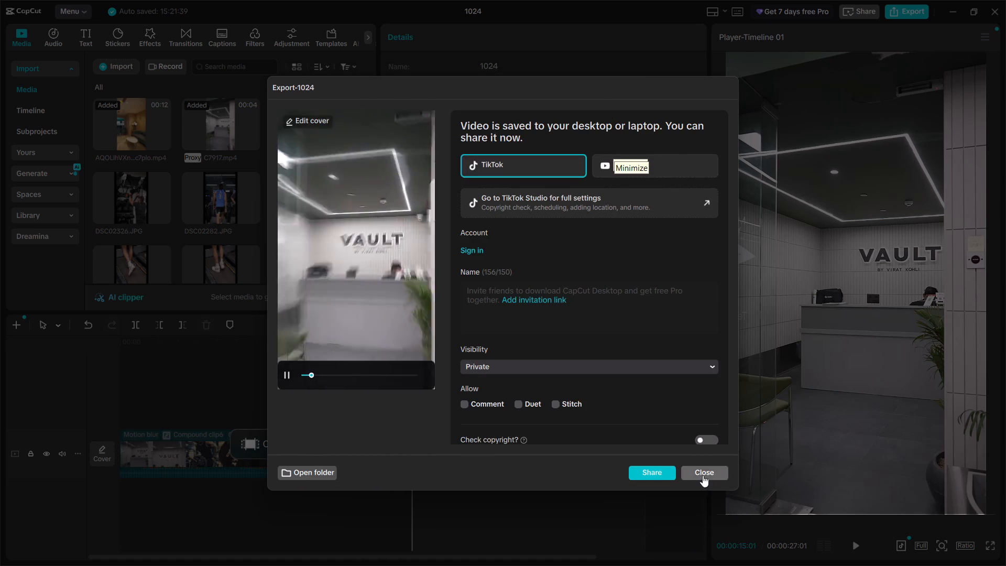
pyautogui.click(704, 472)
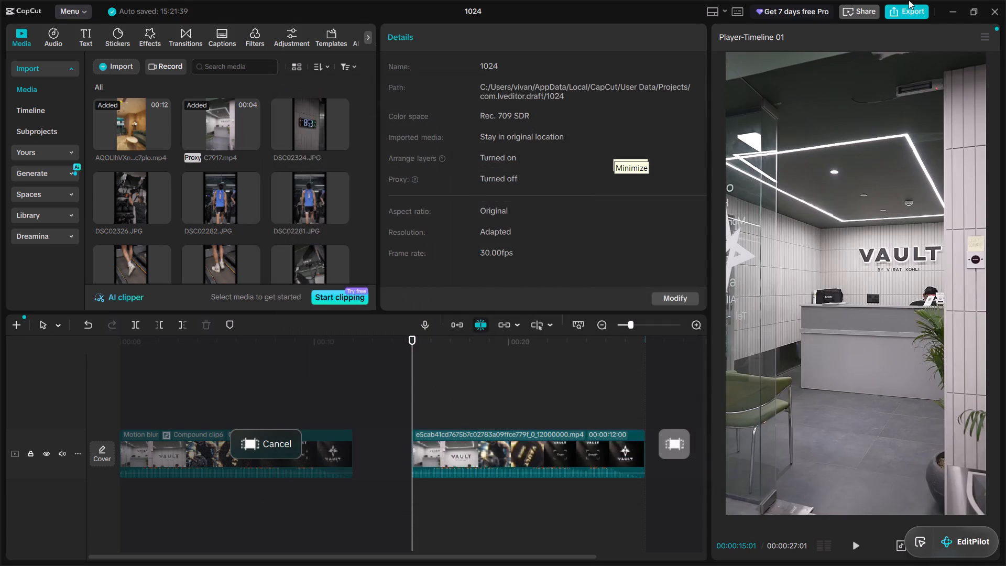